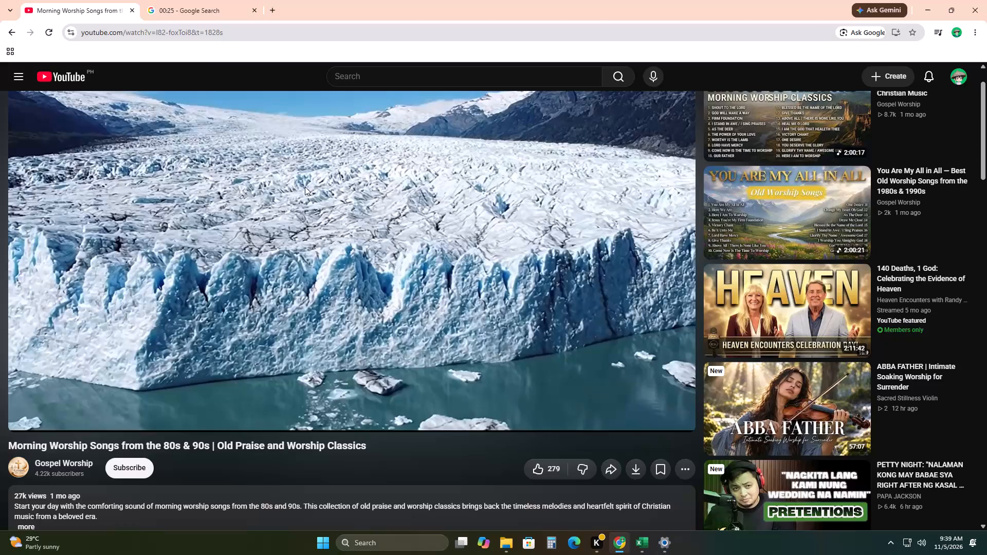
Resume playback of the morning worship songs video.
left_click_drag(380, 276, 386, 277)
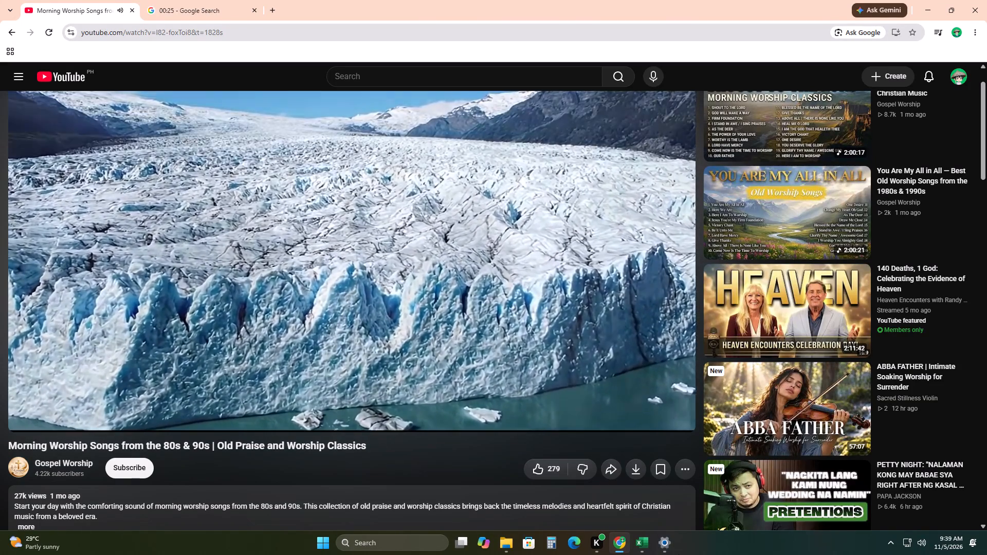
Switch to the Unsubmitted Vouchers Data workbook in Excel and dismiss its Document Recovery list.
left_click(645, 546)
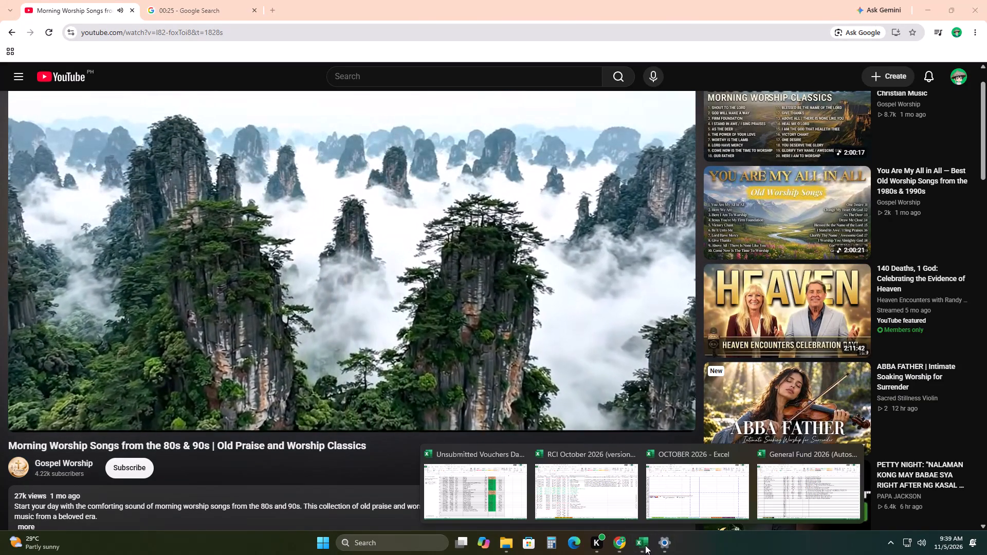
left_click(478, 494)
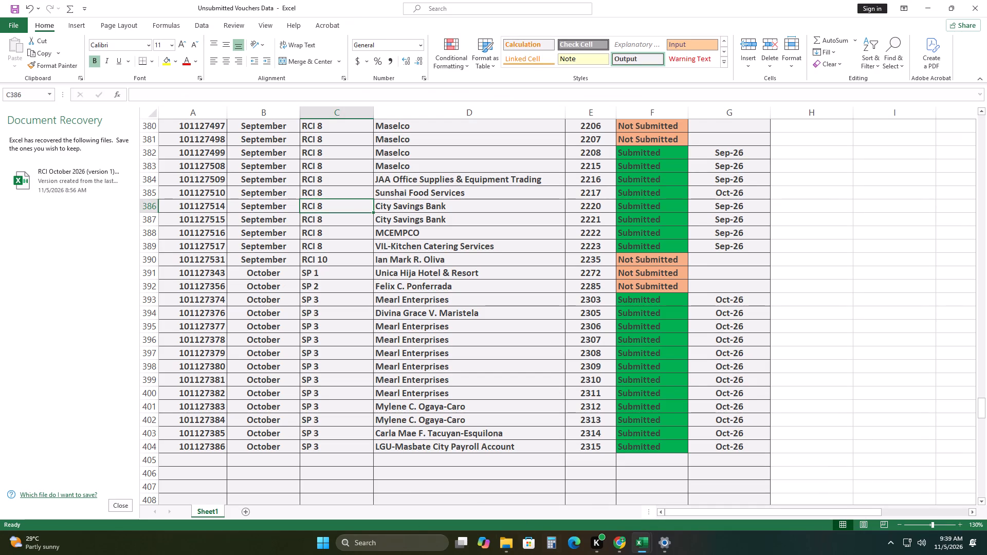
left_click(126, 506)
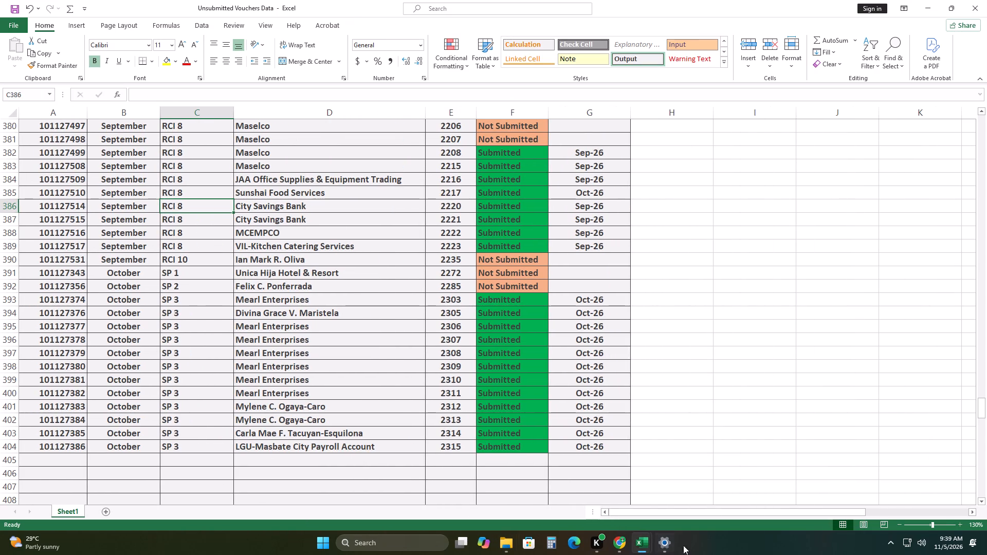
Switch to the recovered RCI October 2026 workbook.
left_click(643, 538)
left_click(562, 499)
Examine the check entries on the WS sheet where the RCI 3 records end and the RCI 4 records begin.
scroll(523, 418, "up", 3)
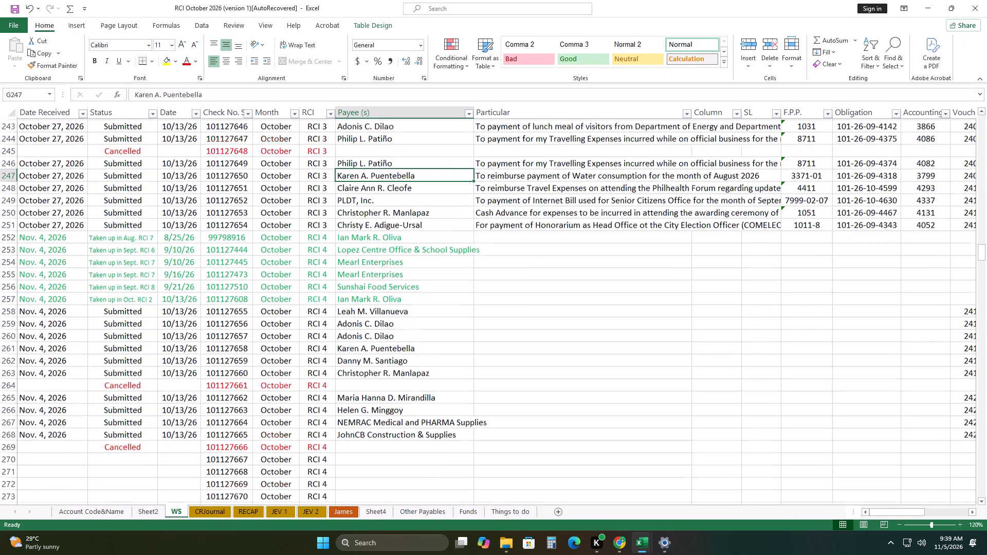
scroll(523, 418, "up", 1)
scroll(522, 419, "down", 8)
scroll(522, 423, "up", 5)
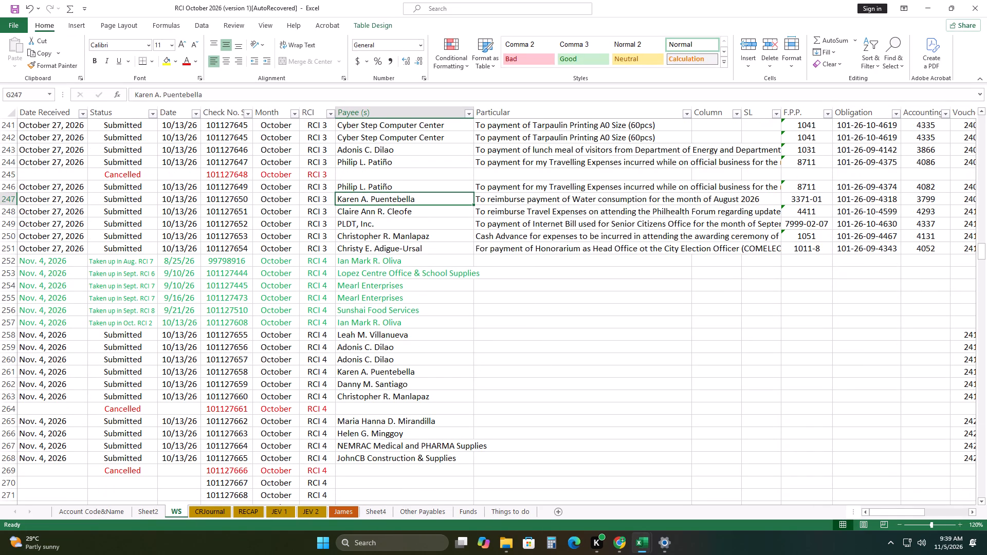
scroll(513, 398, "down", 1)
scroll(514, 400, "up", 1)
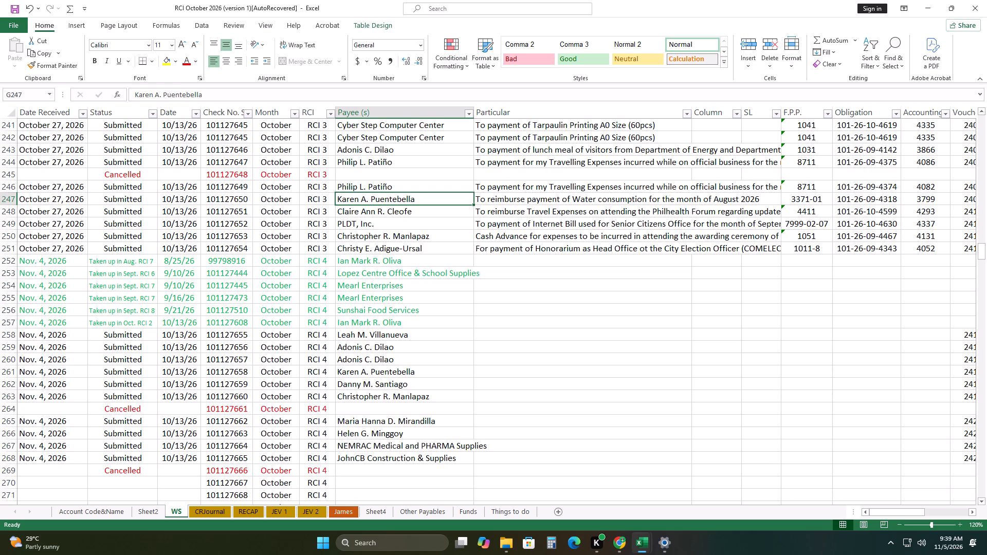
scroll(517, 423, "down", 1)
scroll(516, 435, "up", 3)
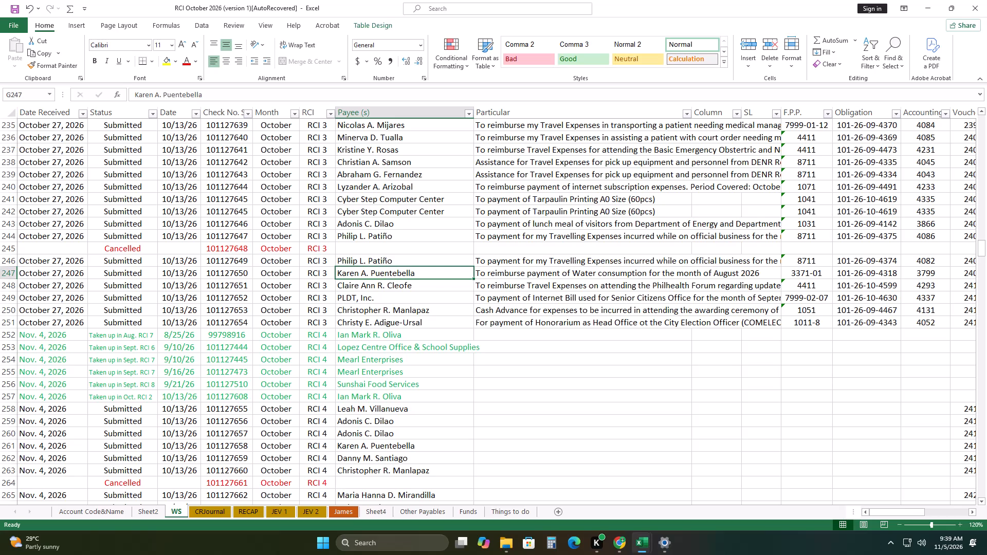
scroll(549, 430, "up", 3)
scroll(549, 430, "down", 3)
scroll(547, 433, "up", 2)
scroll(547, 433, "down", 1)
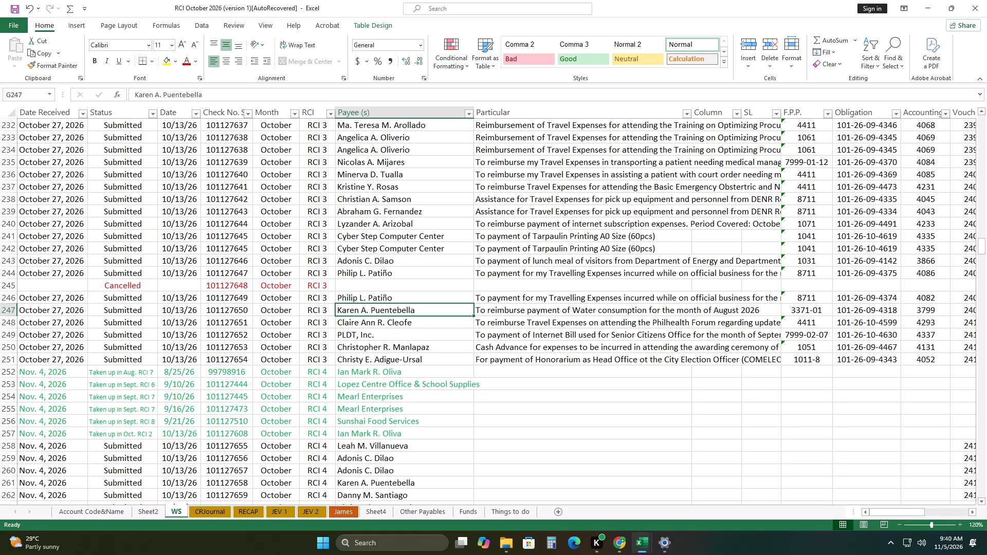
scroll(565, 438, "down", 3)
scroll(572, 451, "up", 2)
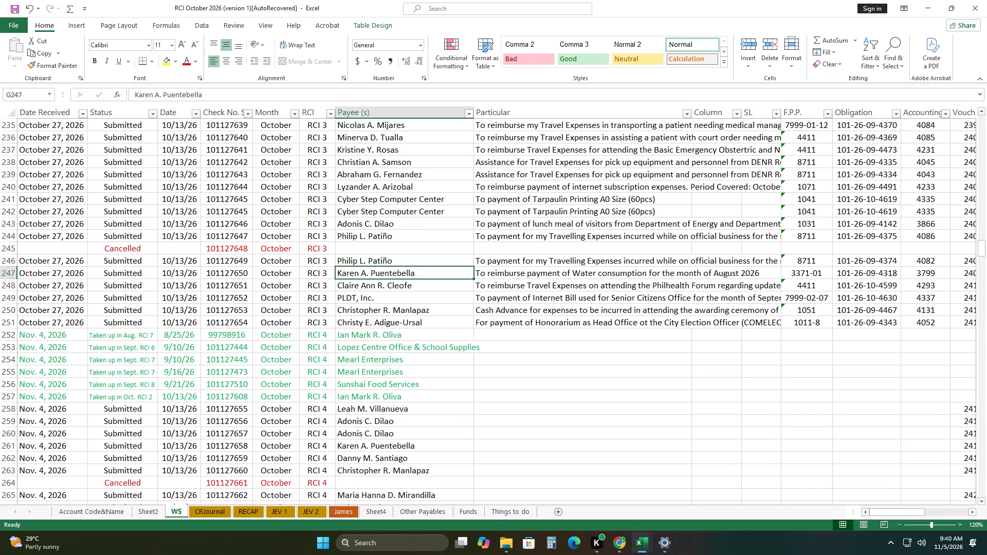
scroll(567, 397, "down", 3)
scroll(567, 399, "up", 6)
scroll(568, 400, "down", 4)
scroll(569, 401, "up", 2)
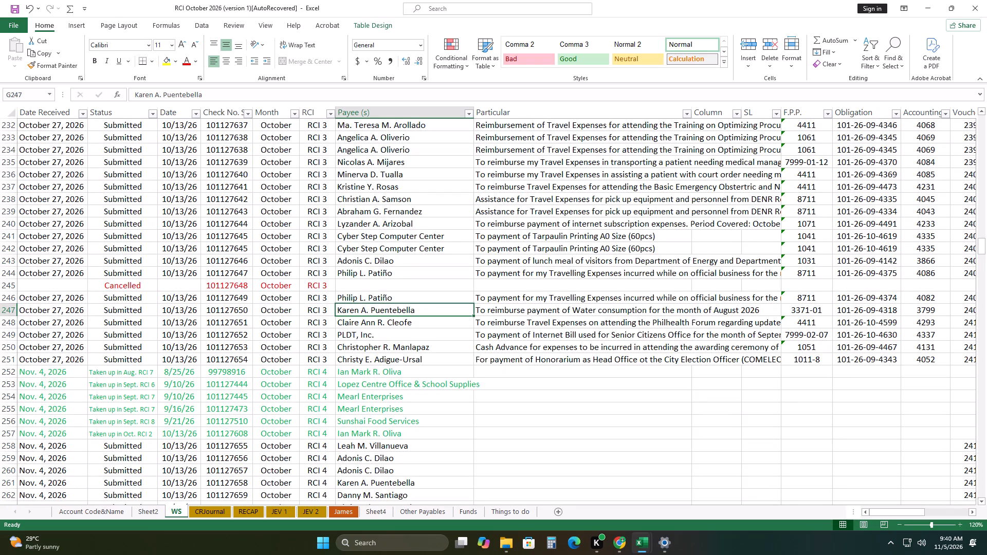
scroll(578, 407, "down", 4)
scroll(579, 409, "up", 4)
scroll(579, 409, "down", 4)
scroll(579, 409, "up", 8)
scroll(579, 409, "down", 4)
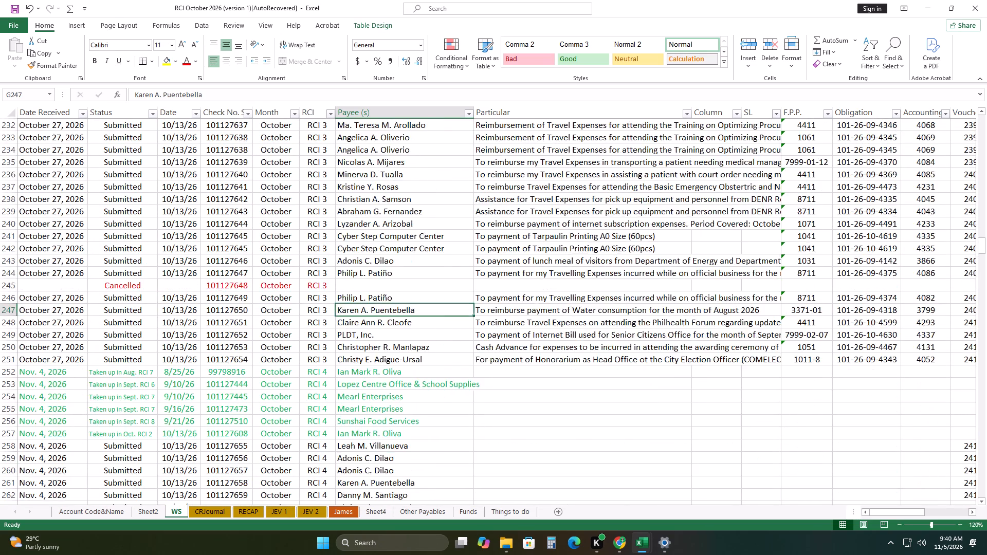
scroll(579, 410, "down", 3)
scroll(579, 411, "up", 3)
scroll(579, 413, "down", 1)
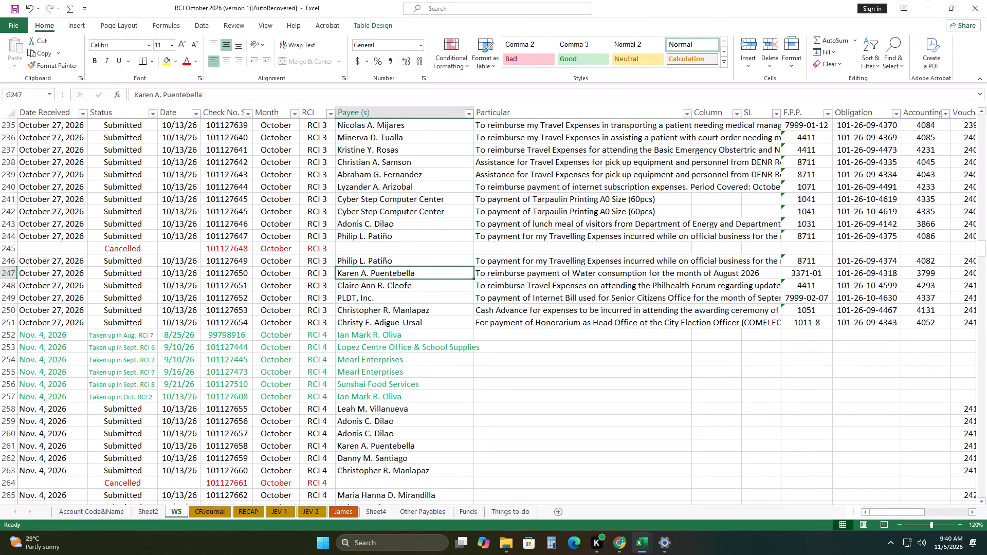
scroll(552, 382, "down", 4)
scroll(552, 385, "up", 2)
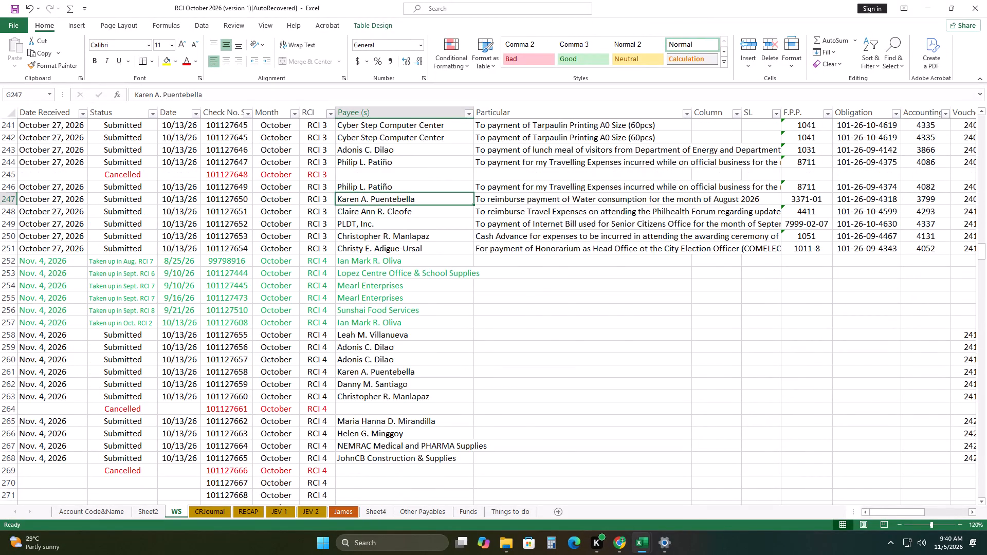
scroll(553, 387, "up", 5)
scroll(554, 389, "down", 7)
scroll(554, 391, "up", 5)
scroll(554, 391, "down", 3)
scroll(554, 391, "up", 2)
scroll(554, 391, "down", 4)
scroll(554, 391, "up", 4)
scroll(554, 391, "down", 4)
scroll(554, 391, "up", 4)
scroll(553, 391, "down", 4)
scroll(552, 391, "up", 3)
scroll(551, 391, "down", 2)
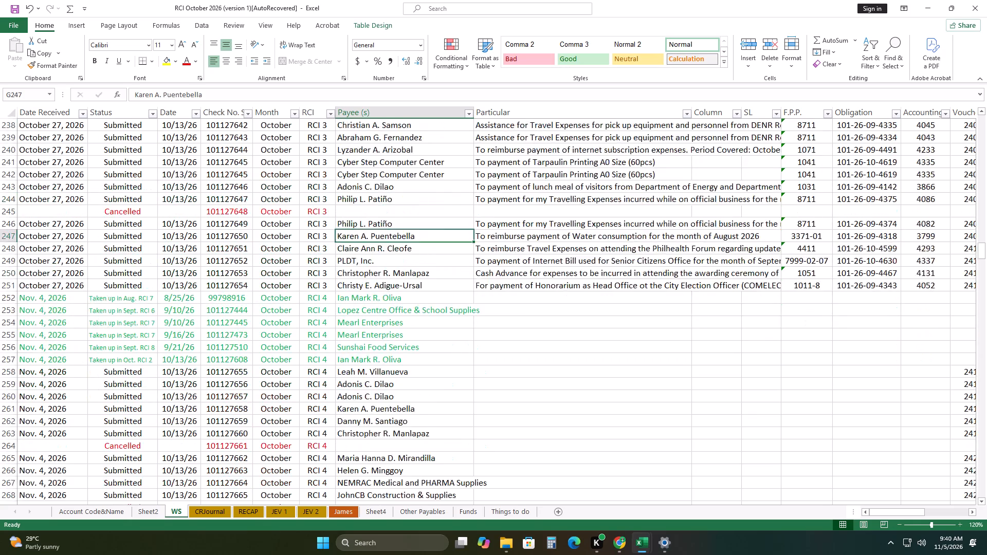
scroll(550, 391, "down", 1)
scroll(550, 391, "up", 3)
scroll(549, 390, "down", 2)
scroll(549, 390, "up", 11)
scroll(548, 387, "down", 12)
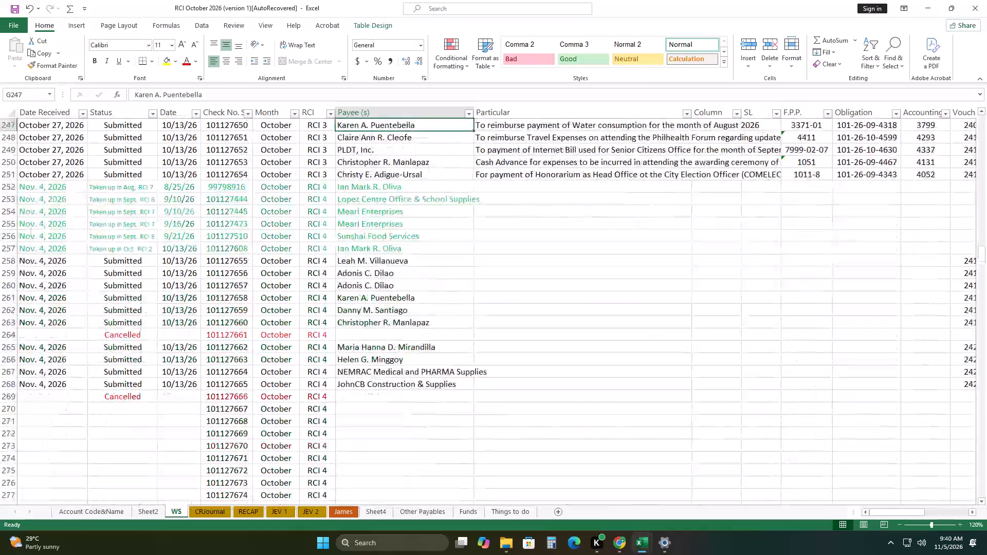
Review the October 27, 2026 RCI 3 entries alongside the first RCI 4 rows on the WS sheet.
scroll(550, 393, "up", 10)
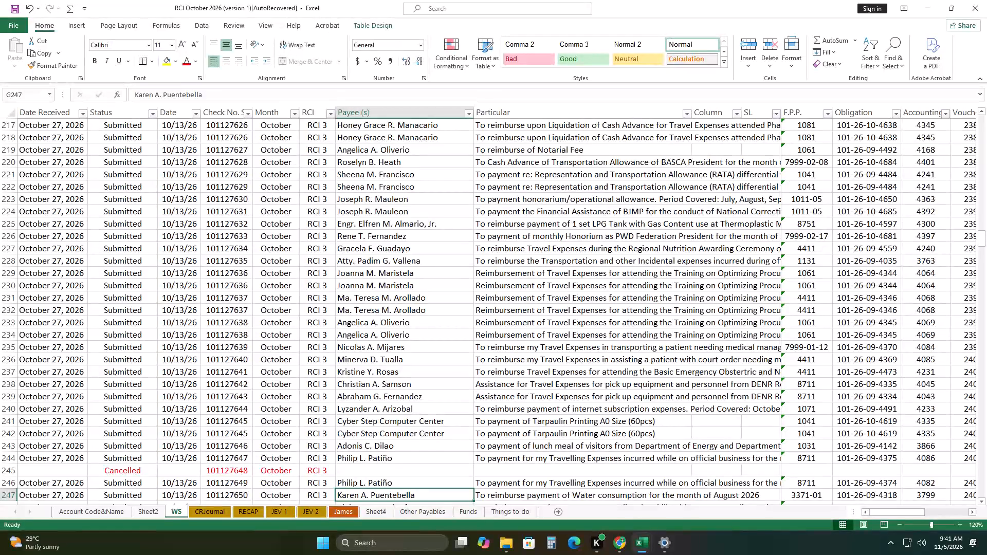
scroll(563, 393, "down", 3)
scroll(592, 394, "up", 2)
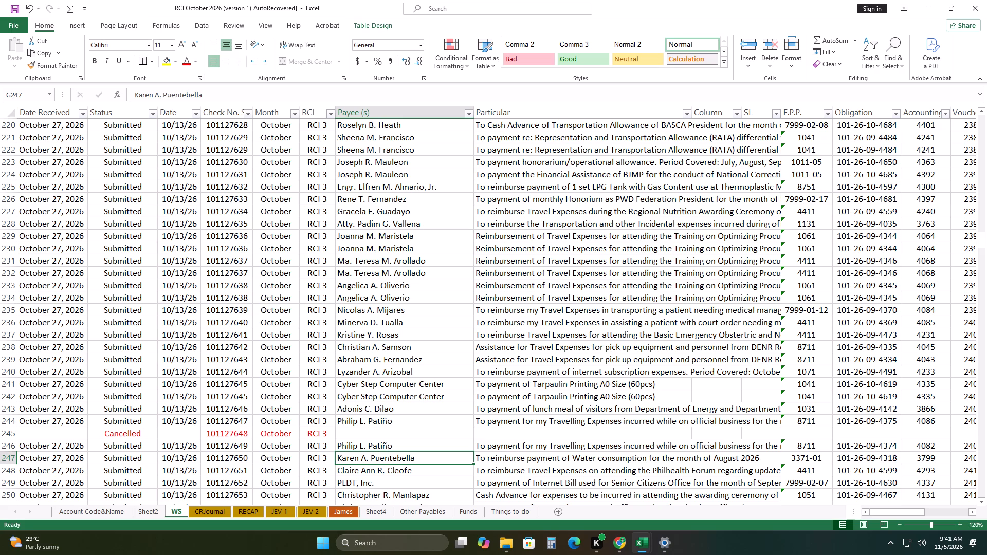
scroll(629, 412, "down", 3)
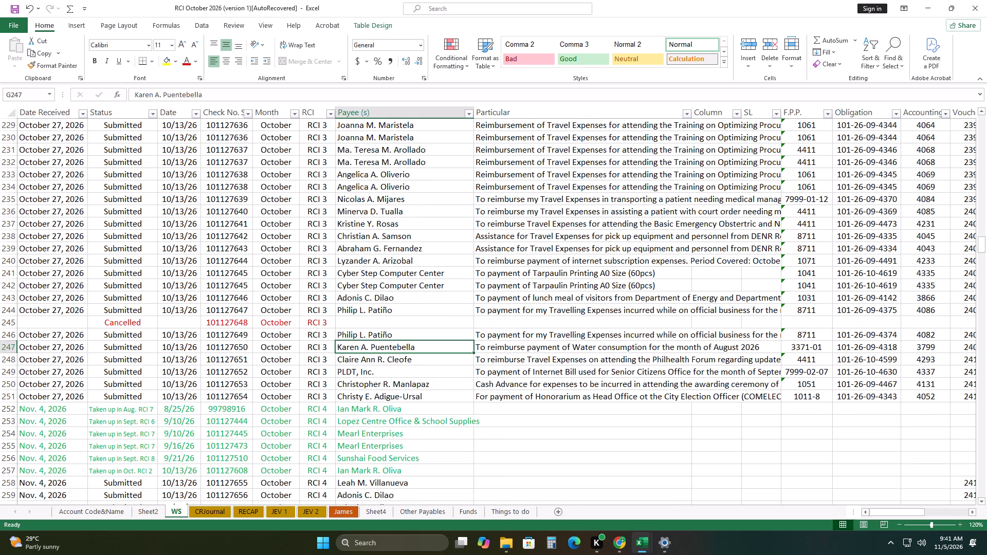
scroll(629, 412, "down", 1)
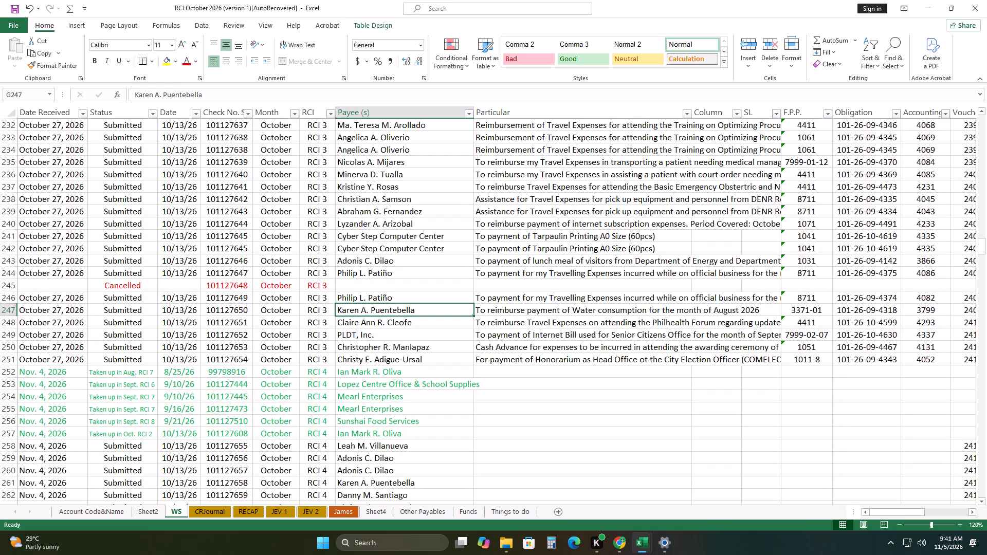
scroll(630, 414, "down", 1)
scroll(631, 415, "up", 2)
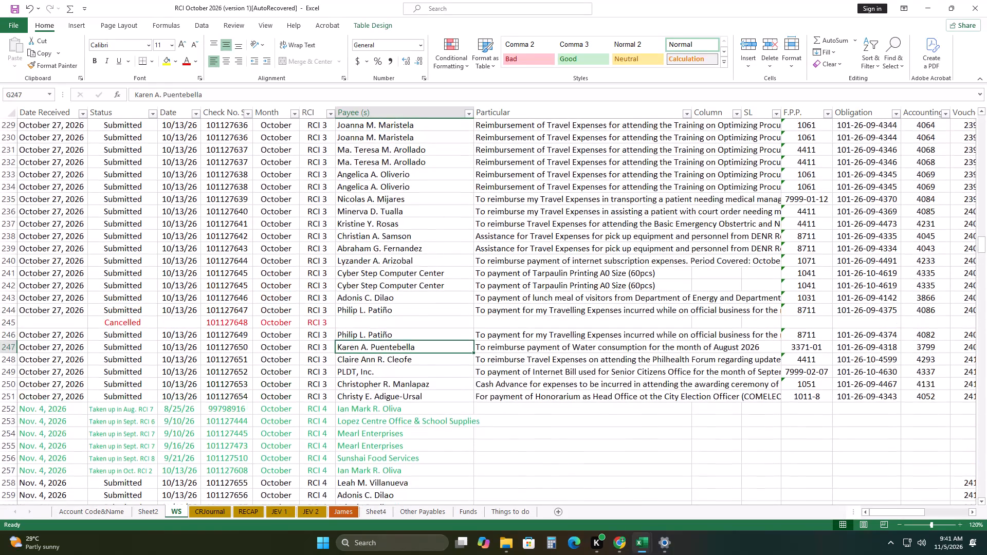
scroll(632, 415, "down", 2)
scroll(632, 416, "up", 1)
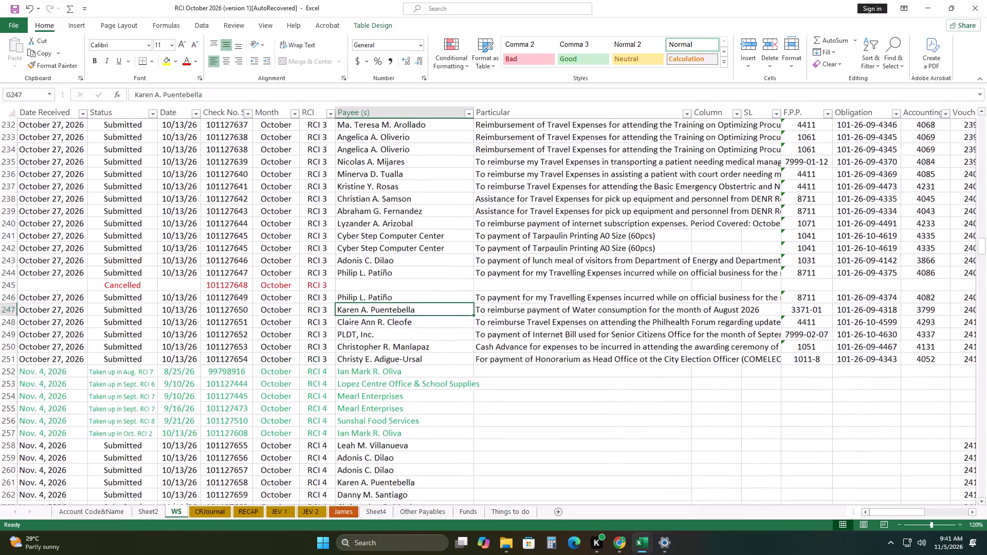
scroll(632, 416, "up", 1)
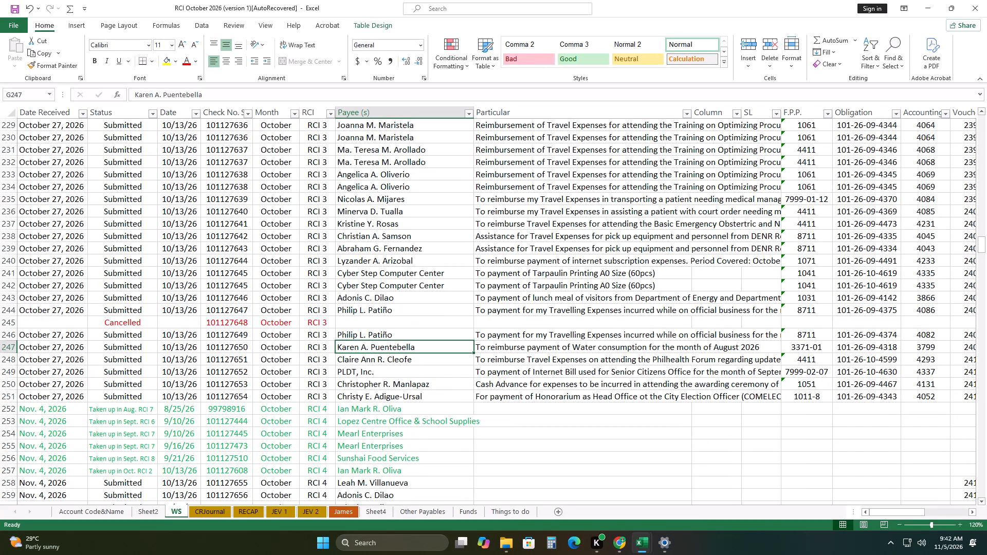
Examine the RCI 4 entries on the WS sheet down to the check numbers without payee details.
scroll(608, 418, "down", 2)
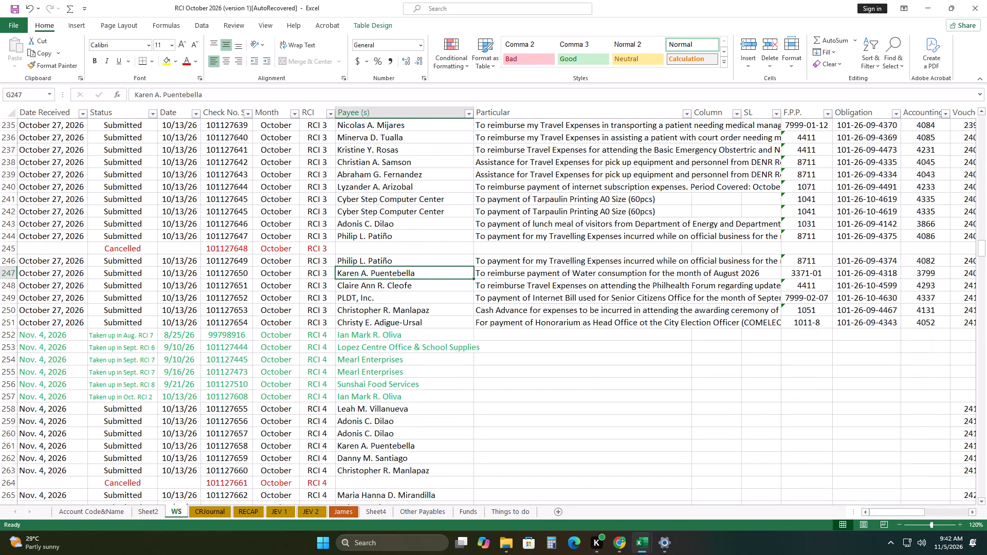
scroll(615, 418, "down", 2)
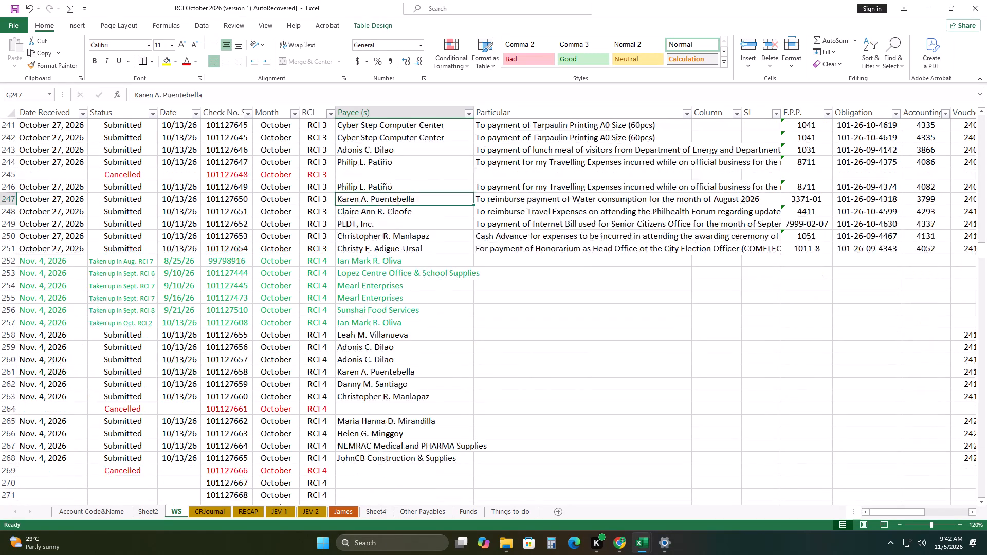
scroll(615, 418, "down", 3)
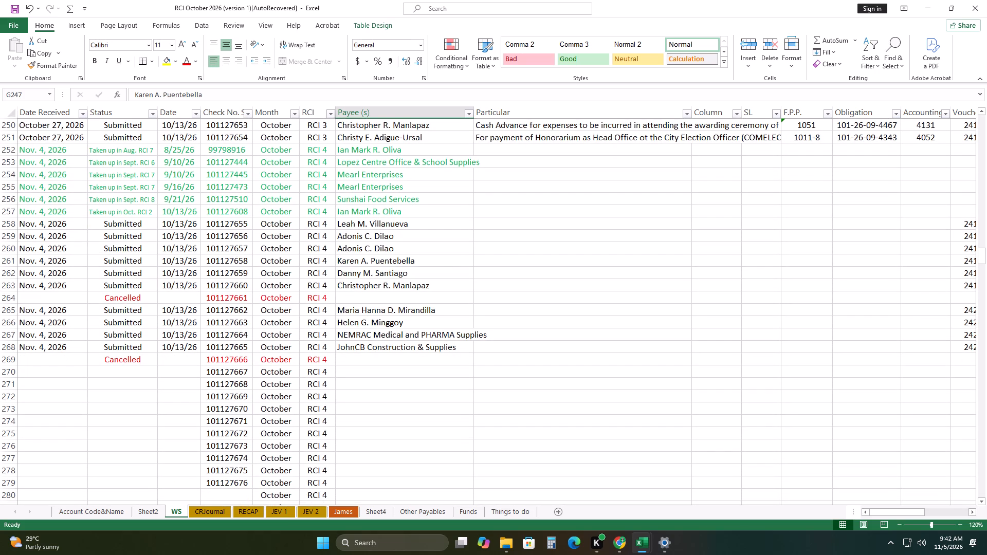
scroll(620, 419, "down", 1)
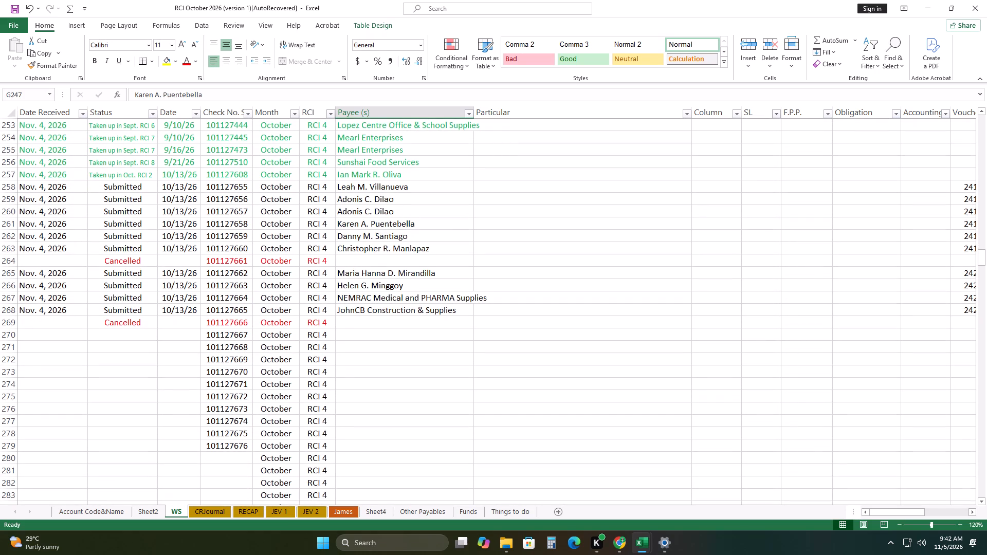
scroll(621, 418, "down", 4)
scroll(621, 418, "up", 3)
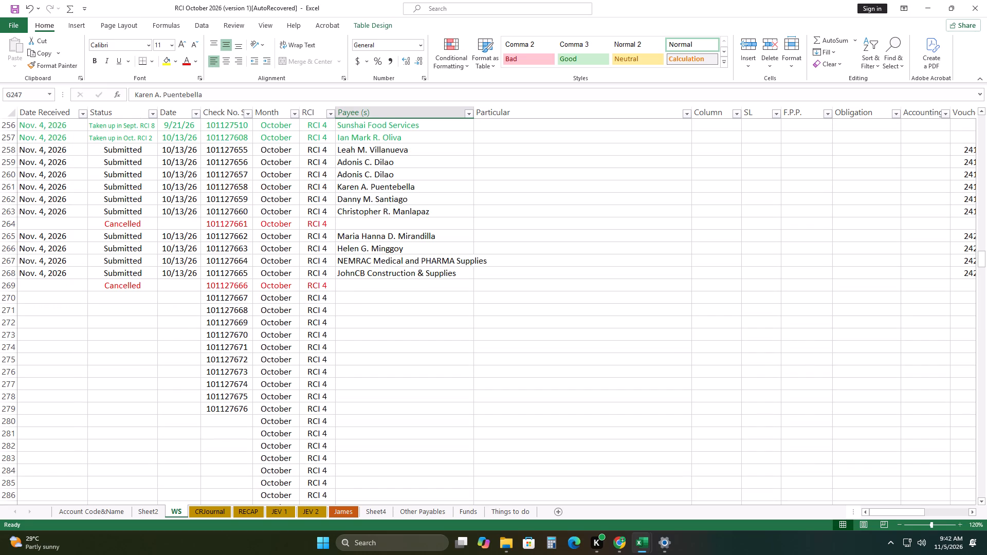
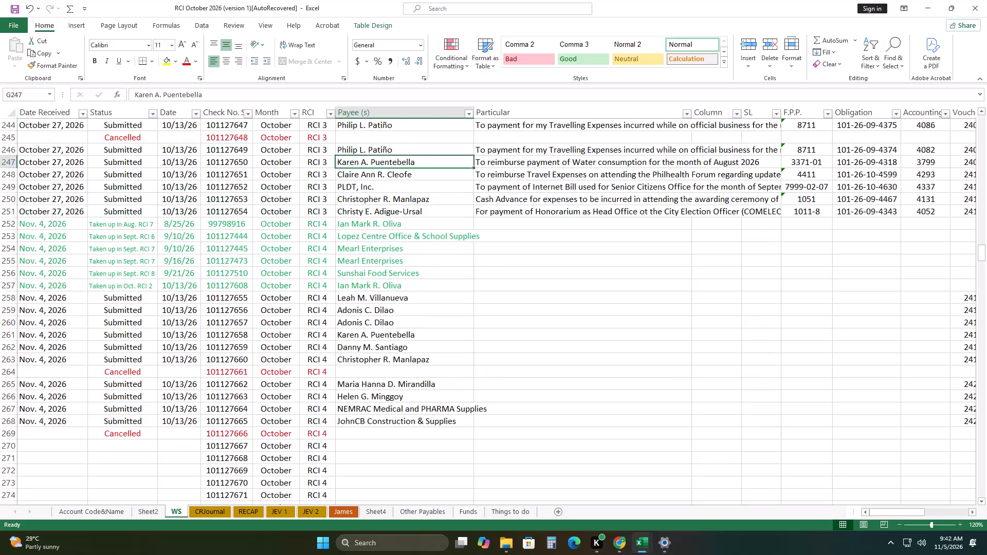
Examine the RCI 4 rows on the WS sheet, including the check numbers and blank rows lacking payee details.
scroll(684, 407, "down", 2)
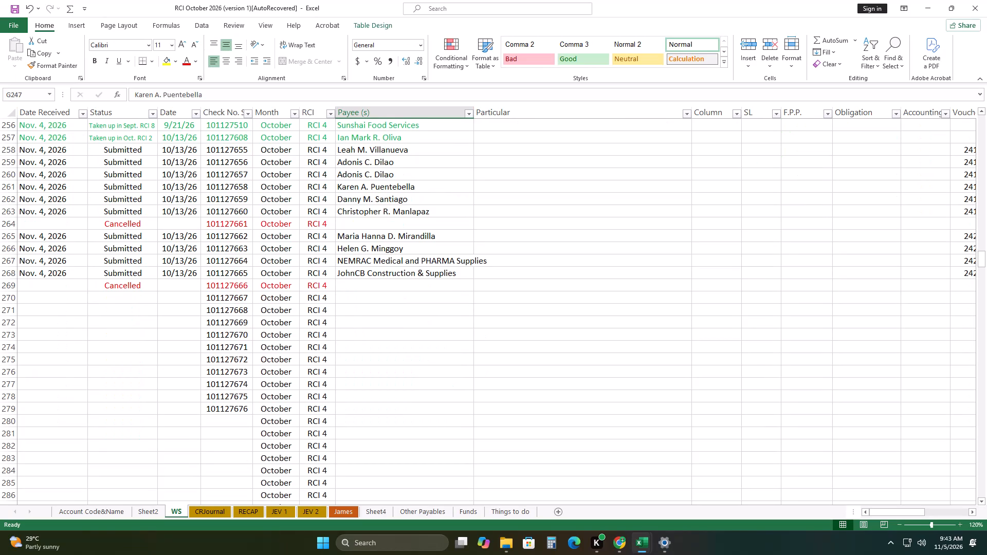
scroll(660, 404, "down", 2)
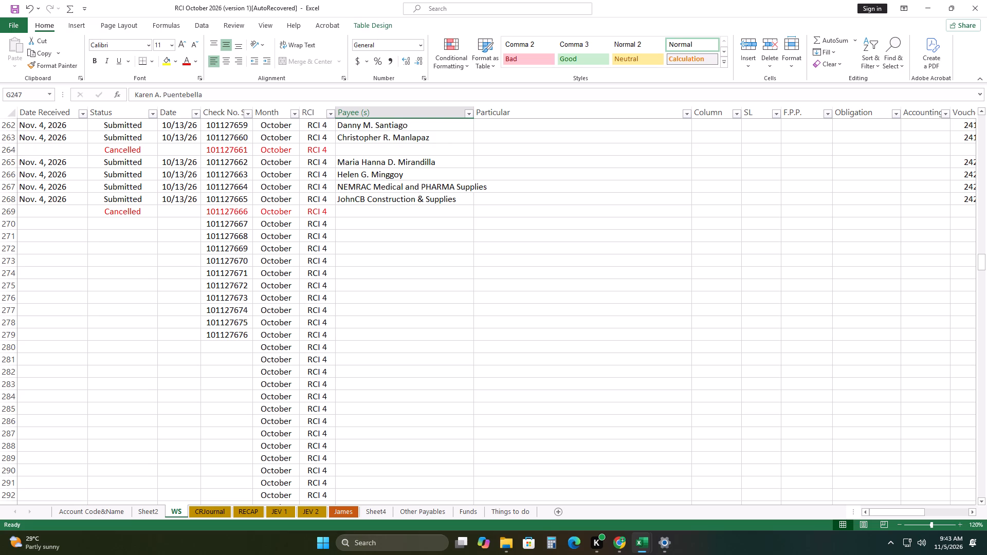
scroll(643, 385, "up", 1)
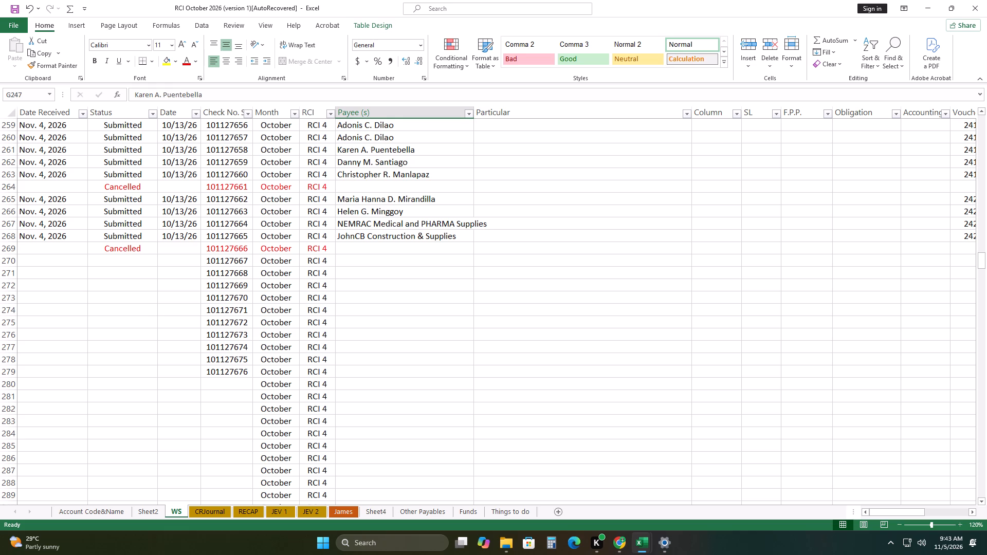
scroll(653, 381, "down", 1)
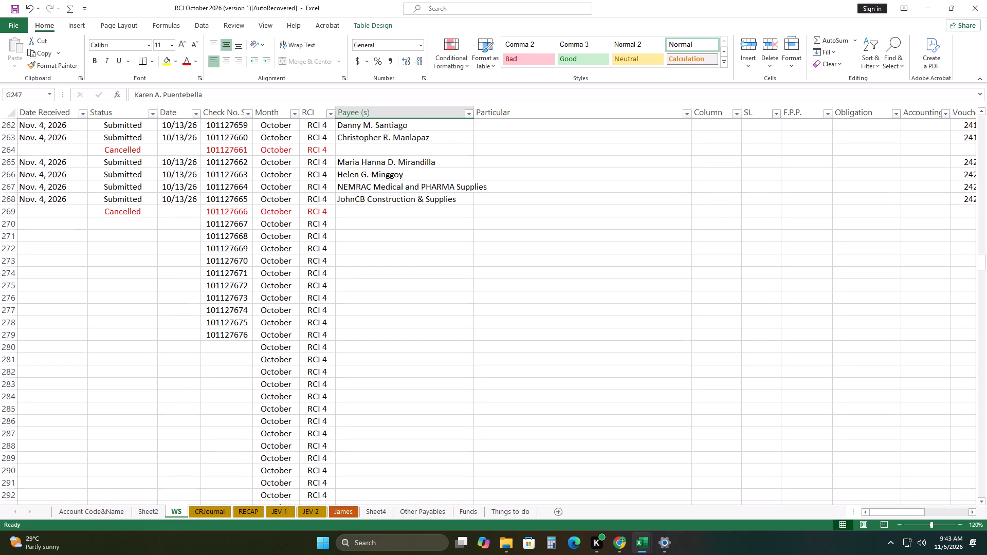
scroll(654, 381, "down", 3)
scroll(654, 381, "up", 8)
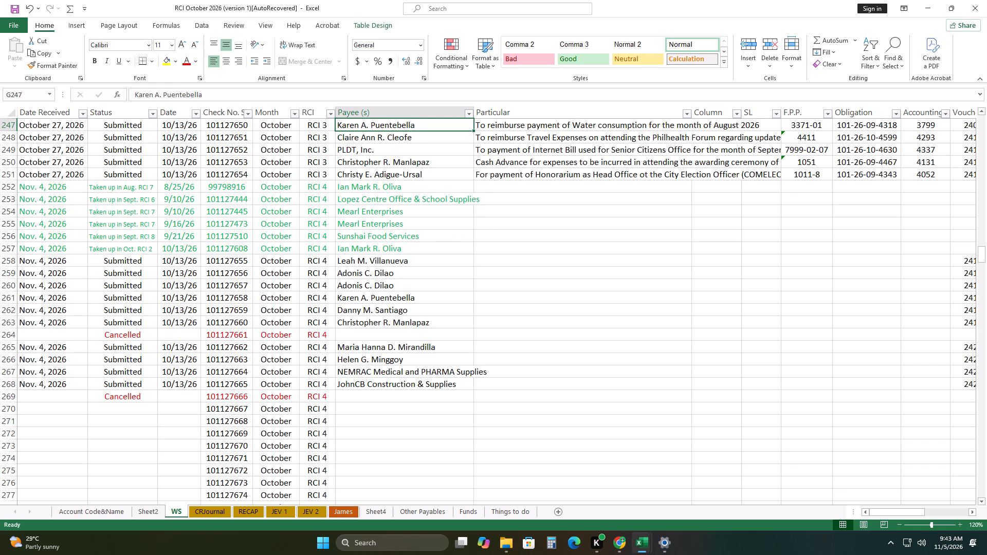
scroll(660, 377, "down", 2)
scroll(656, 385, "up", 3)
scroll(659, 387, "down", 2)
scroll(650, 404, "up", 3)
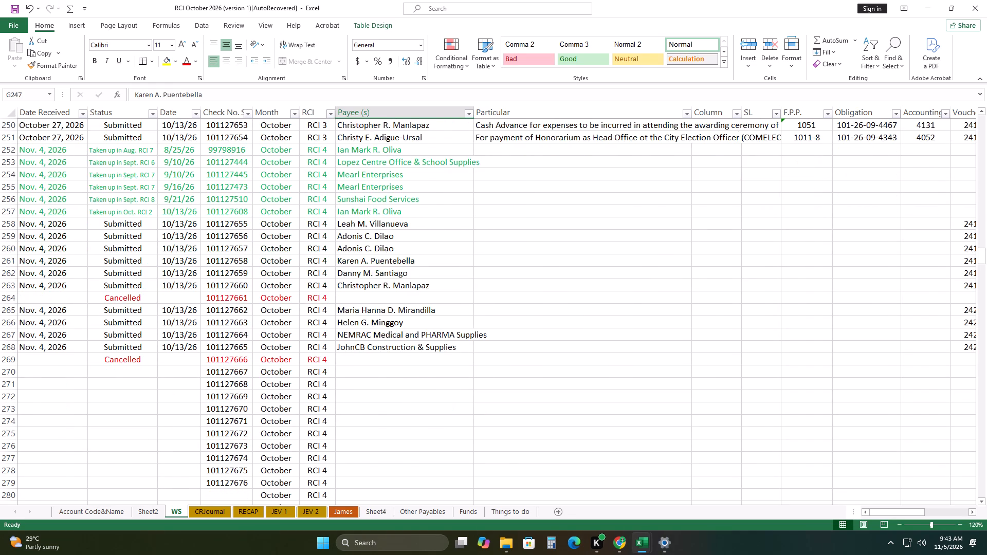
Review the payees, particulars and obligation numbers of the October 27, 2026 RCI 3 entries above the RCI 4 rows.
scroll(647, 409, "up", 2)
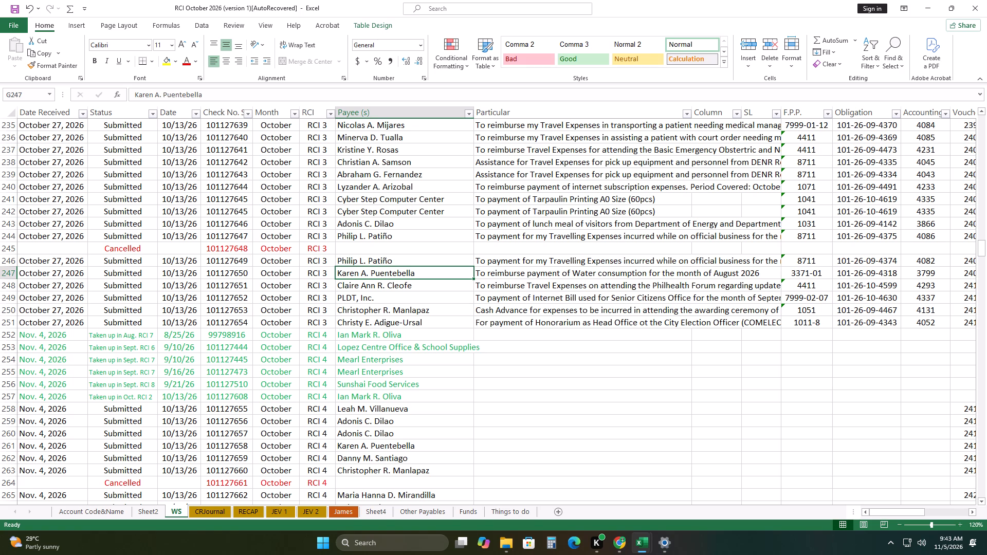
scroll(682, 426, "up", 3)
scroll(691, 424, "down", 2)
scroll(691, 425, "up", 1)
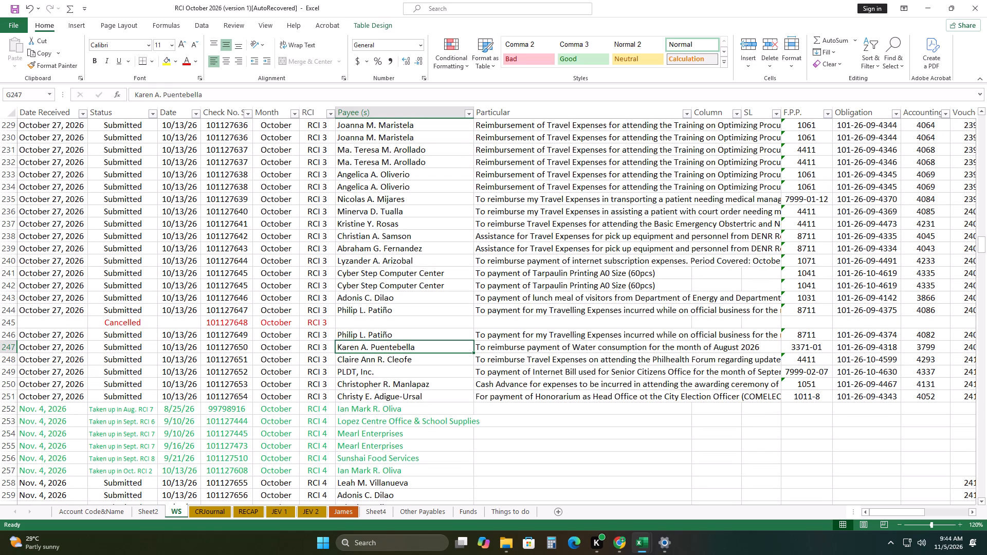
scroll(691, 446, "down", 4)
scroll(687, 459, "up", 4)
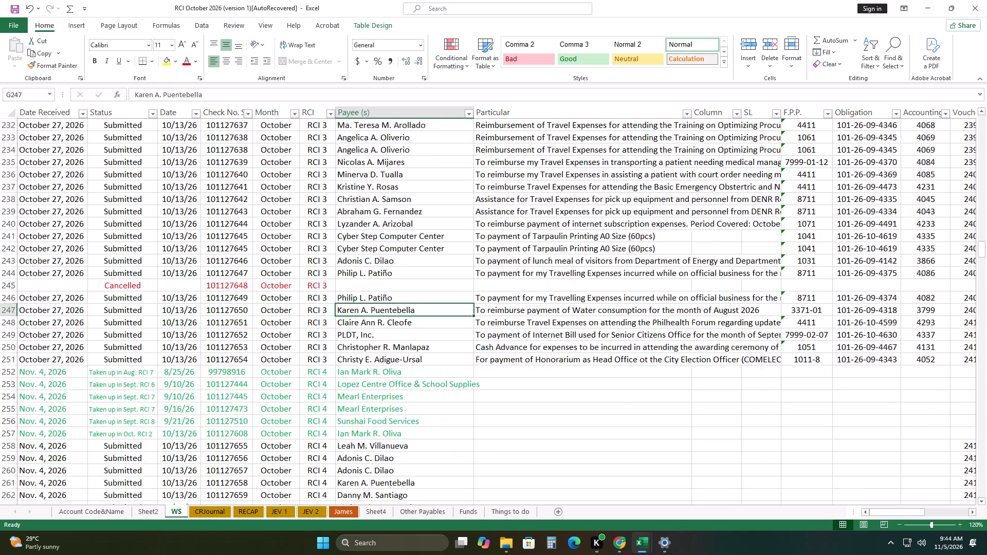
scroll(683, 461, "down", 4)
scroll(682, 462, "up", 6)
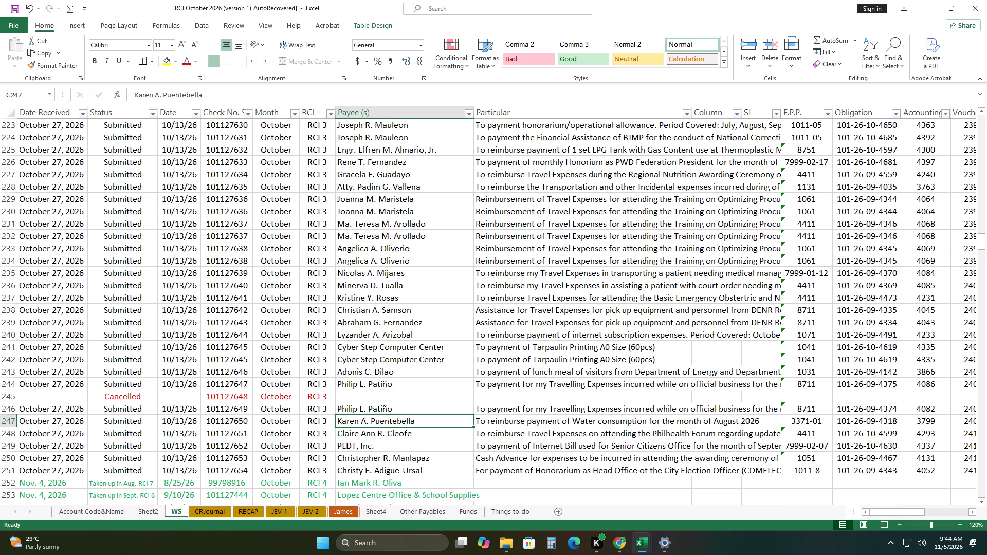
scroll(505, 433, "down", 4)
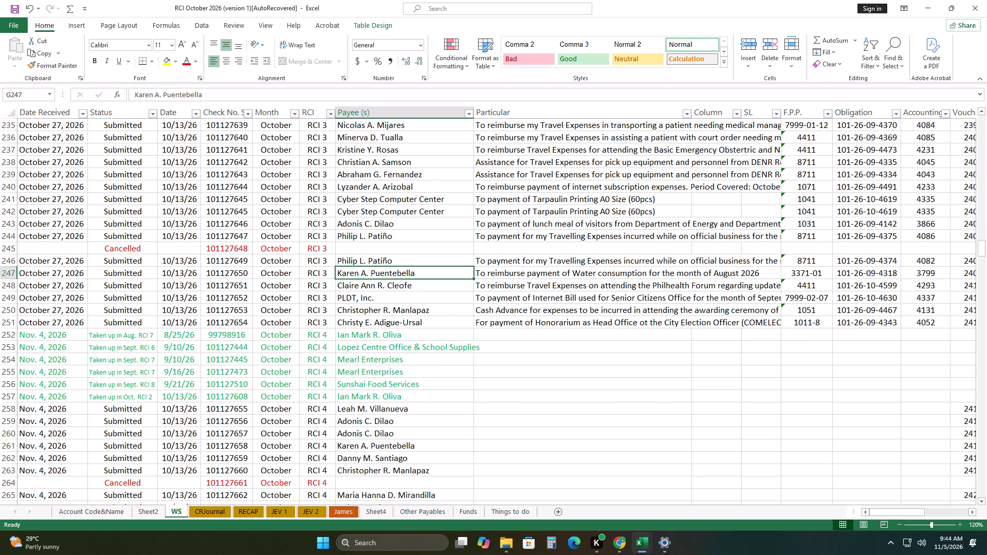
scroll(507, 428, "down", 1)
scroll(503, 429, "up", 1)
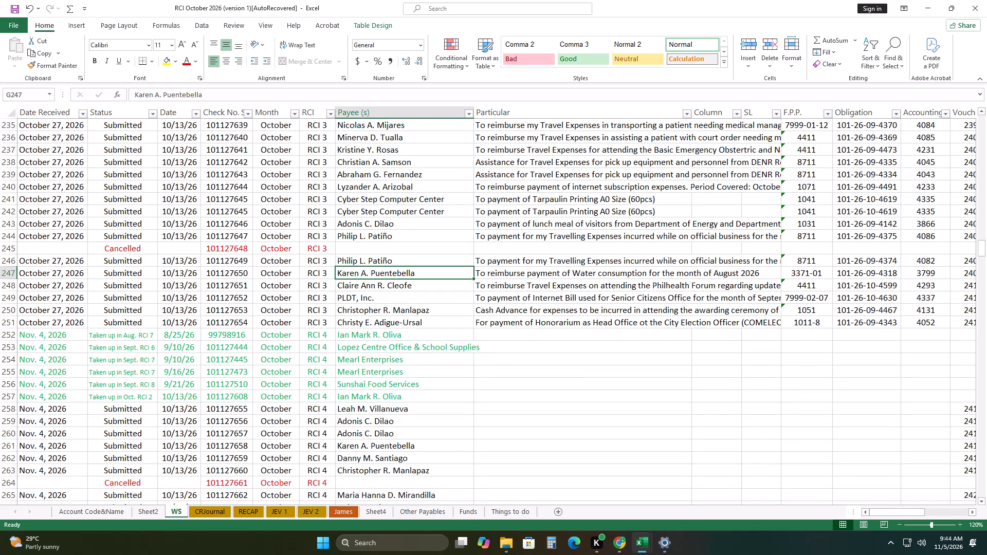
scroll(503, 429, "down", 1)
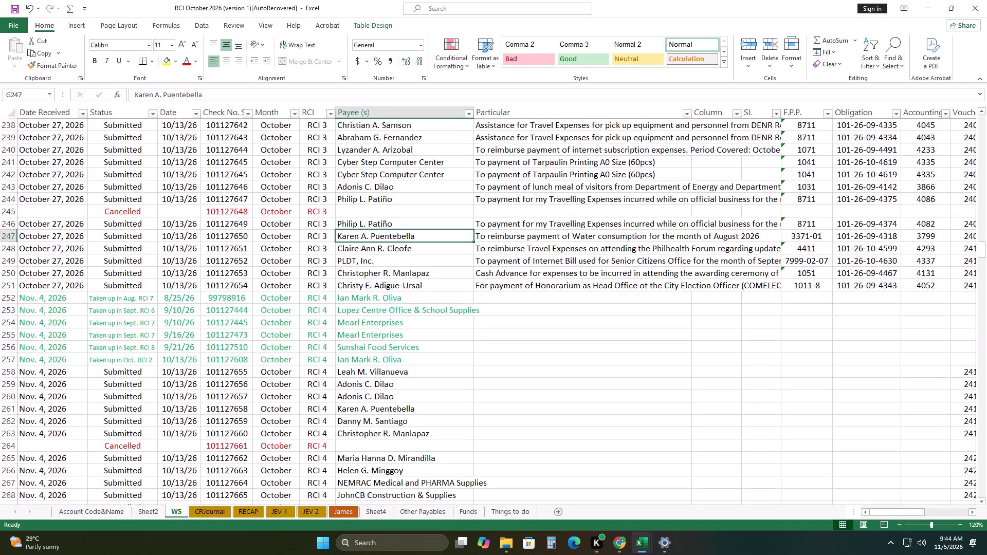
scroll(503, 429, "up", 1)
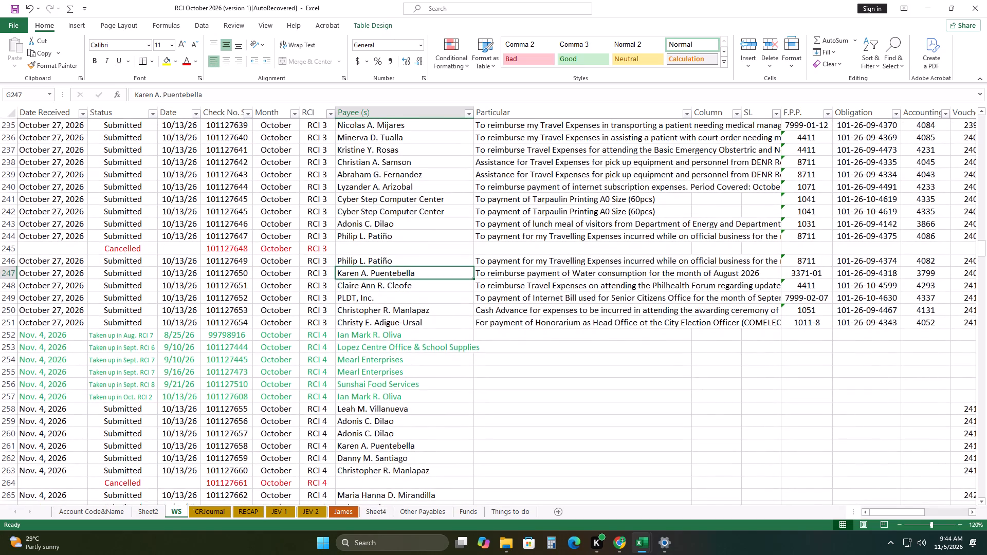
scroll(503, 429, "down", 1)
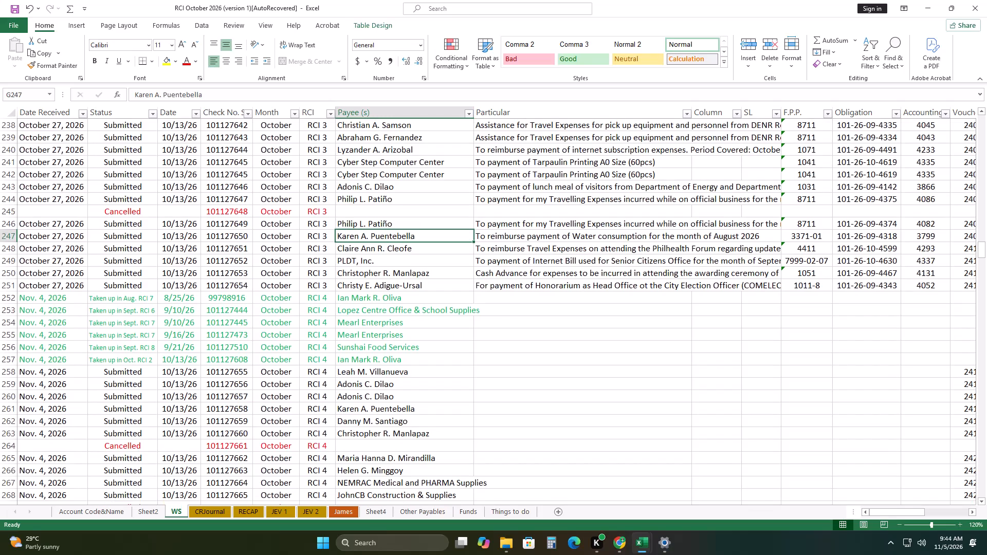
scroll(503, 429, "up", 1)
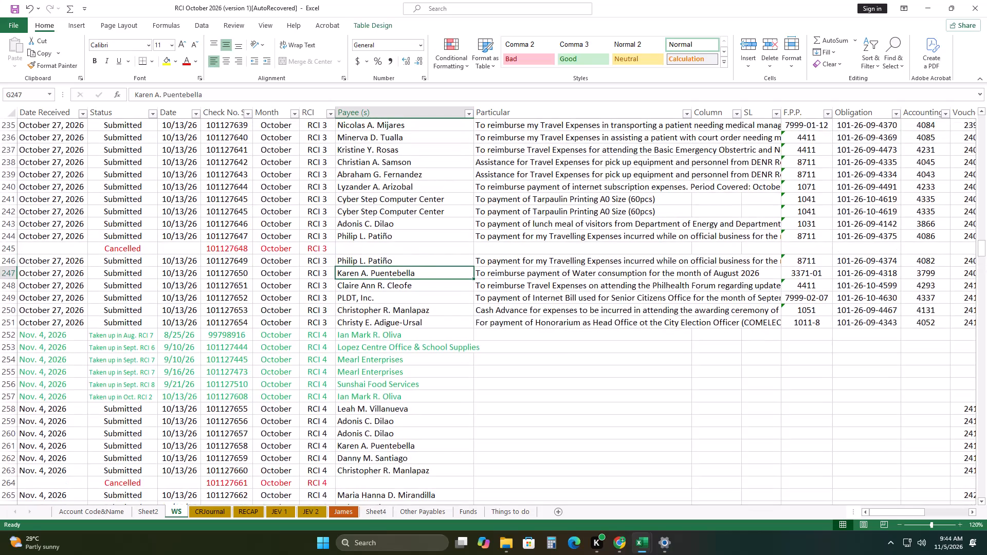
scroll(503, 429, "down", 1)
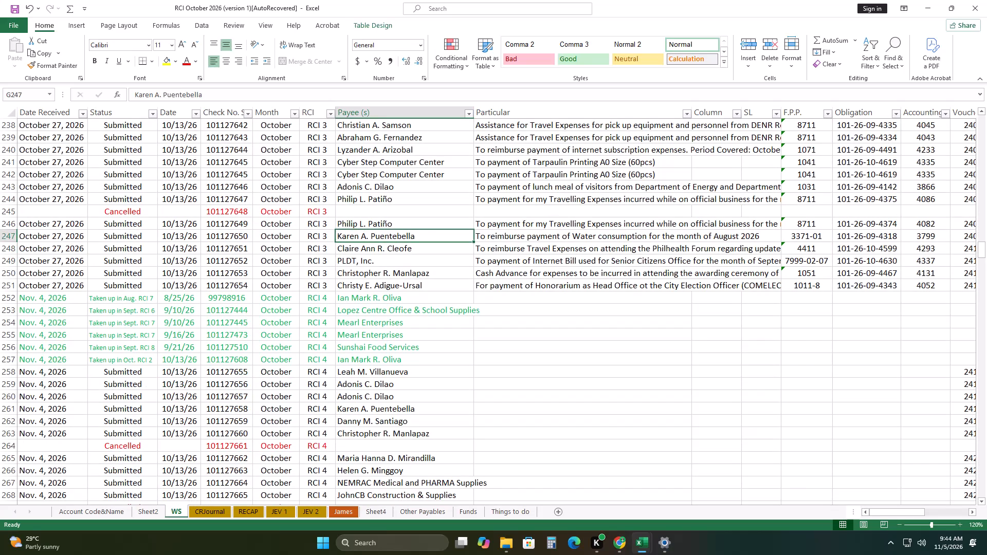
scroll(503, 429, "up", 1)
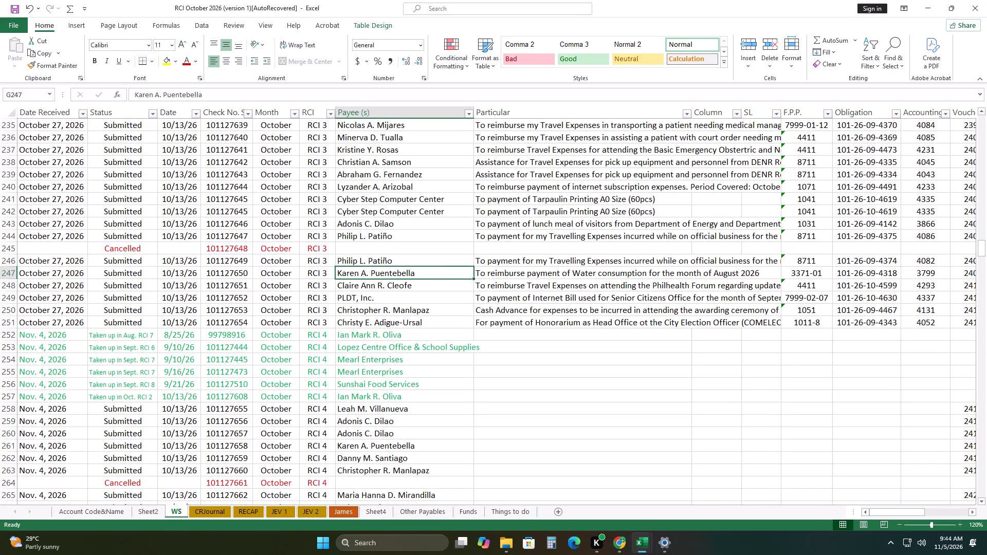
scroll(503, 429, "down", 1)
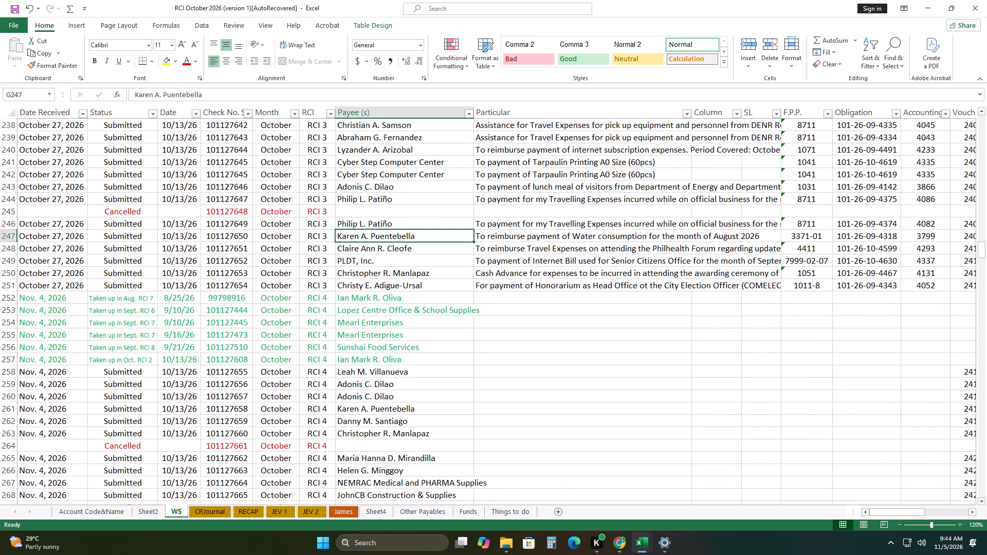
scroll(503, 429, "down", 1)
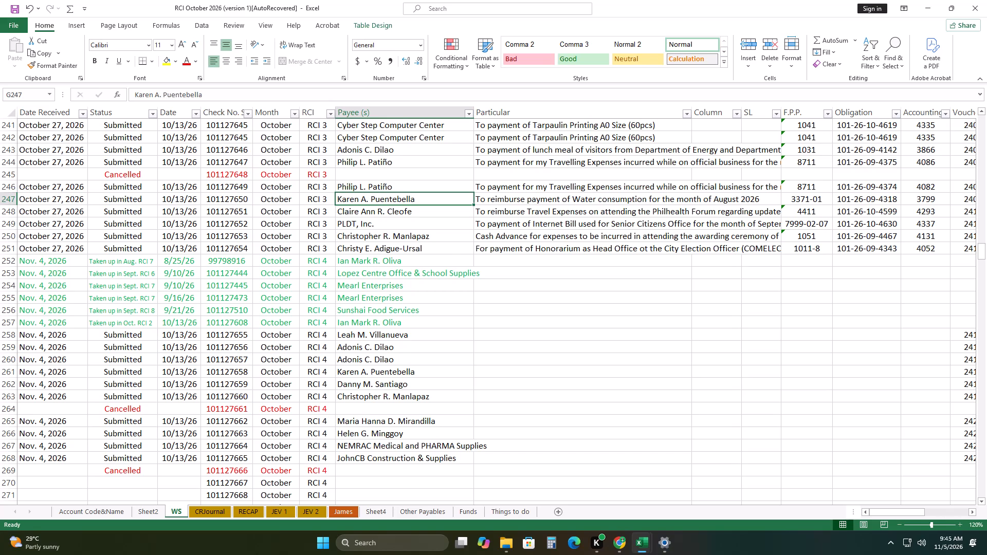
scroll(503, 429, "down", 3)
scroll(503, 429, "up", 2)
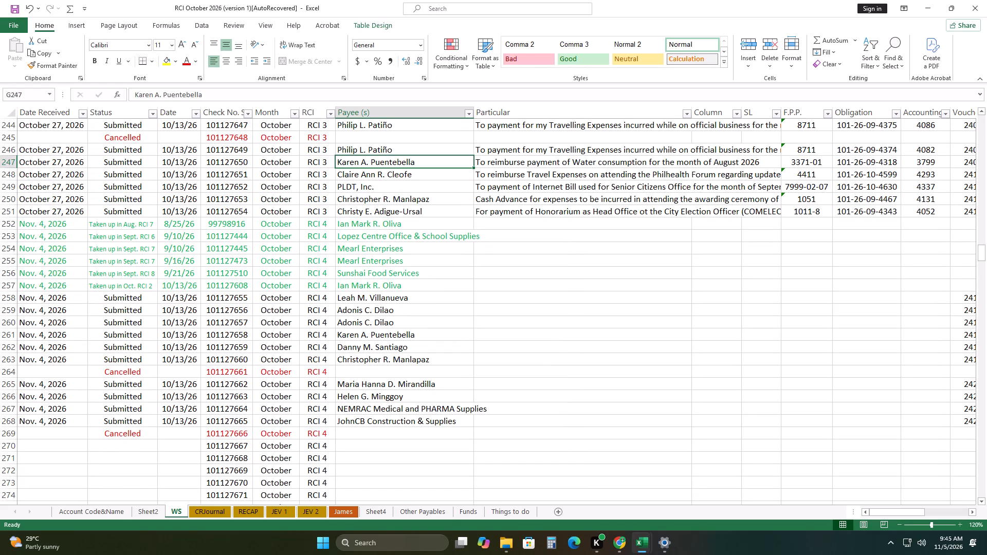
scroll(506, 447, "down", 2)
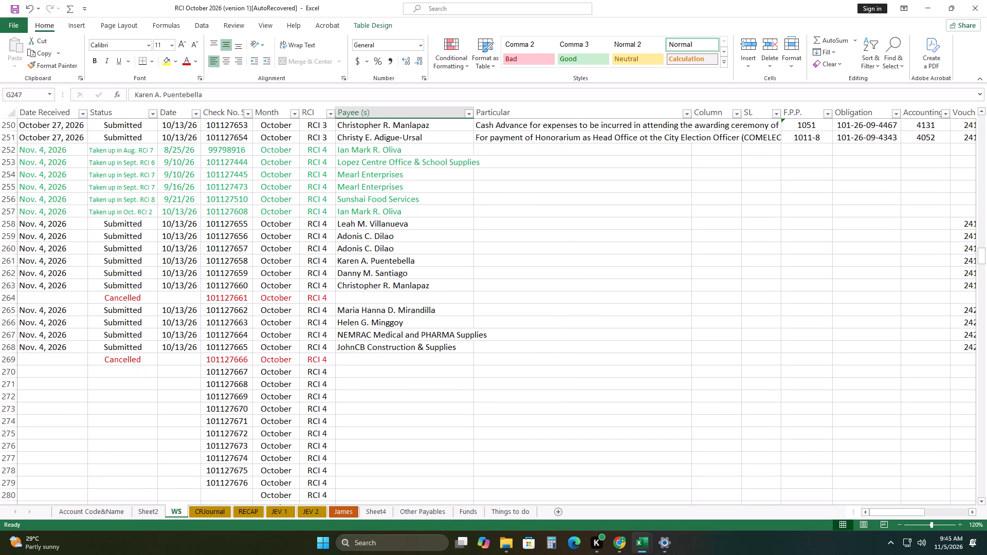
scroll(506, 447, "down", 1)
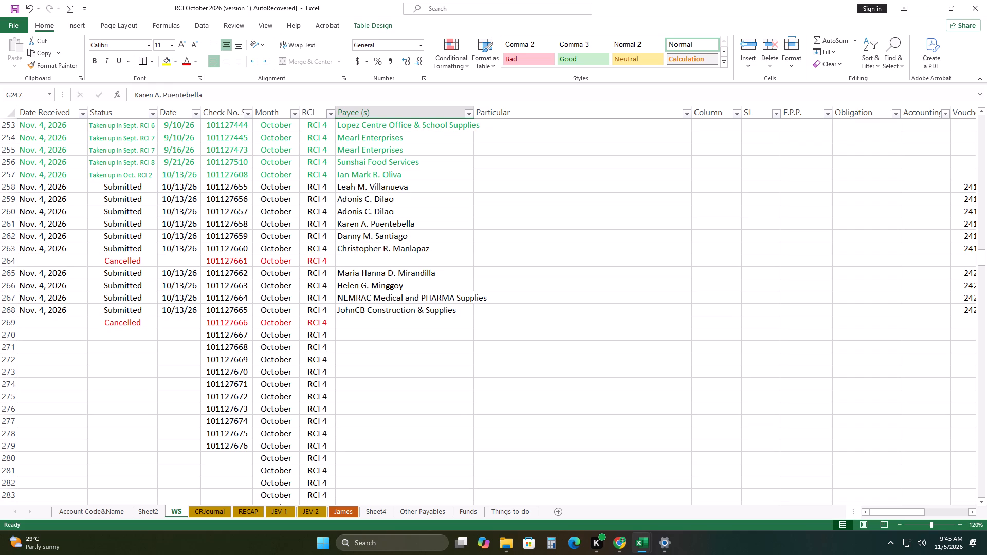
scroll(509, 447, "down", 3)
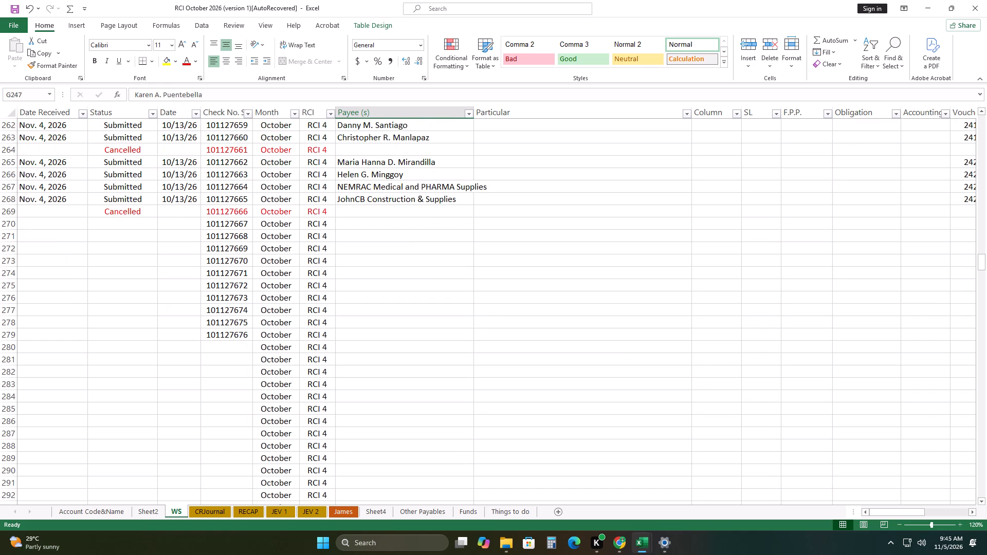
scroll(509, 447, "up", 1)
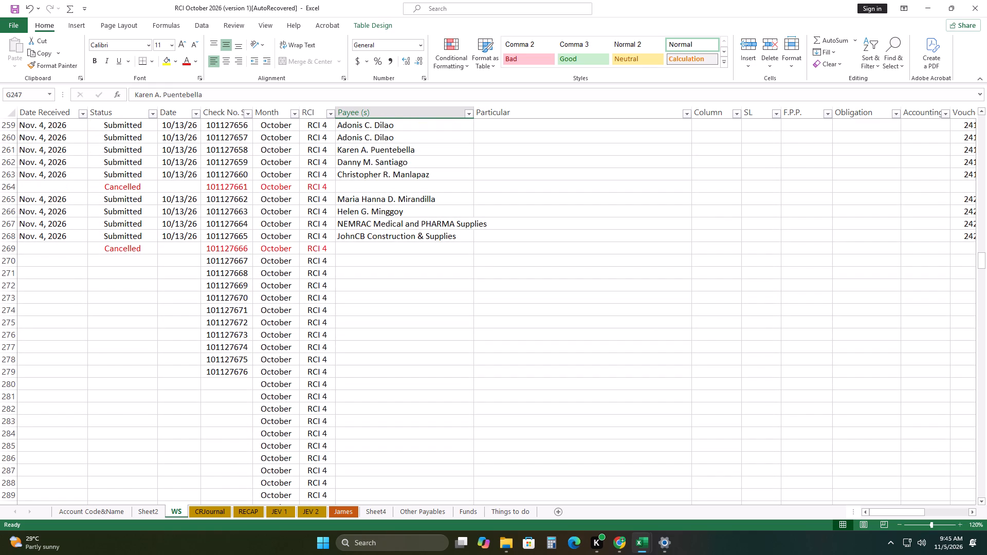
scroll(509, 447, "down", 1)
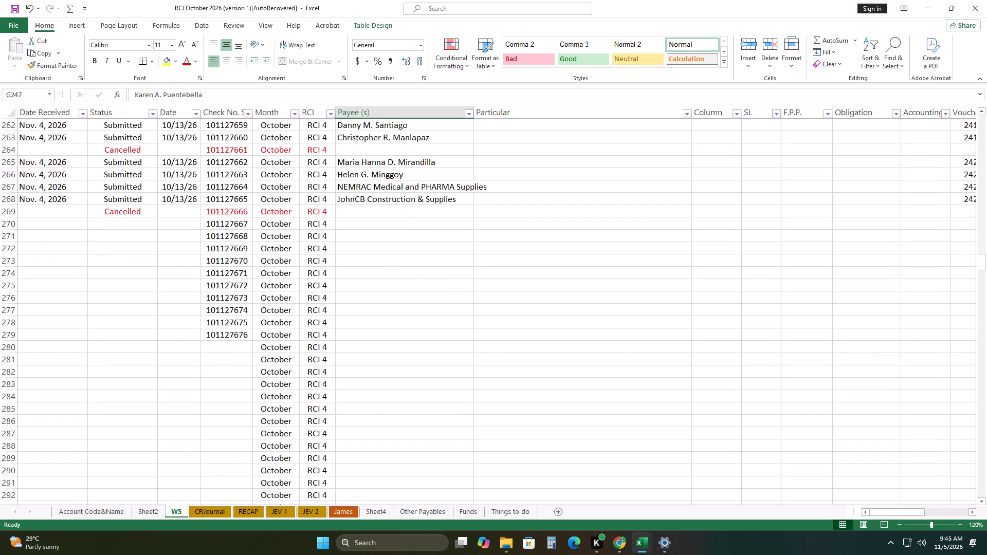
scroll(509, 447, "up", 2)
scroll(509, 447, "down", 2)
scroll(509, 447, "up", 8)
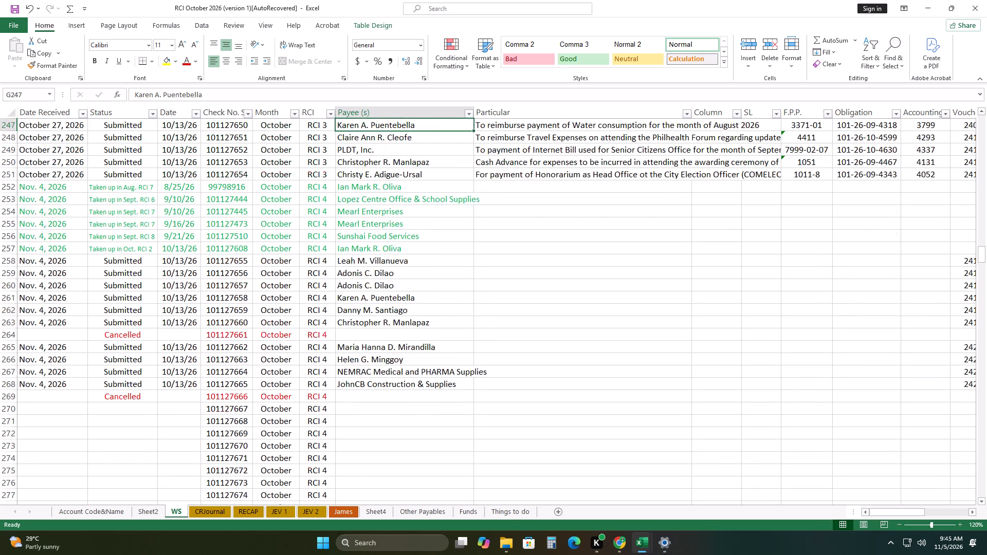
Compare the completed RCI 3 records with the RCI 4 entries that lack particulars and obligation details.
scroll(509, 447, "down", 4)
scroll(509, 449, "up", 5)
scroll(509, 449, "down", 2)
scroll(509, 449, "up", 2)
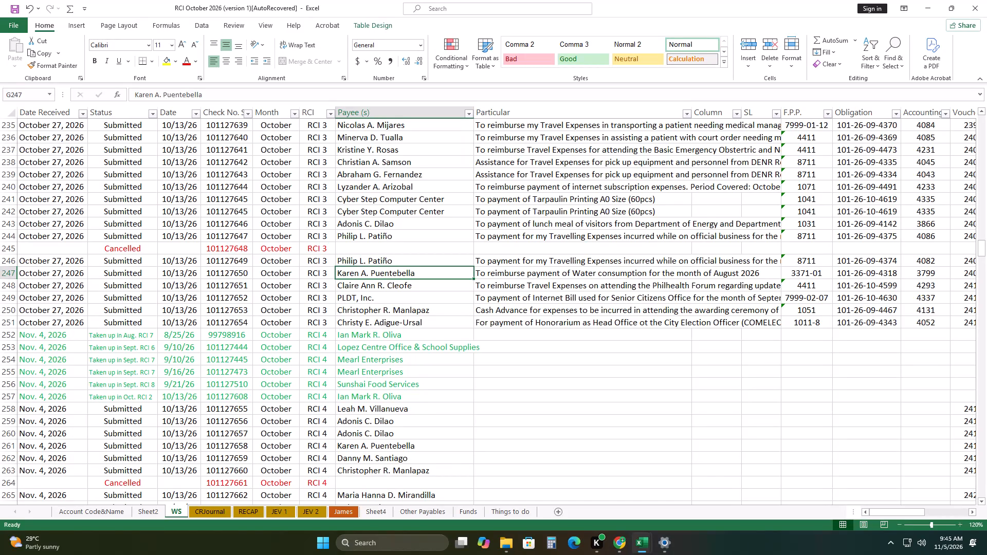
scroll(503, 435, "down", 1)
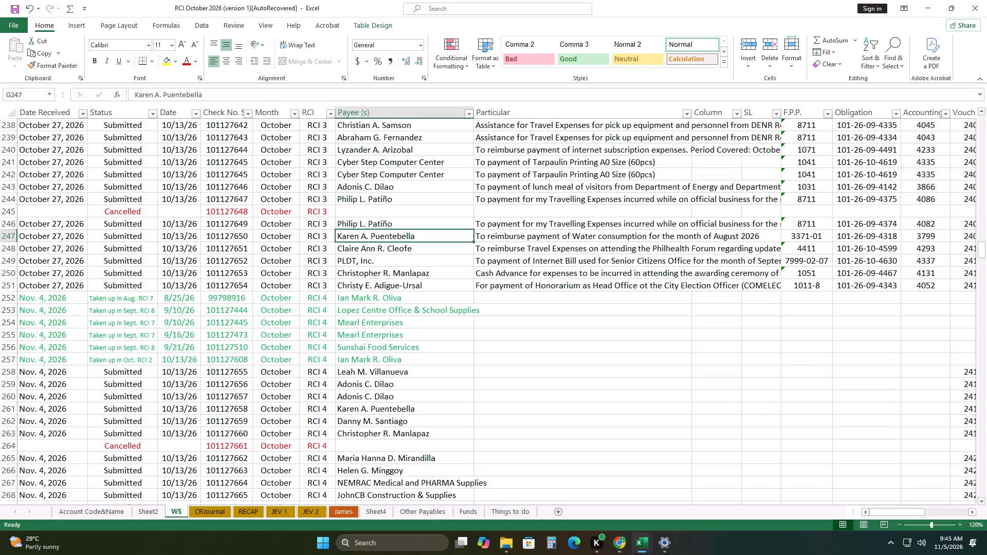
scroll(542, 462, "down", 3)
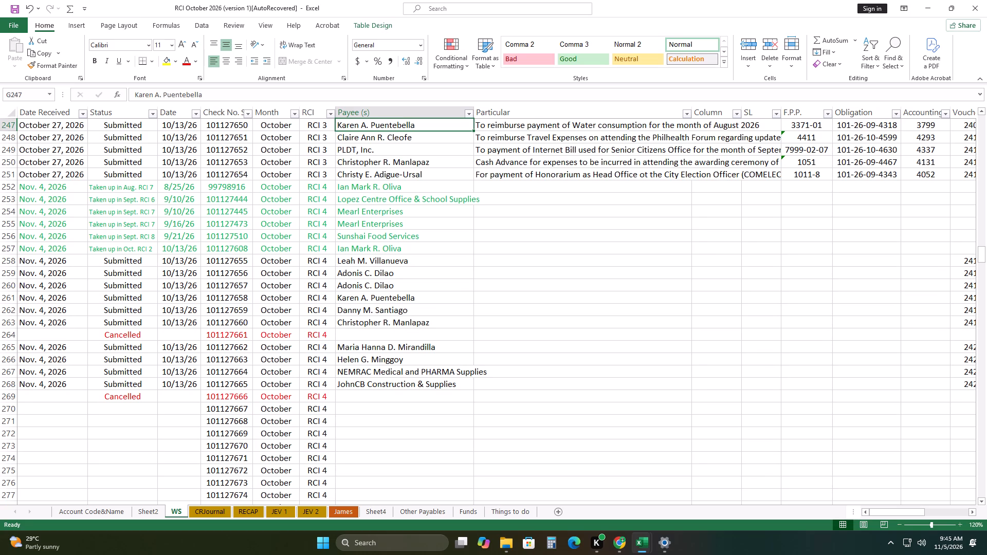
scroll(499, 296, "down", 2)
scroll(501, 303, "up", 3)
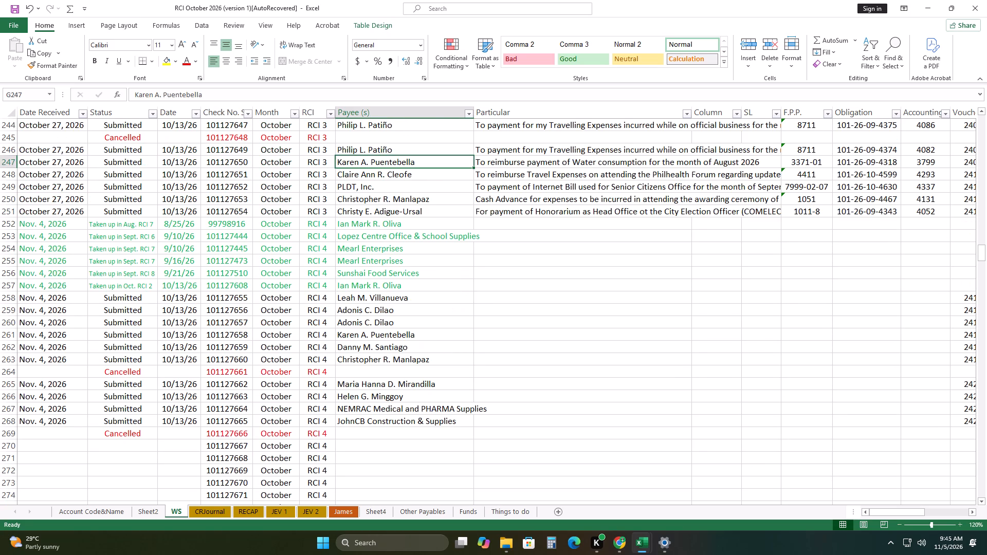
scroll(504, 307, "down", 2)
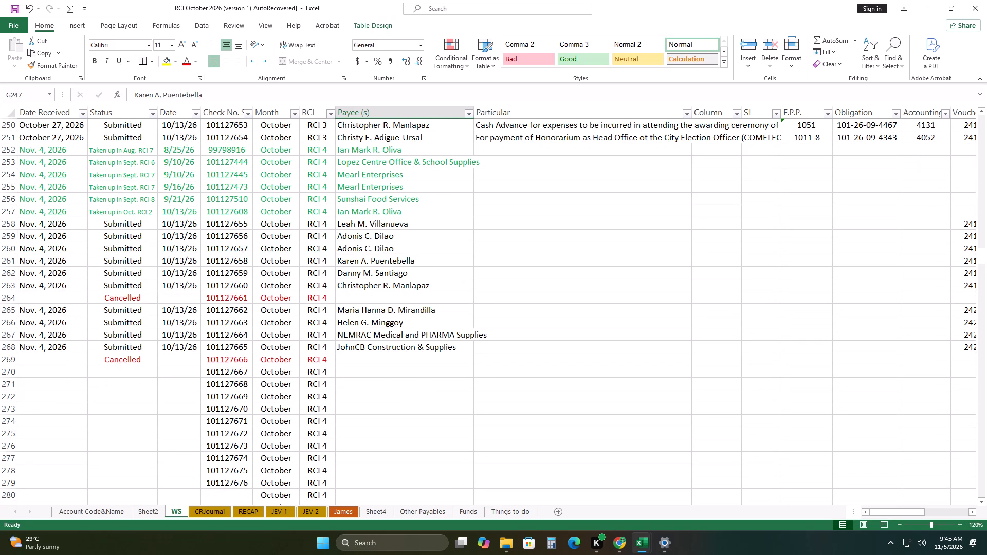
scroll(505, 311, "down", 3)
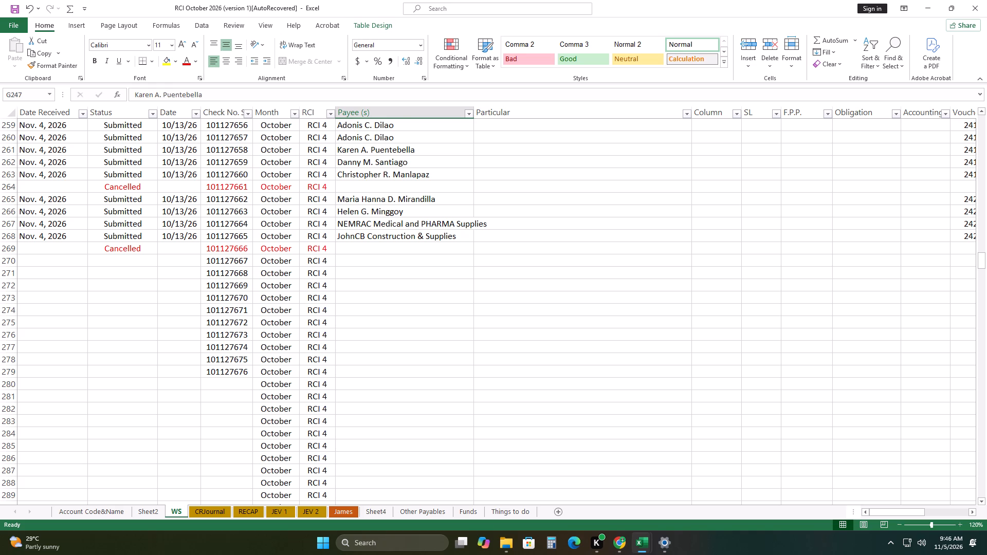
scroll(696, 284, "up", 2)
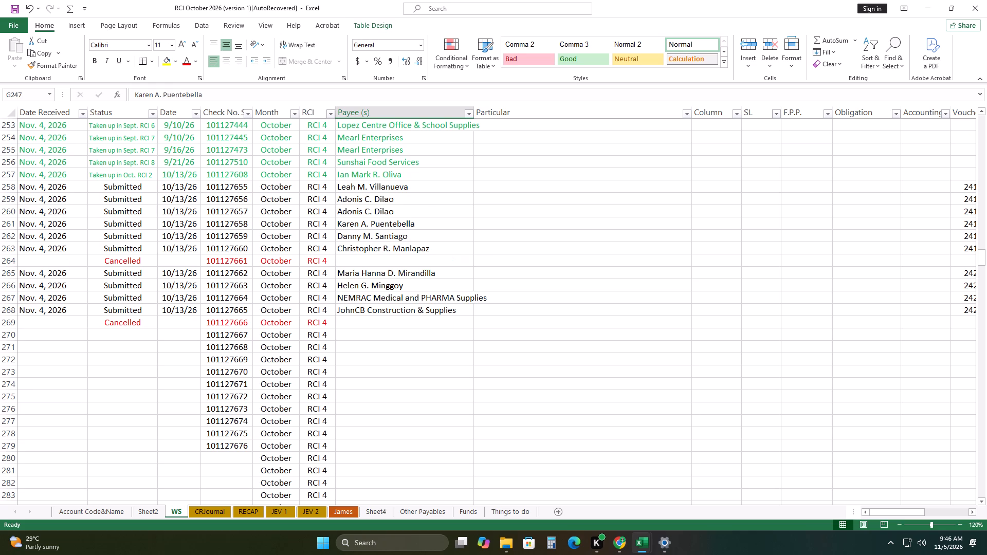
scroll(698, 286, "down", 2)
scroll(699, 287, "up", 2)
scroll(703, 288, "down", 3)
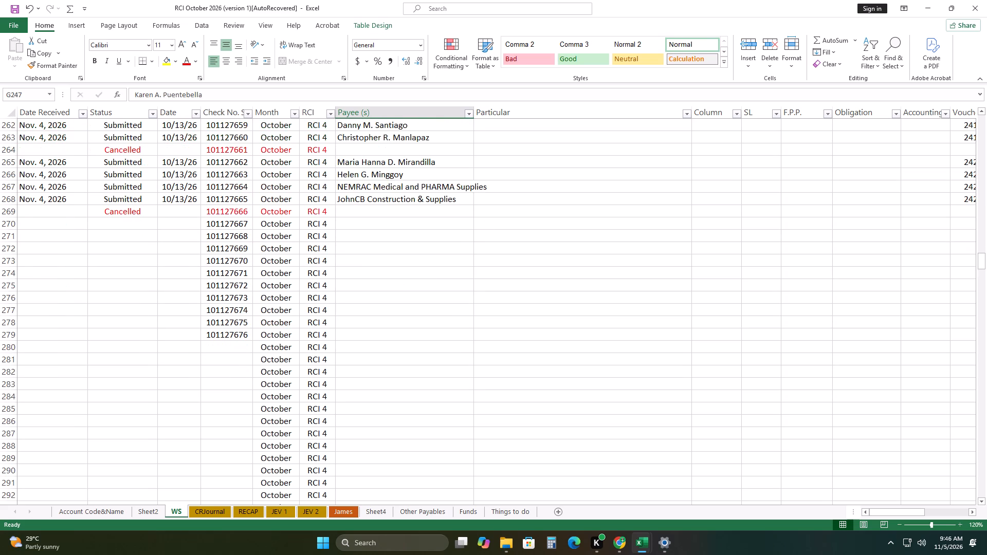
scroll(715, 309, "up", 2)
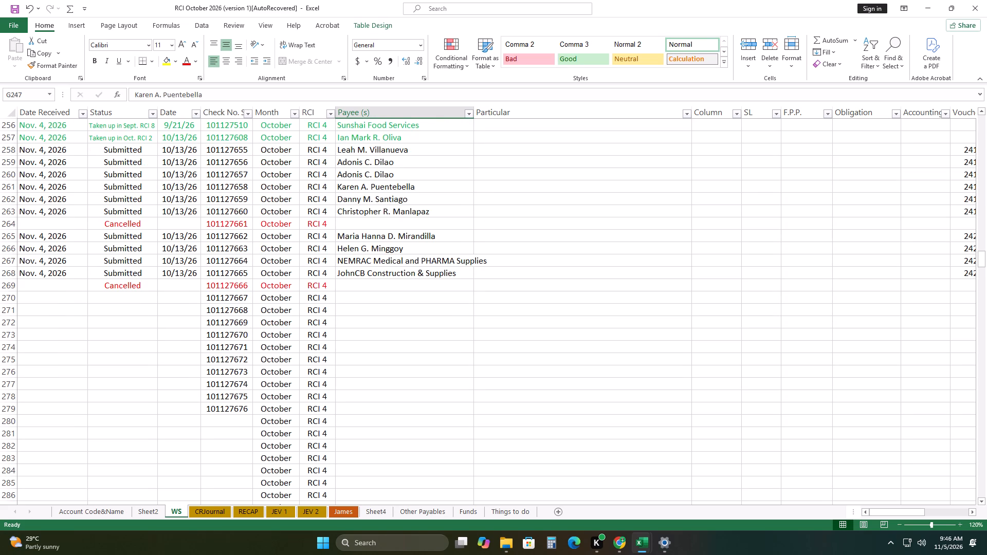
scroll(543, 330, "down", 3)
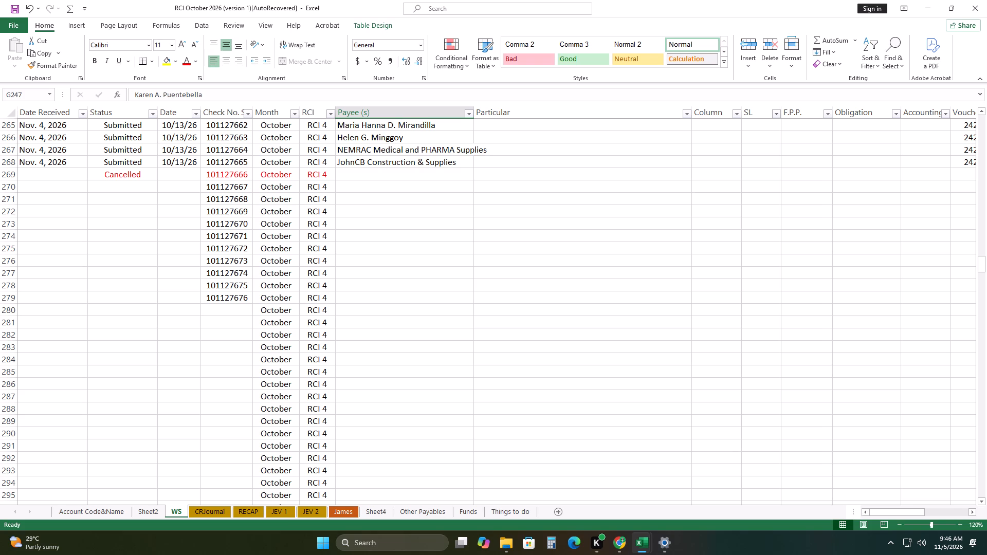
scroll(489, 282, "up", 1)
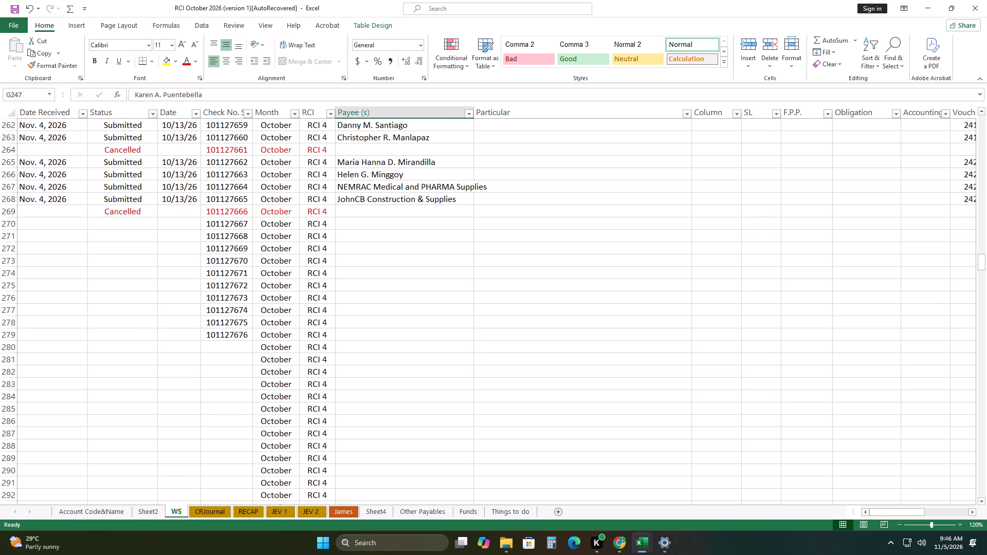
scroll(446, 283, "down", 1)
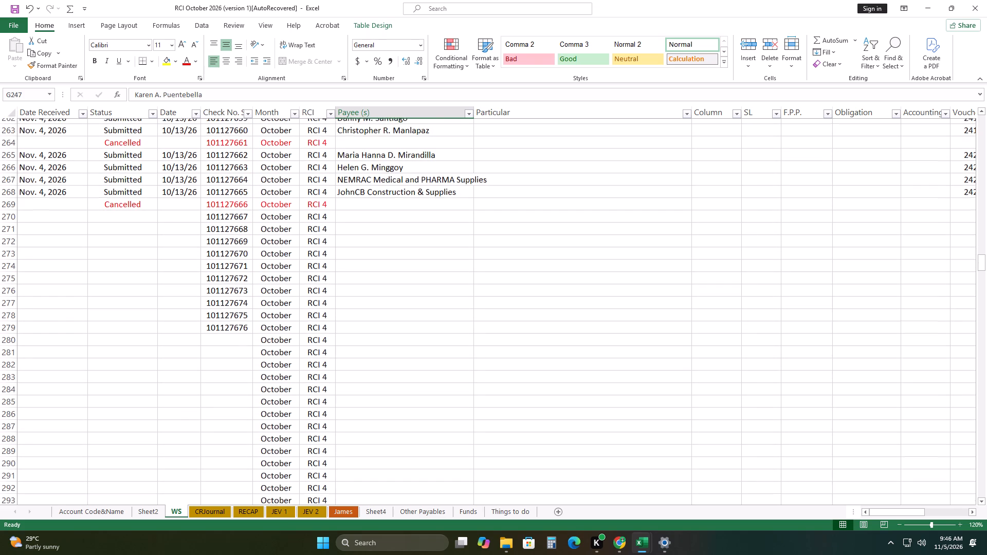
scroll(328, 281, "up", 11)
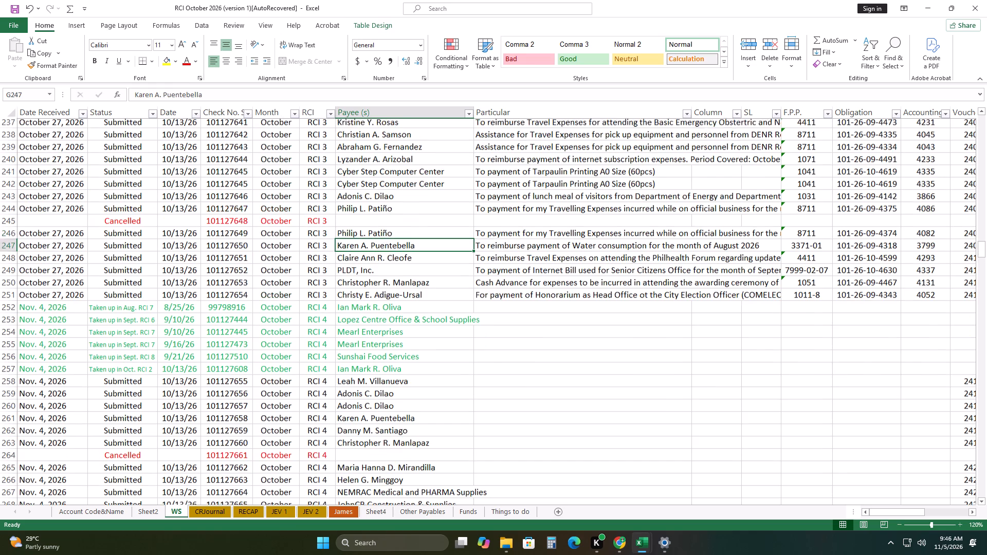
scroll(325, 280, "up", 19)
scroll(327, 279, "up", 8)
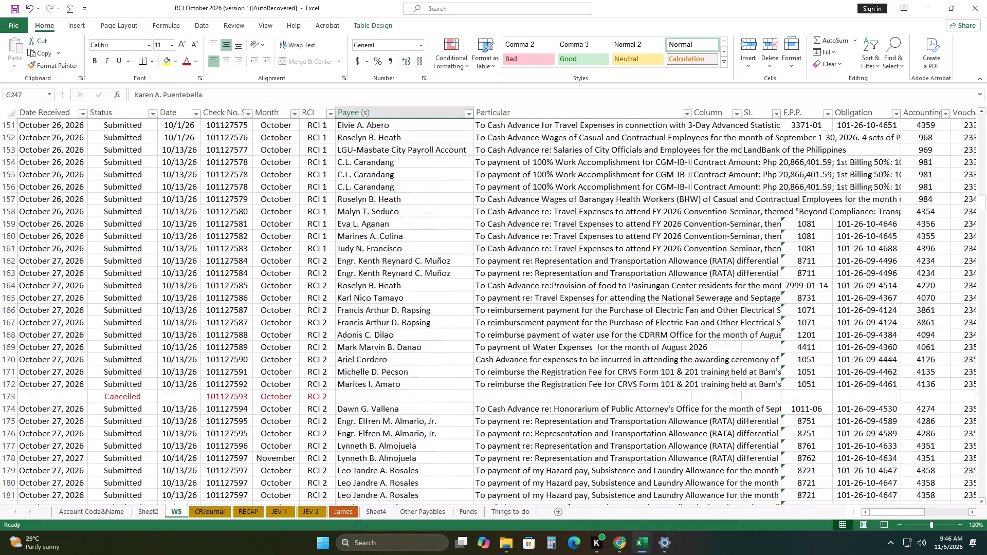
scroll(327, 277, "up", 15)
scroll(327, 277, "up", 17)
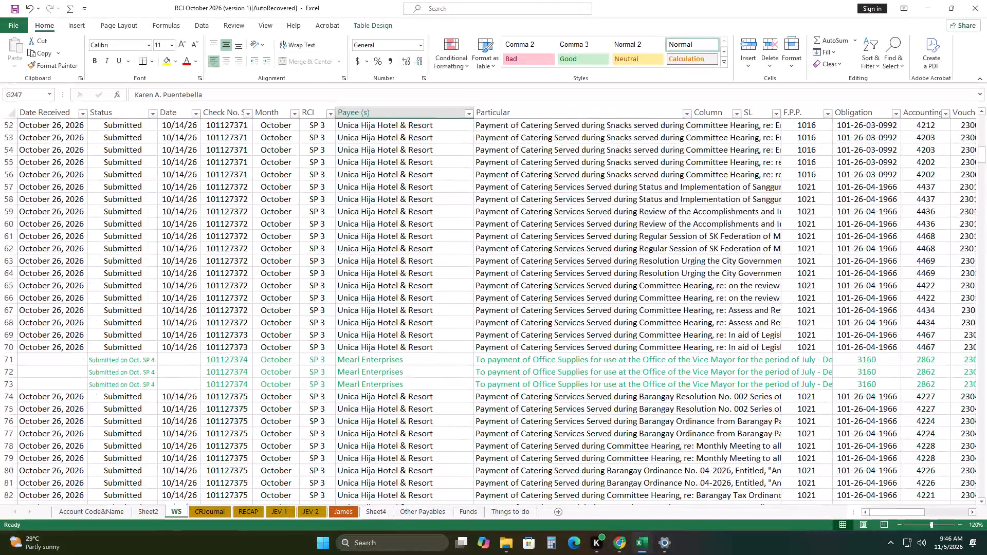
scroll(328, 277, "up", 18)
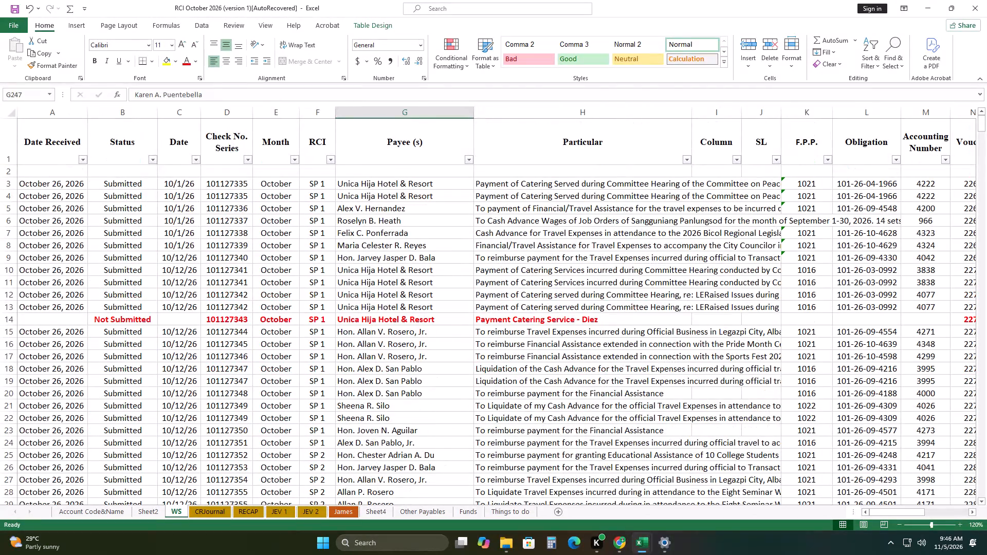
right_click(134, 320)
left_click(164, 34)
scroll(259, 342, "down", 7)
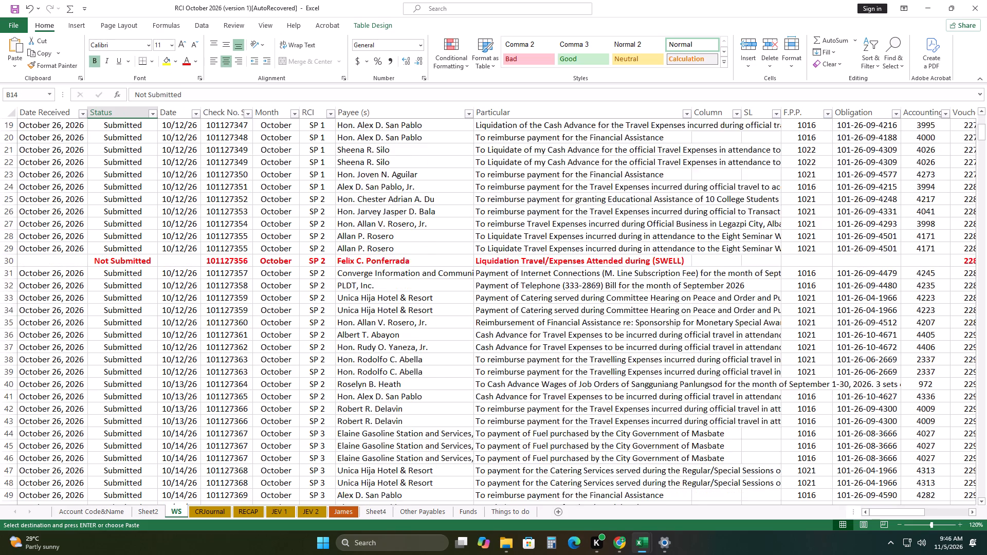
scroll(247, 351, "down", 20)
scroll(247, 351, "down", 16)
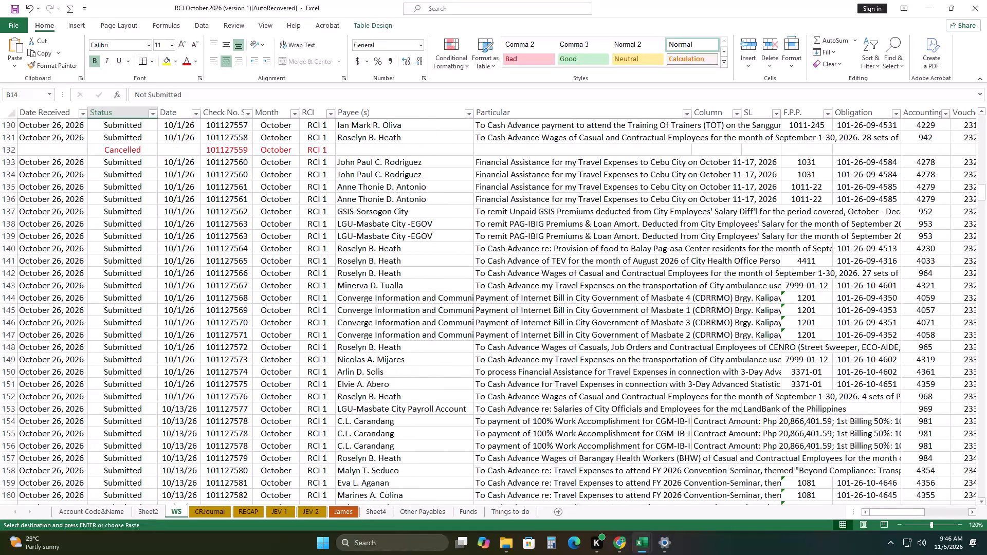
scroll(253, 354, "down", 20)
scroll(253, 354, "down", 16)
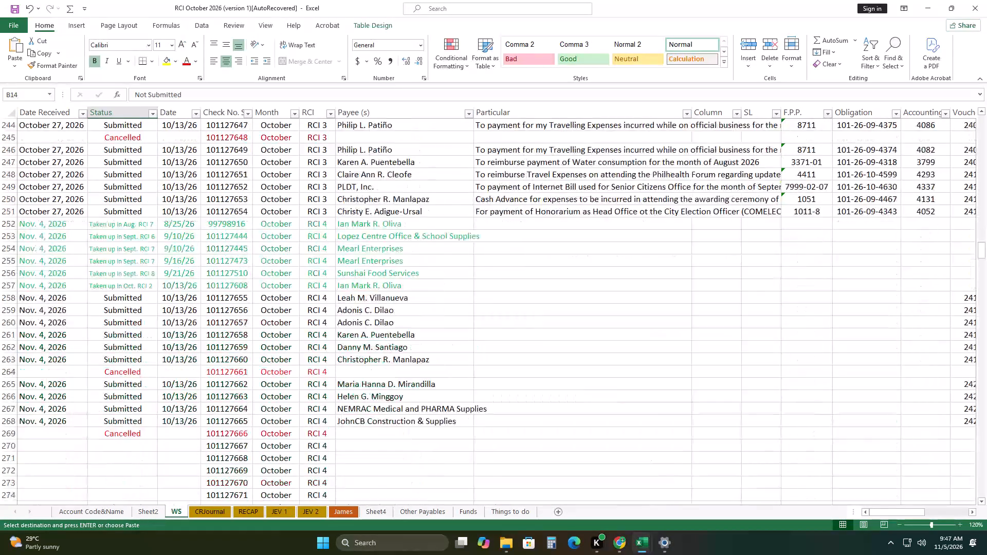
scroll(259, 359, "down", 11)
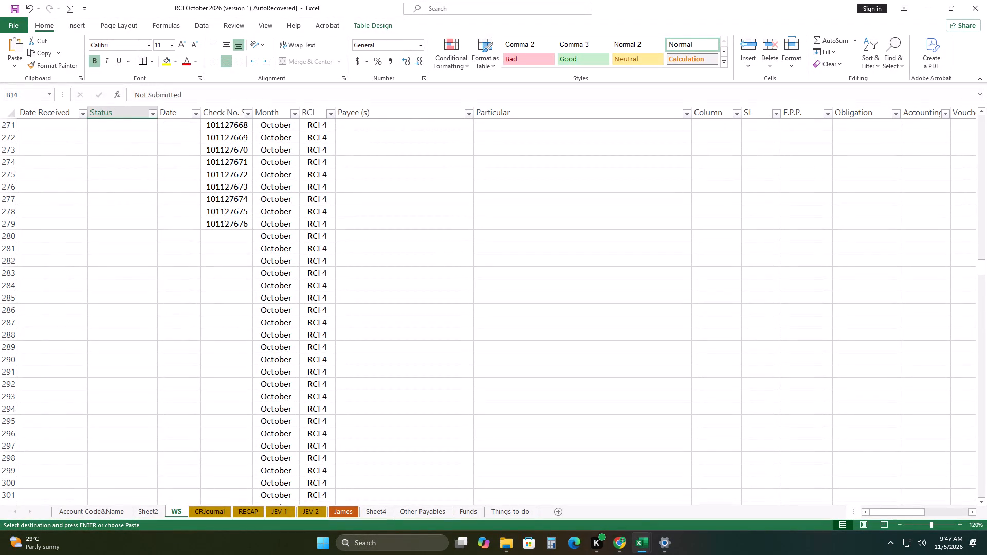
left_click(142, 214)
right_click(142, 213)
left_click(172, 272)
left_click(161, 276)
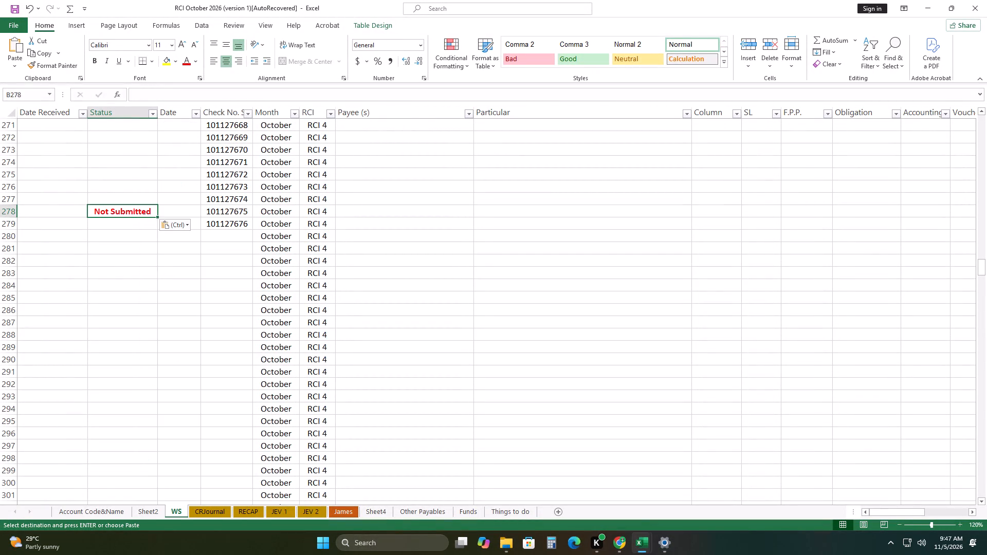
left_click(5, 209)
right_click(5, 210)
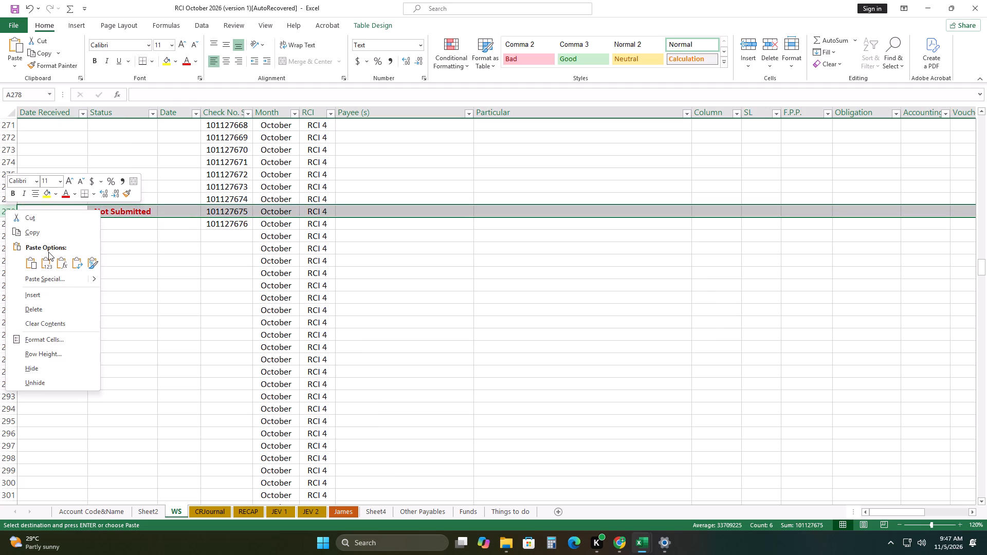
left_click(11, 194)
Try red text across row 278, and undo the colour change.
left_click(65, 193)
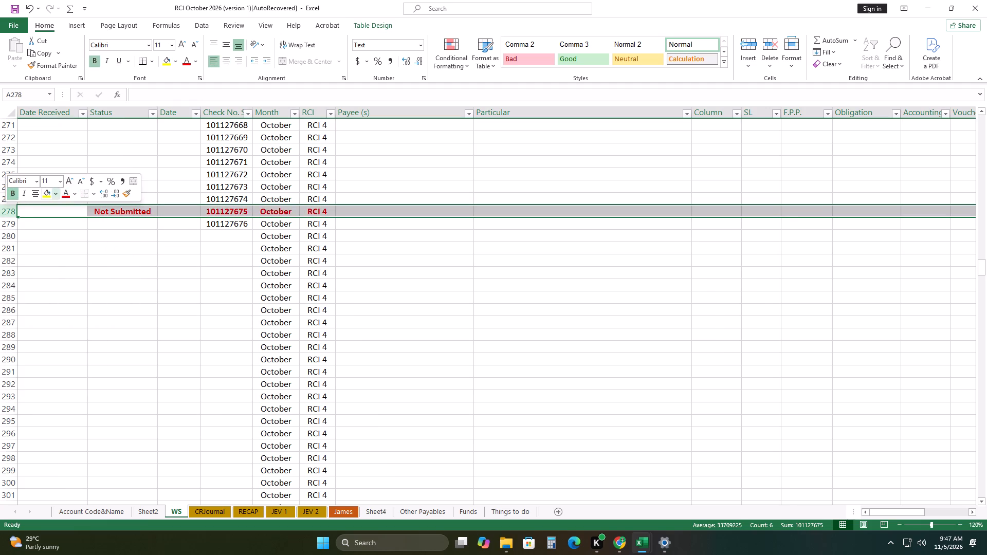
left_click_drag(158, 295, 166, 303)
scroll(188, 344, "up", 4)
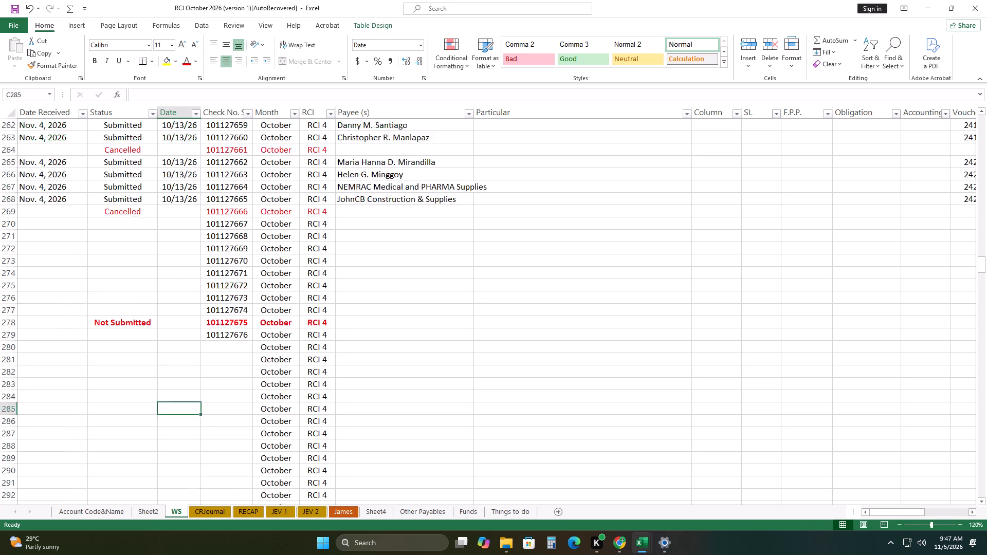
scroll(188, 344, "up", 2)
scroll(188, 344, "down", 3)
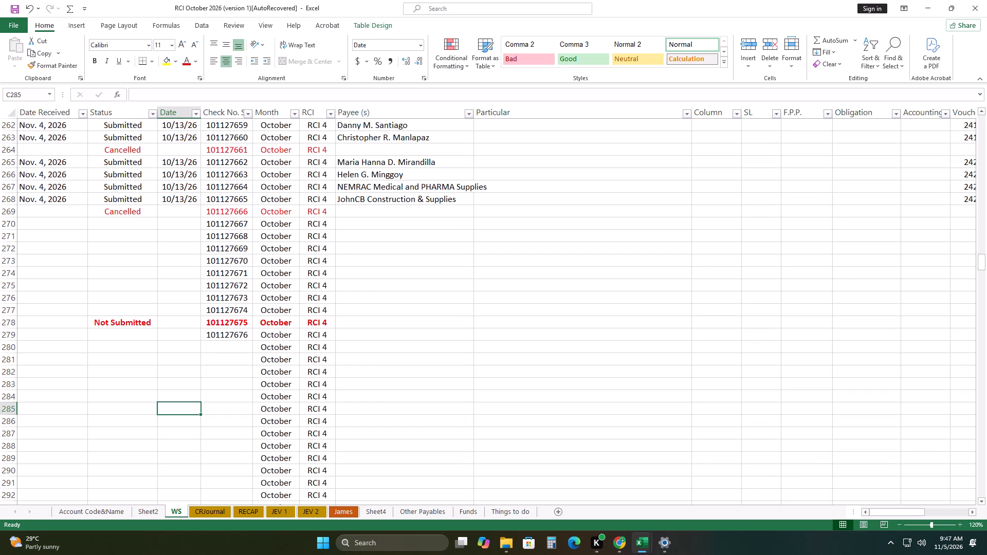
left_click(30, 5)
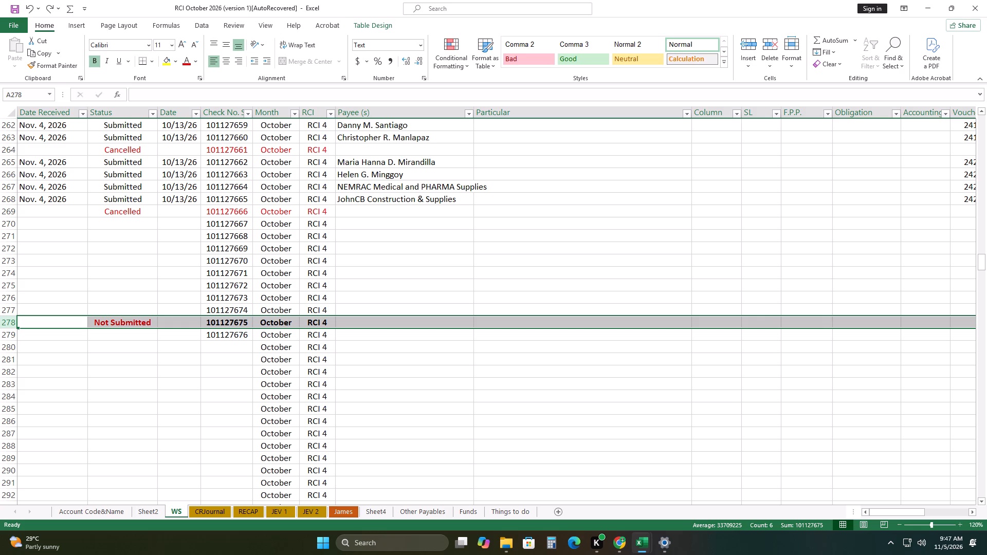
left_click(137, 212)
right_click(137, 212)
left_click(179, 234)
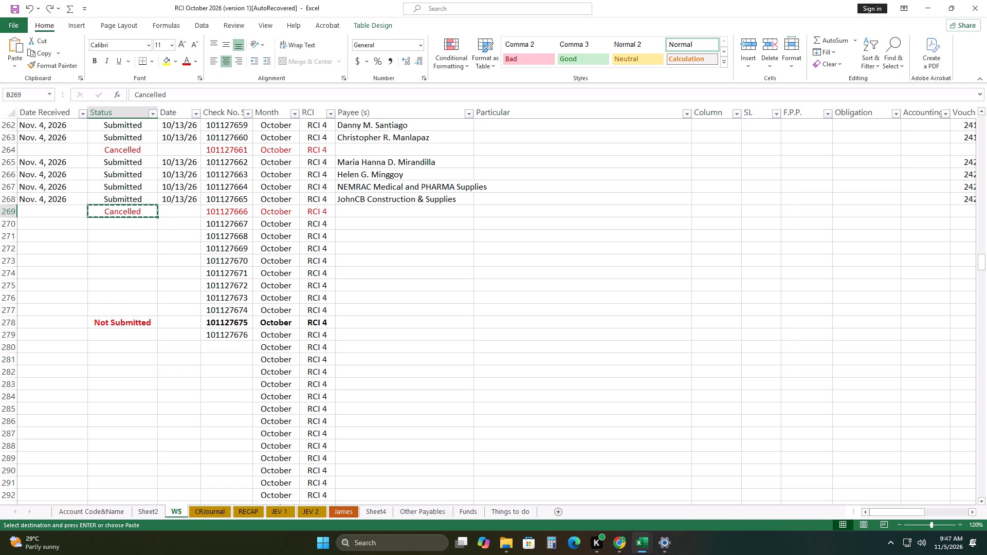
left_click(139, 274)
right_click(138, 274)
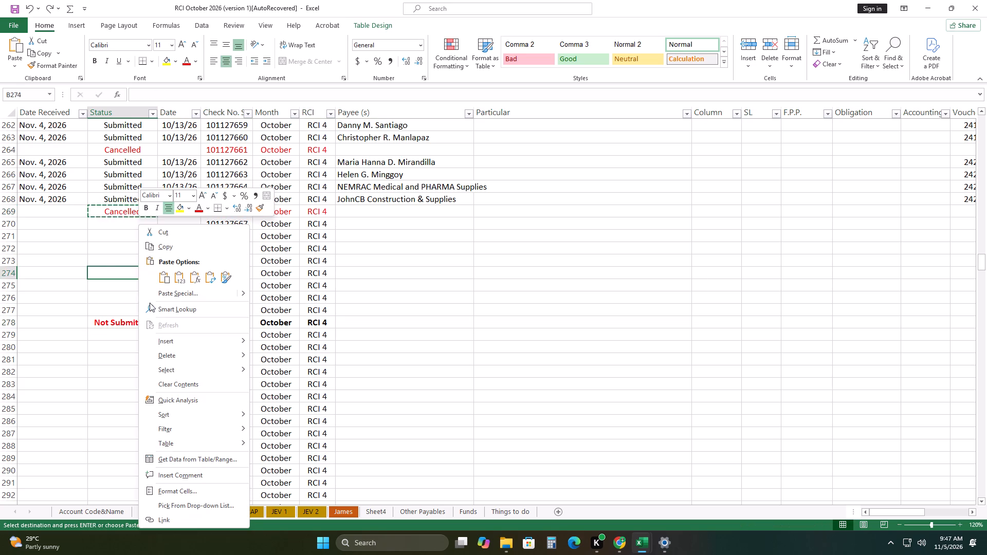
left_click(163, 276)
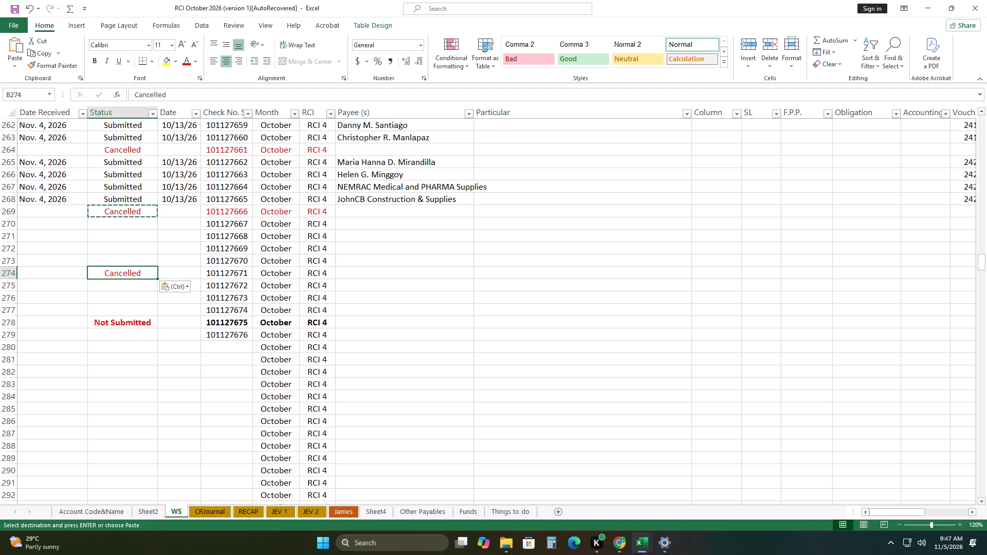
Enter voucher number 2424 in row 270 and fill it down as a series to 2428 in row 274.
left_click(10, 224)
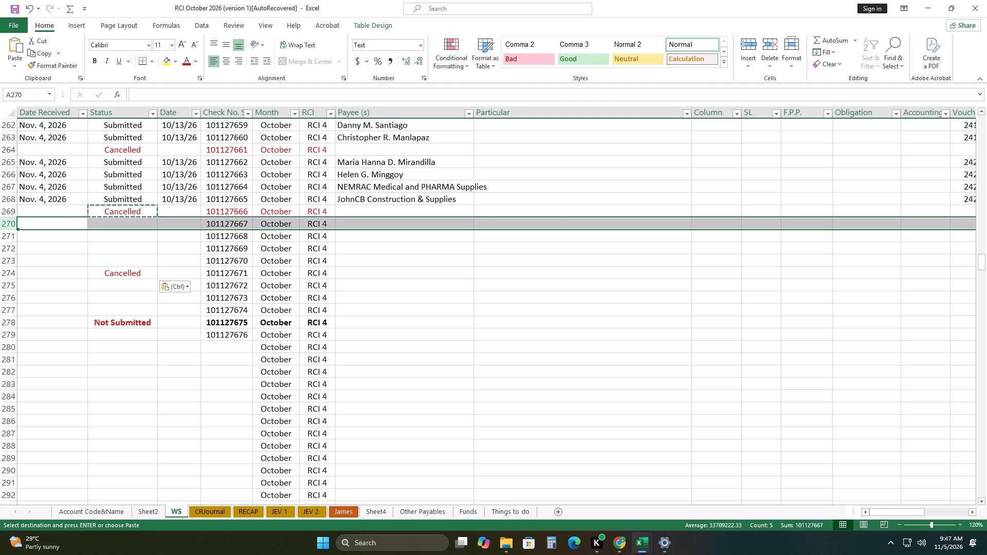
left_click_drag(900, 511, 917, 509)
left_click(745, 224)
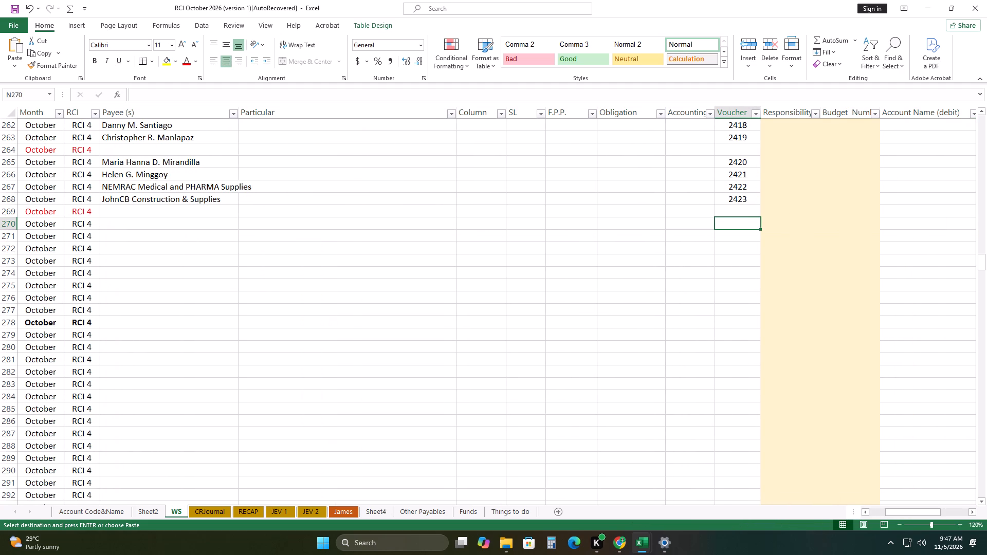
type("2424")
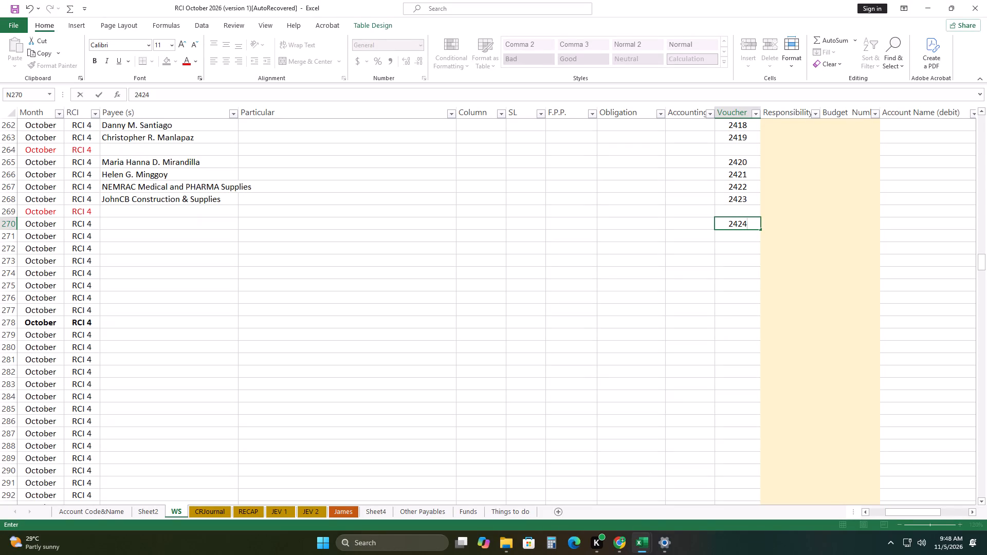
left_click_drag(762, 229, 763, 281)
left_click(765, 285)
left_click(792, 315)
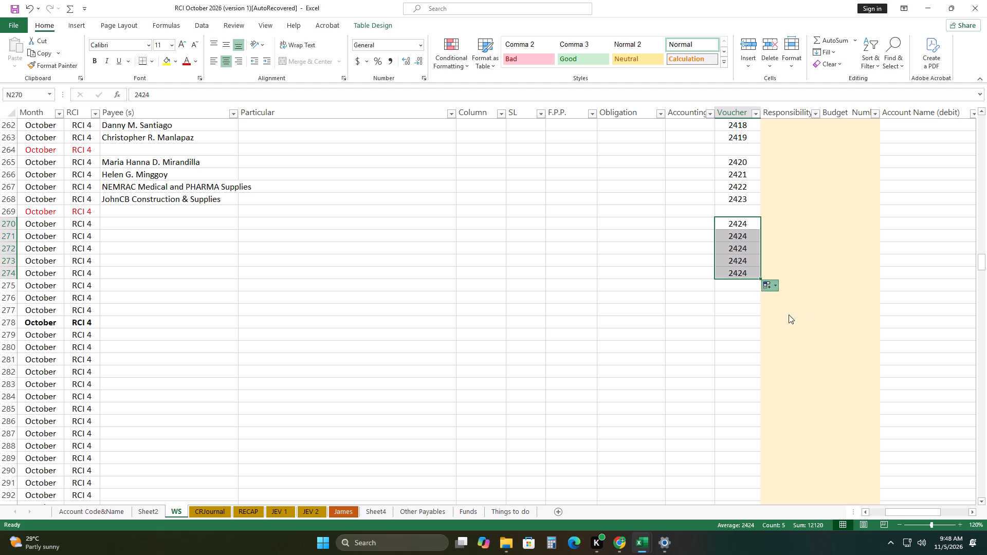
Clear the voucher number in the cancelled check's row 274.
left_click(738, 277)
left_click(739, 273)
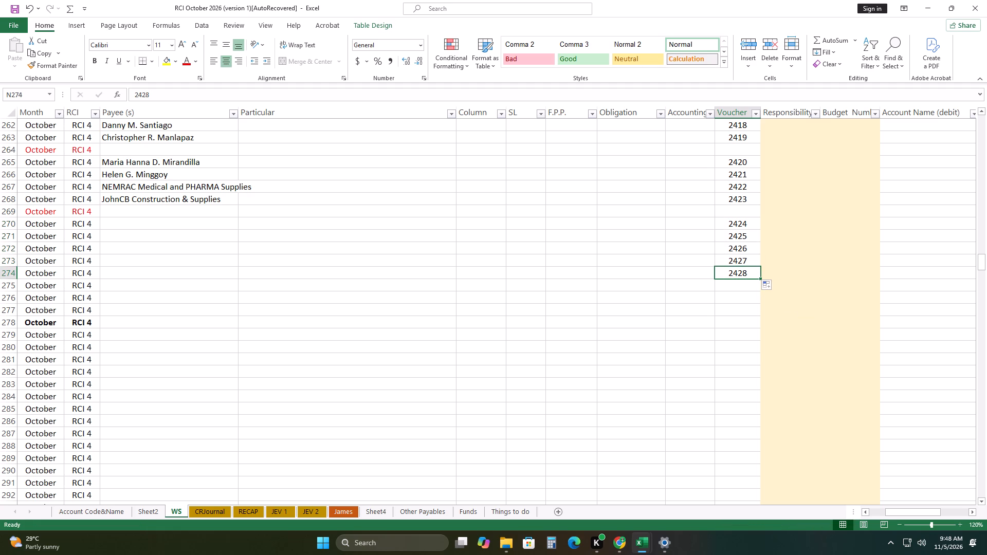
key("BackSpace")
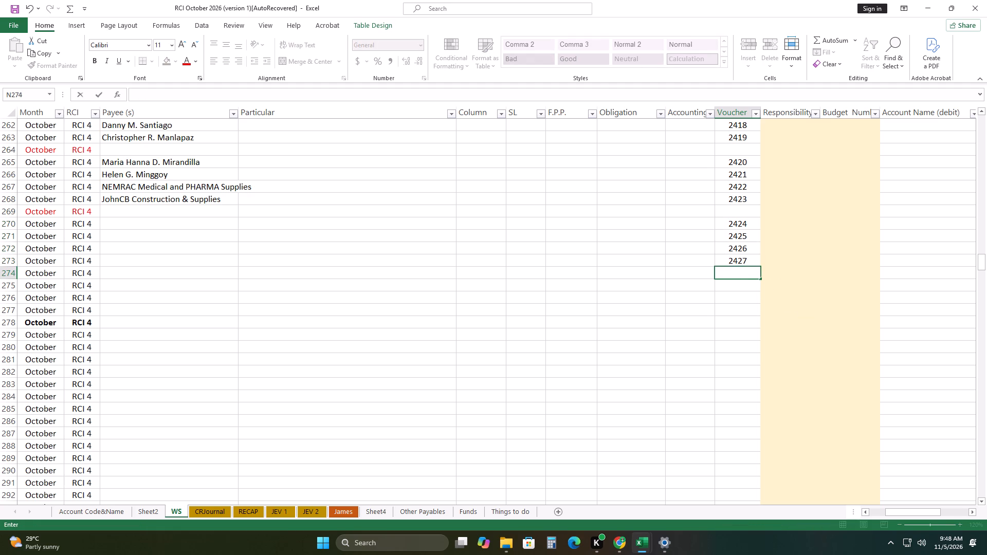
Enter voucher number 2428 in row 275 and fill it down as a series to 2437 in row 284.
left_click(745, 285)
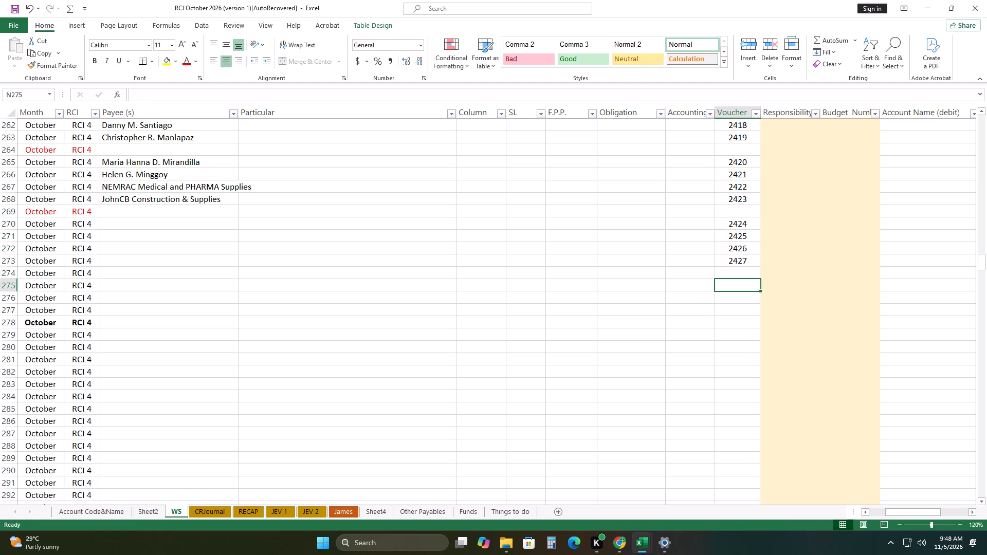
type("24")
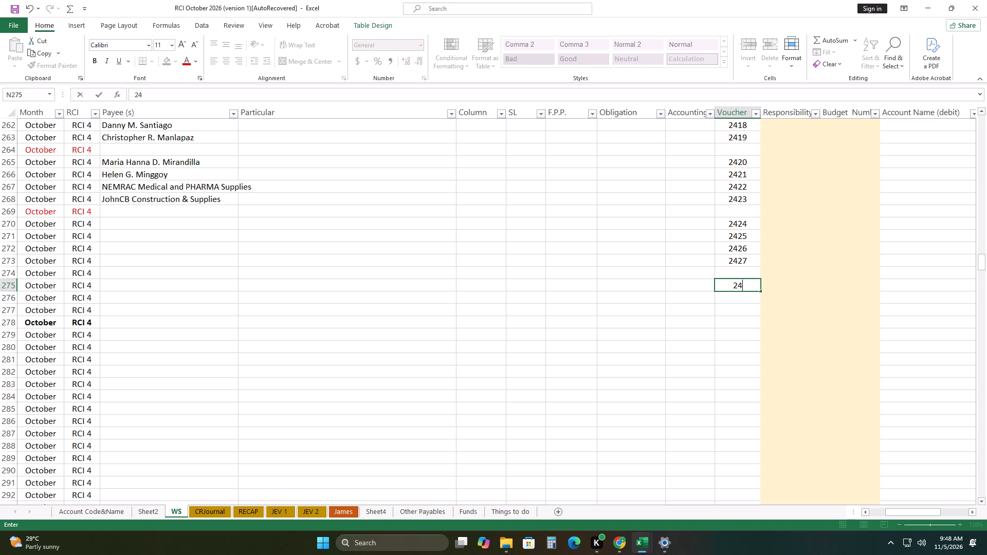
type("28")
left_click_drag(760, 291, 767, 404)
left_click(770, 410)
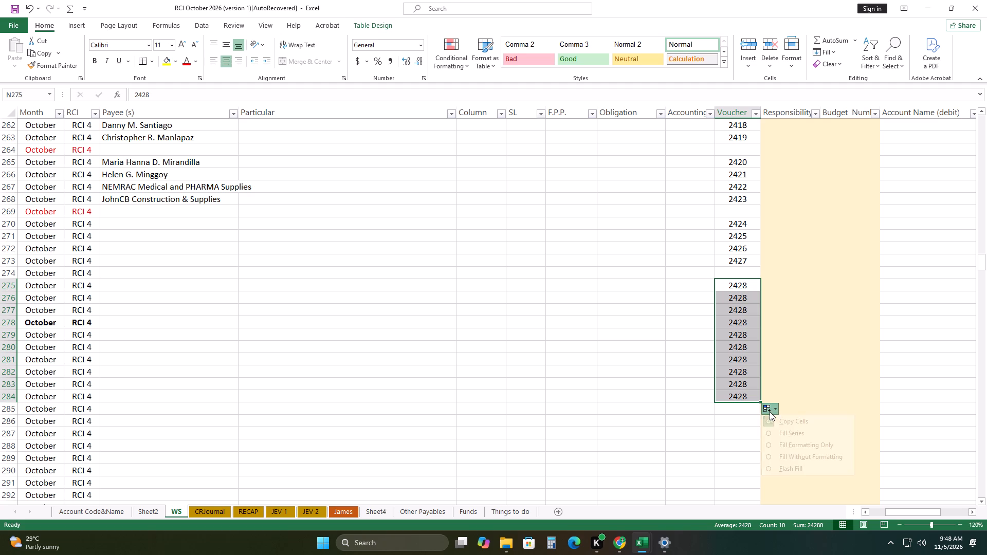
left_click(787, 430)
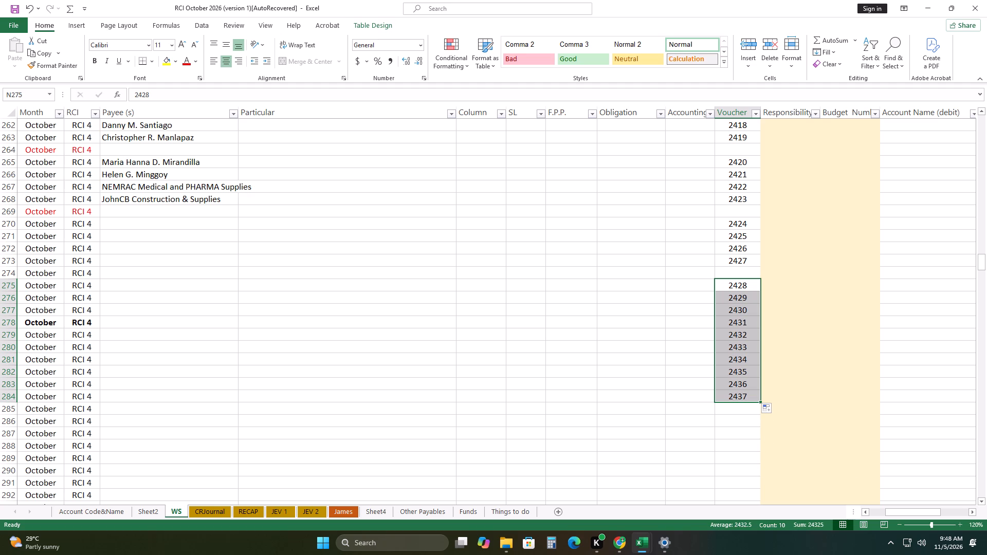
Clear the voucher numbers from rows 280 to 284, which have no check numbers.
left_click_drag(742, 348, 744, 392)
right_click(737, 369)
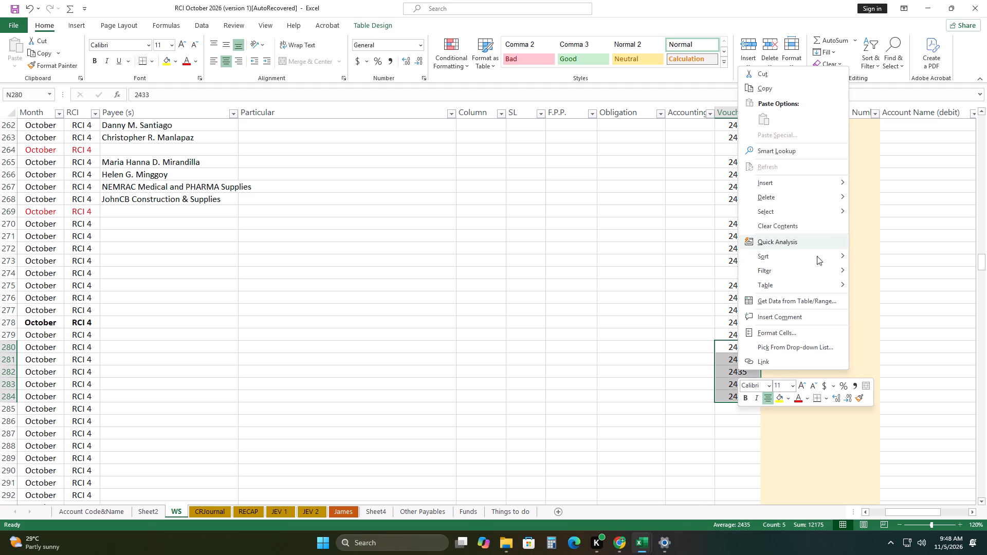
left_click(785, 226)
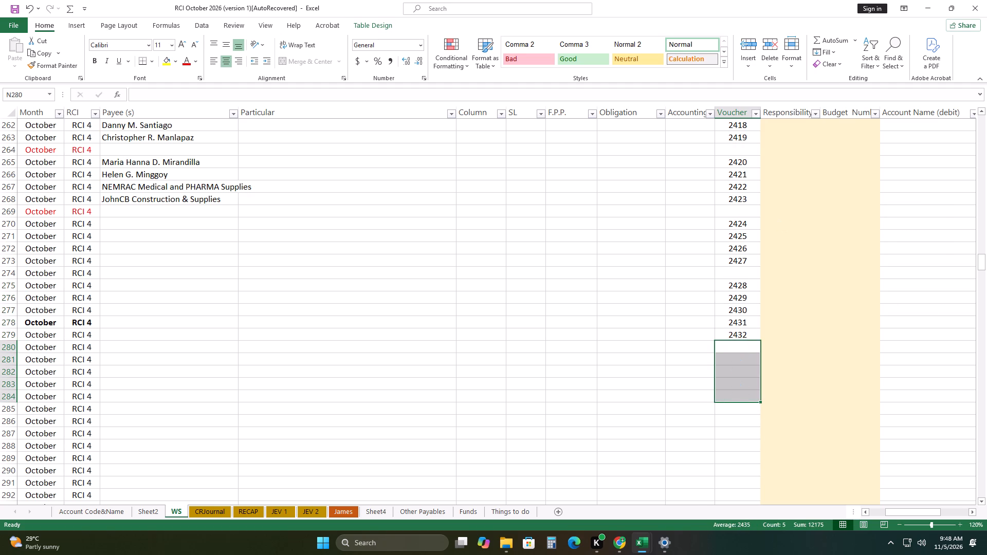
Format the whole Not Submitted check row 278 in bold red text.
left_click_drag(351, 387, 356, 387)
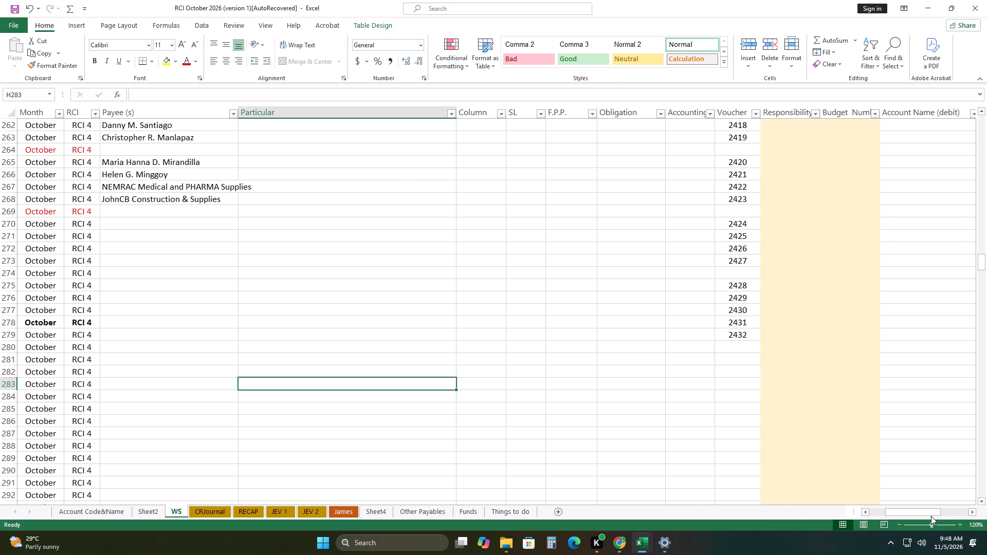
left_click_drag(930, 514, 722, 496)
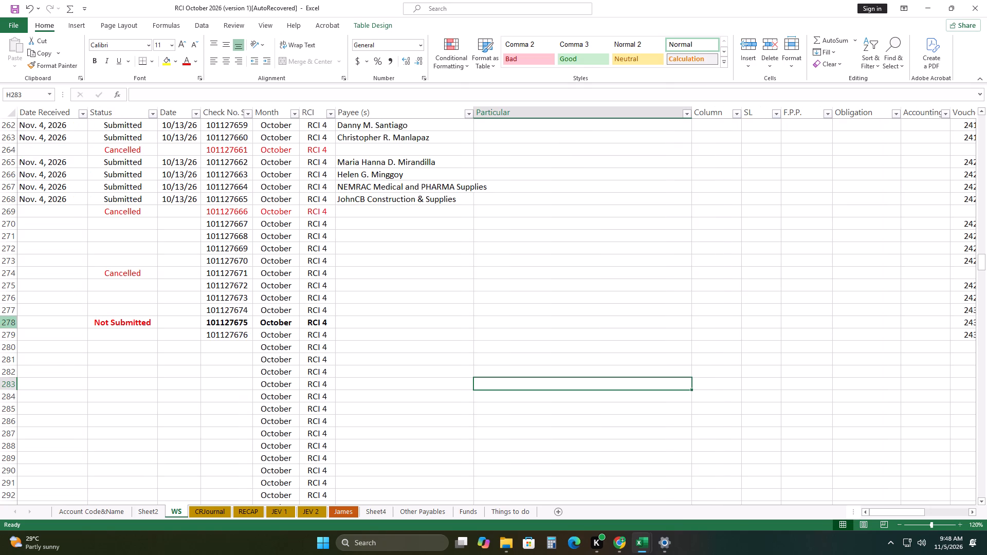
left_click(5, 320)
right_click(4, 321)
left_click(11, 305)
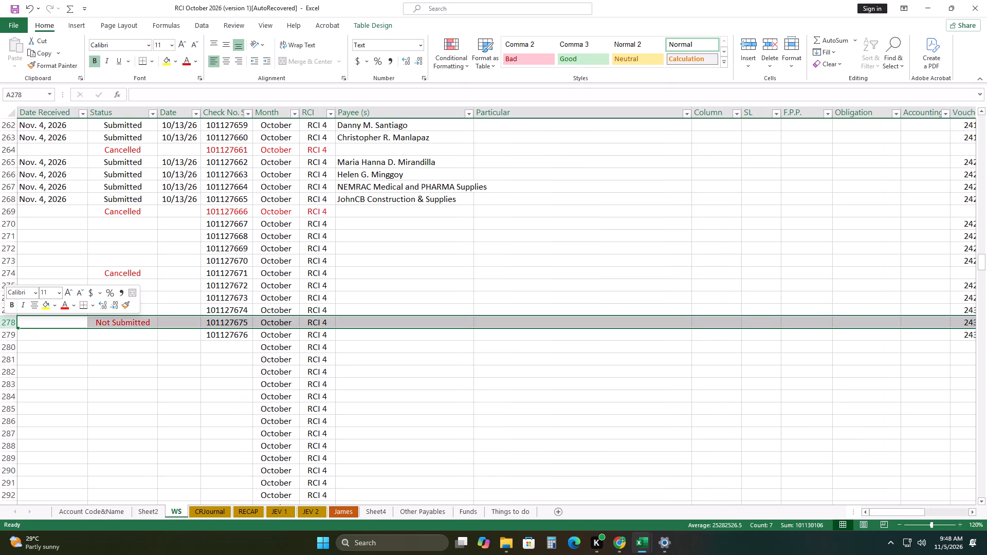
left_click(14, 309)
left_click(62, 304)
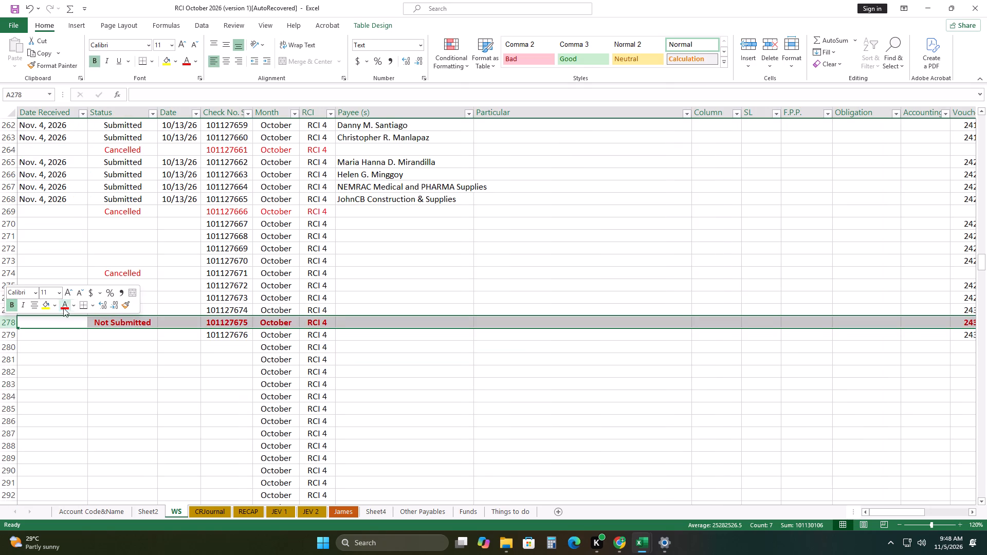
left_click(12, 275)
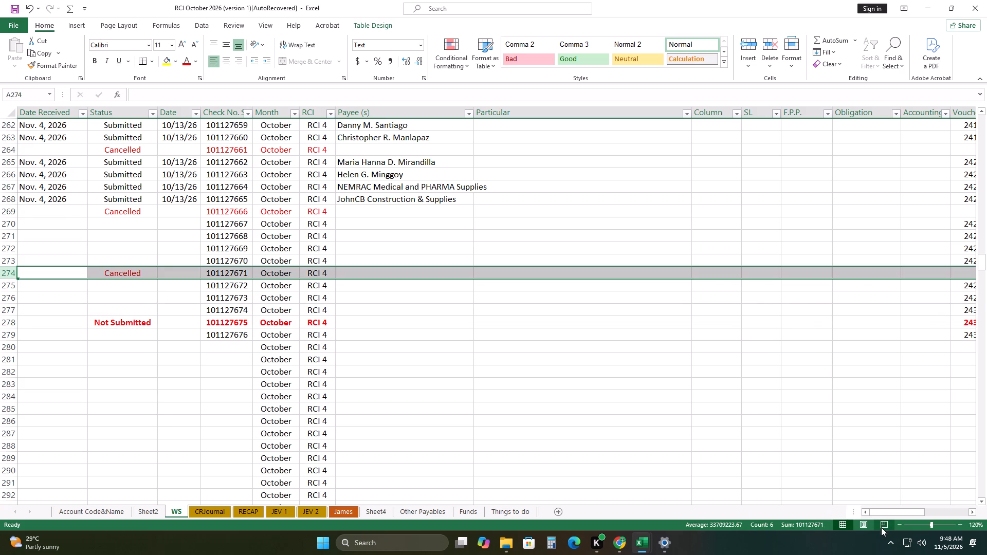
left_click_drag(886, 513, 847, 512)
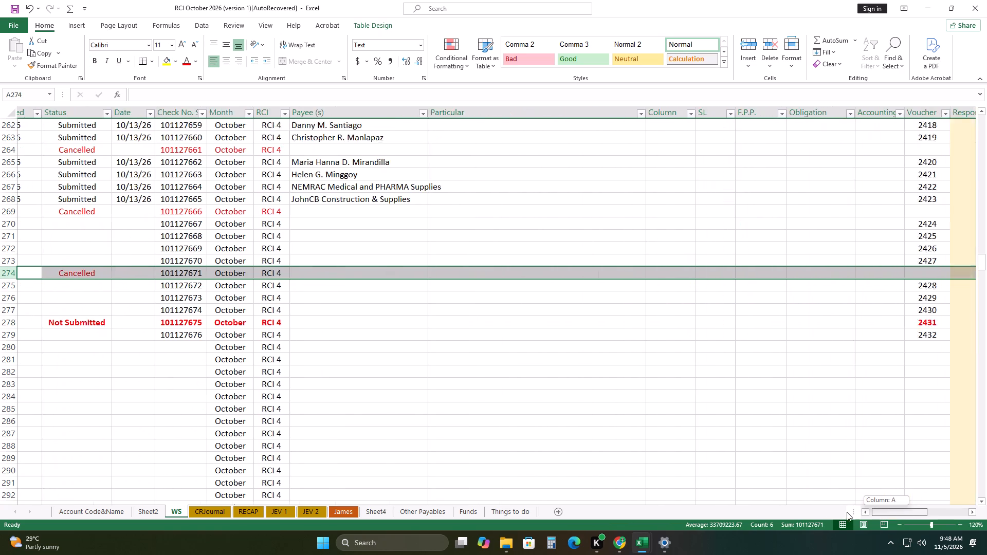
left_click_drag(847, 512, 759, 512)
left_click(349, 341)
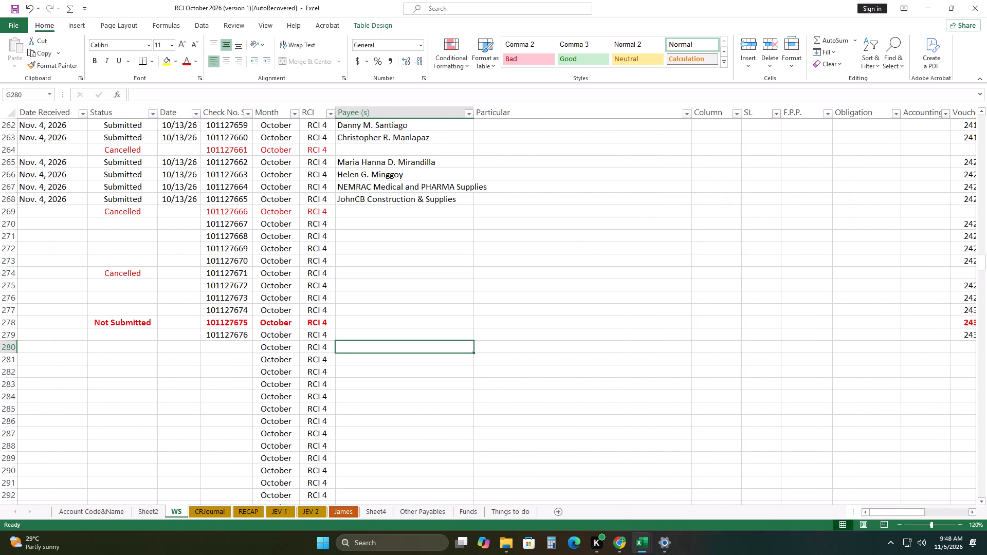
Copy row 268's date received Nov. 4, 2026, Submitted status and date 10/13/26 into rows 270 to 273.
left_click_drag(65, 199, 178, 198)
right_click(178, 198)
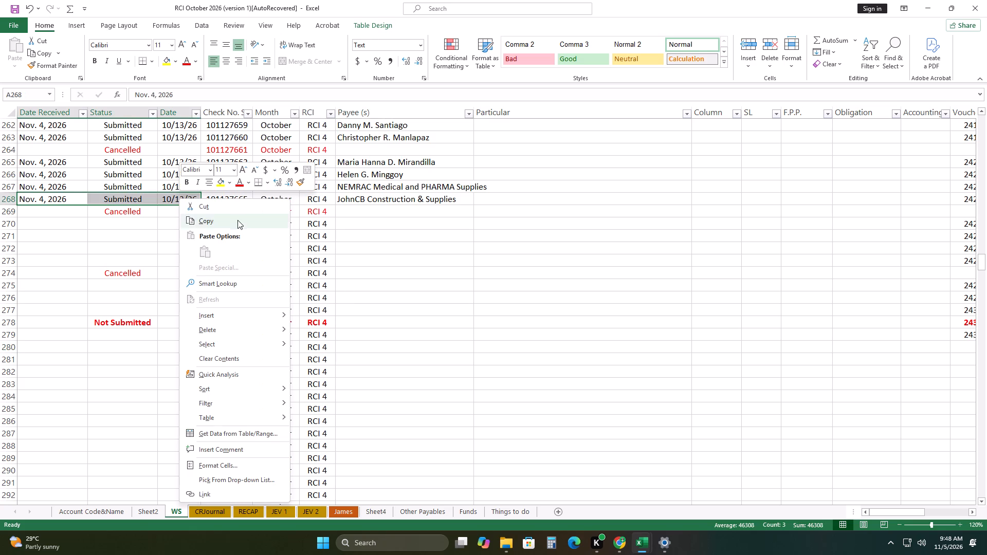
left_click(237, 217)
left_click_drag(71, 221, 182, 260)
right_click(176, 255)
left_click(205, 282)
left_click(142, 320)
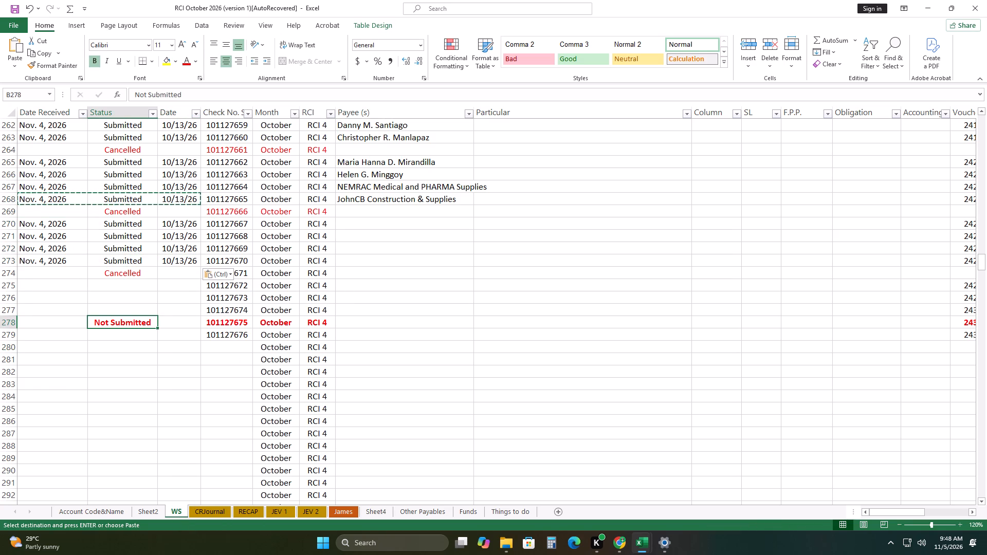
Paste the same date received, Submitted status and date 10/13/26 into rows 275 to 277 and row 279.
left_click_drag(79, 285, 181, 312)
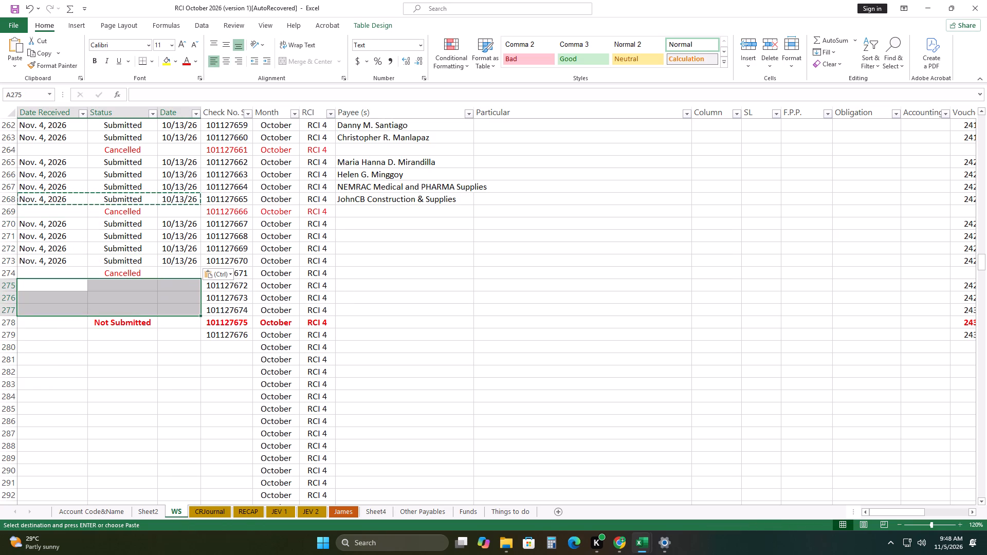
right_click(135, 303)
left_click(159, 279)
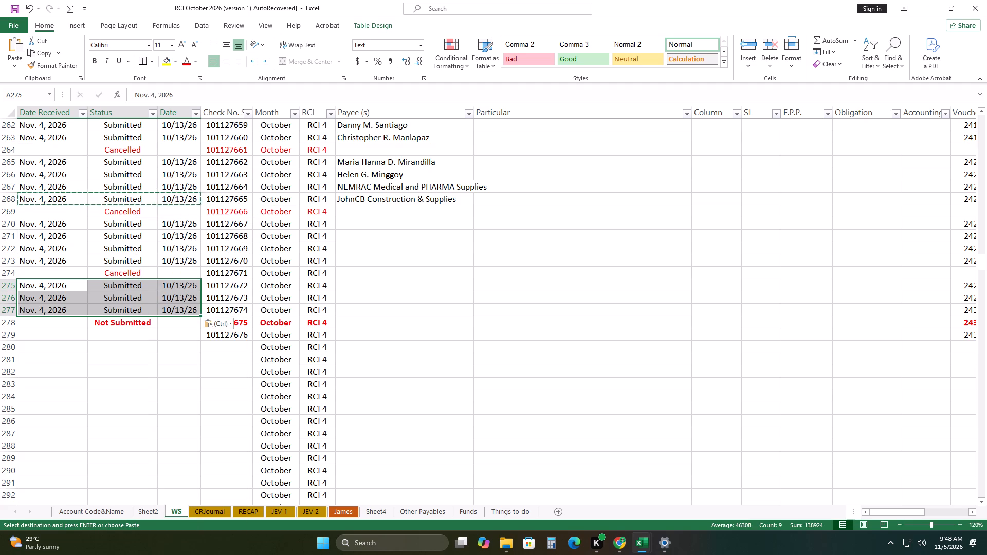
left_click_drag(75, 339, 181, 336)
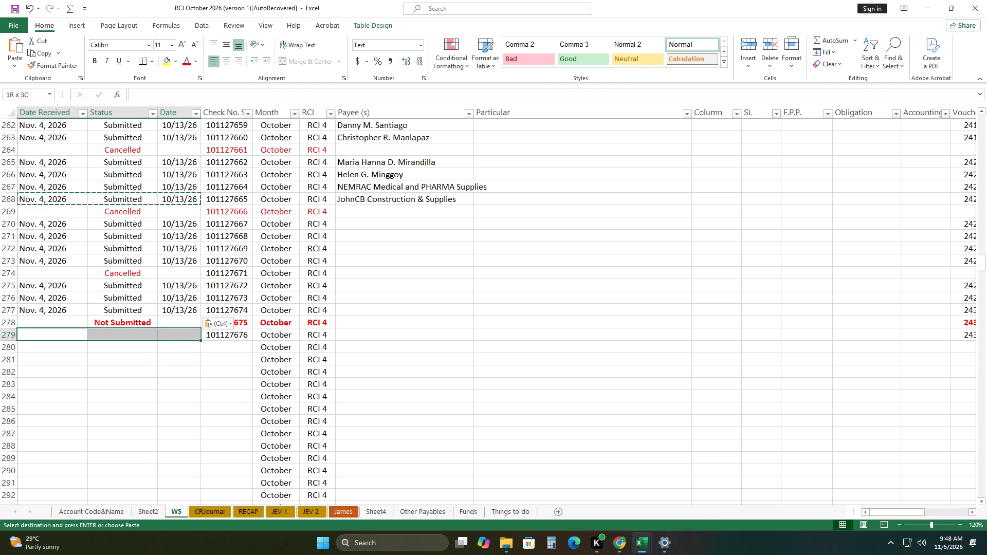
left_click_drag(181, 336, 194, 336)
right_click(194, 336)
left_click(223, 85)
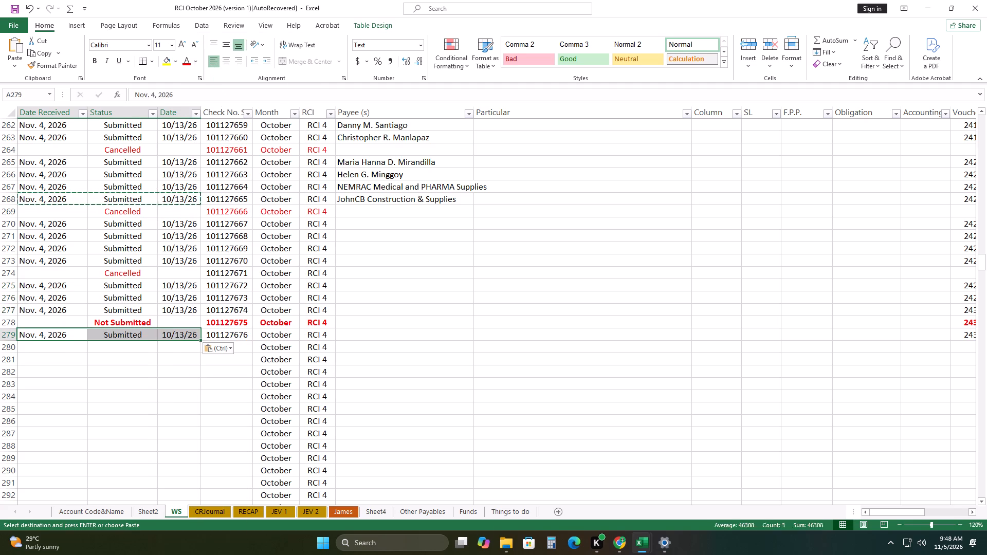
left_click_drag(407, 311, 412, 315)
Enter JAA Office Supplies & Equipment Trading as the payee in rows 270 and 271.
left_click(357, 226)
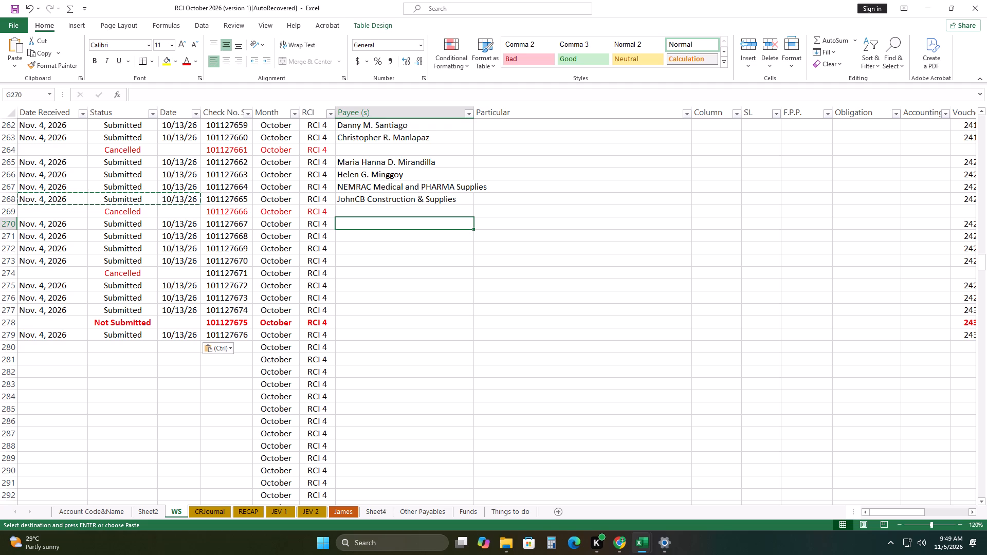
type("JAA")
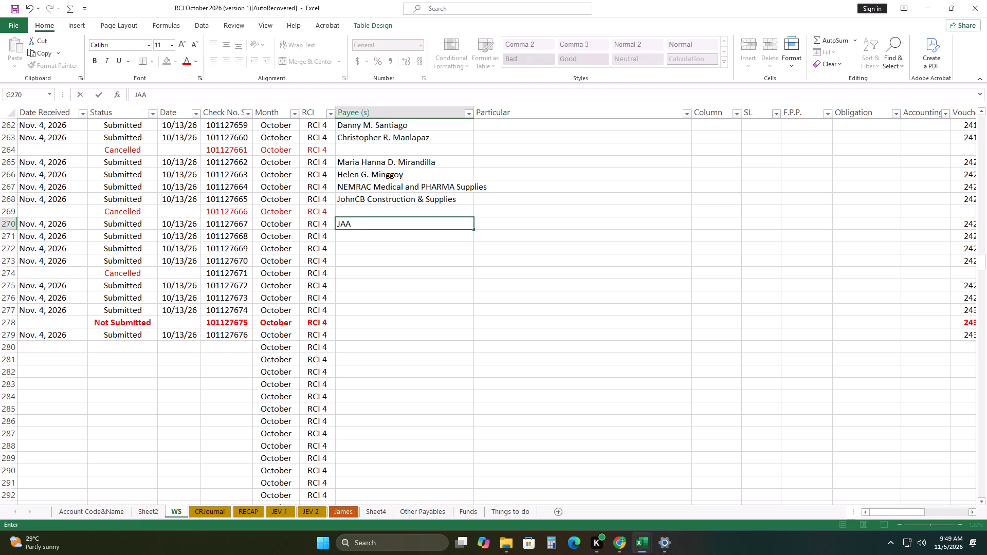
key("space")
type("Office Su")
type("pplies")
key("space")
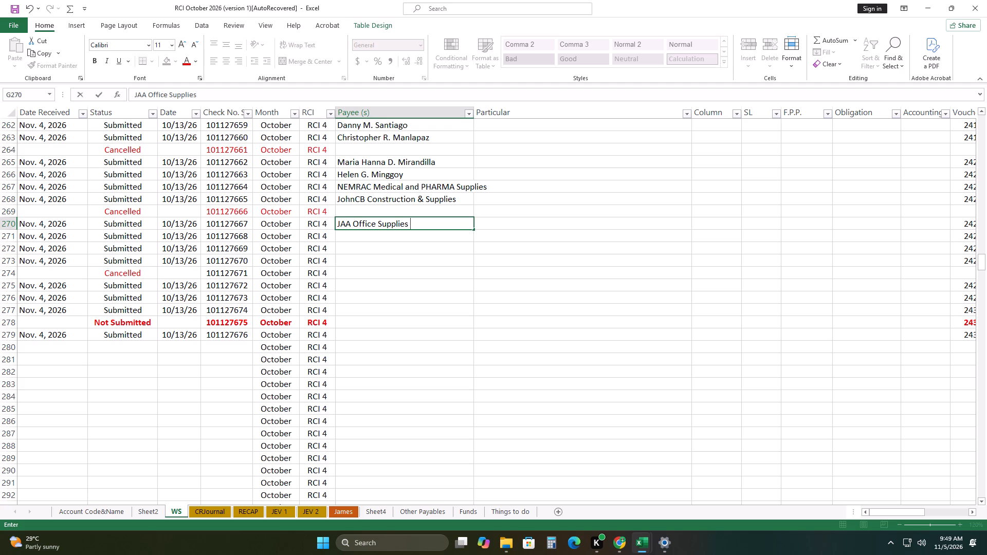
key("shift+ampersand")
key("space")
type("Equipment")
key("space")
type("Trading")
key("Down")
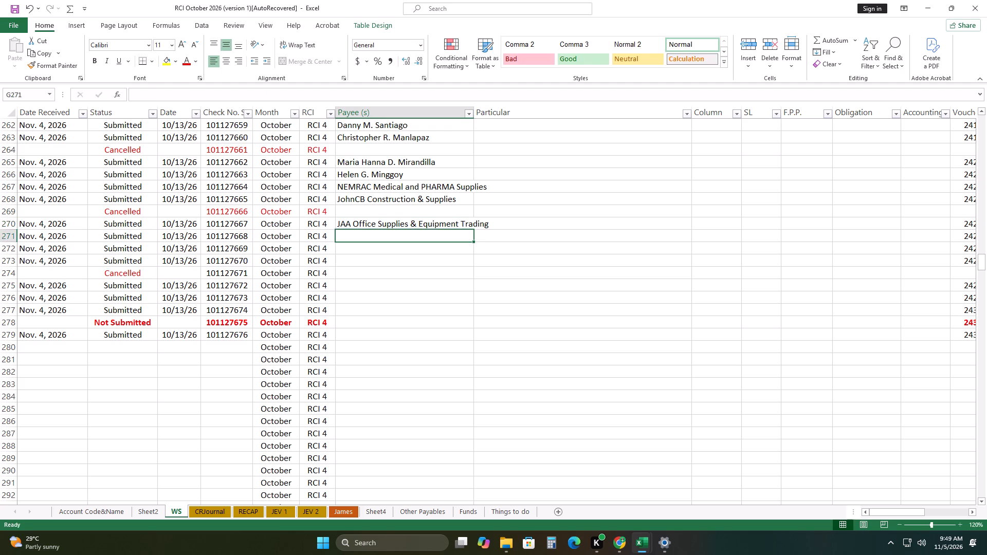
key("shift+j")
type("AA")
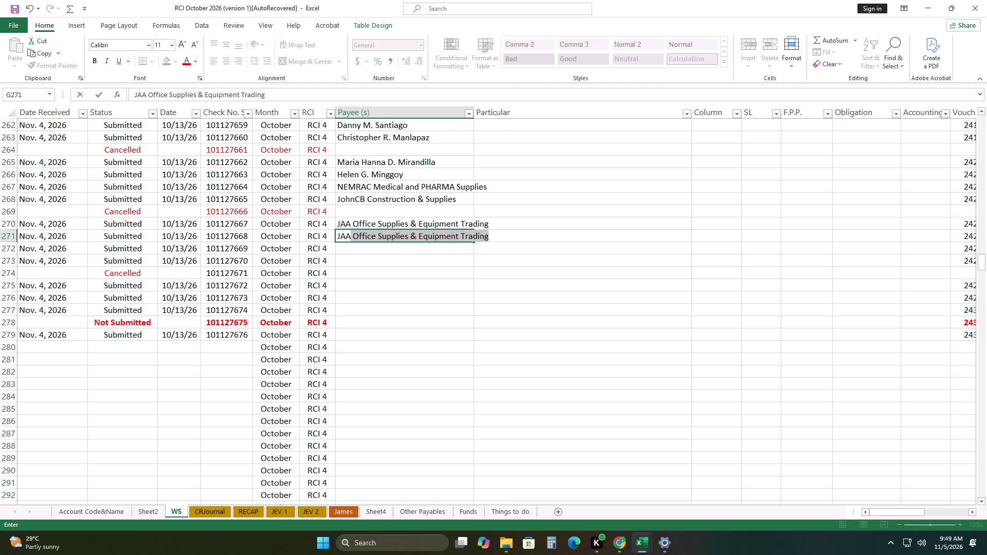
key("Down")
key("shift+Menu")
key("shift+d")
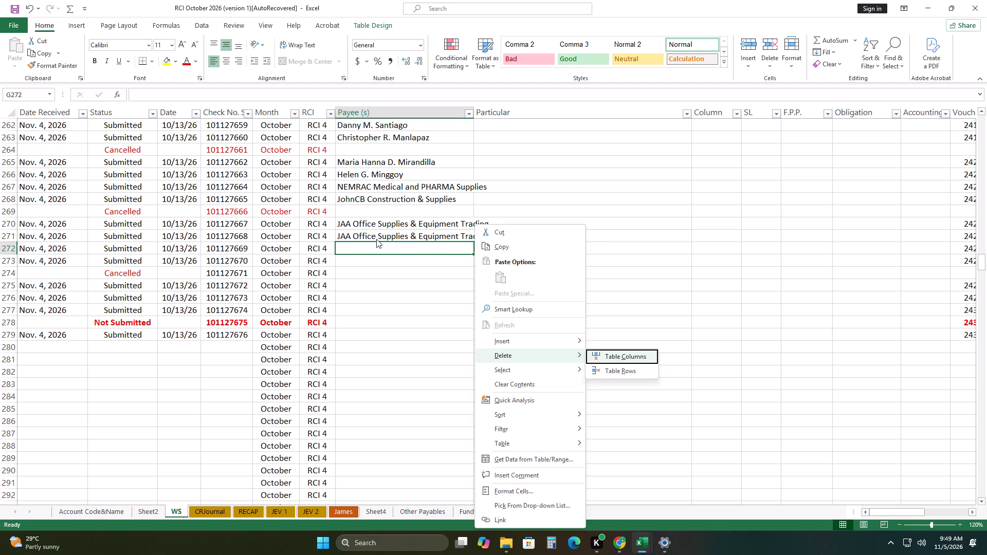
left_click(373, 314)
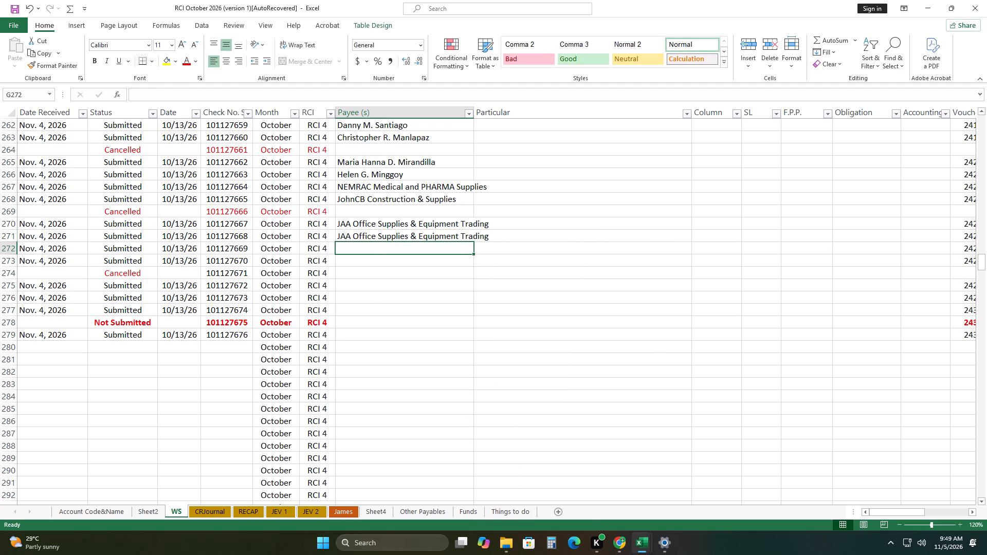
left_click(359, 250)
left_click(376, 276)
Enter DFAY's Café as the payee in rows 272 and 273, skipping the cancelled check's row 274.
left_click(367, 248)
key("shift+d")
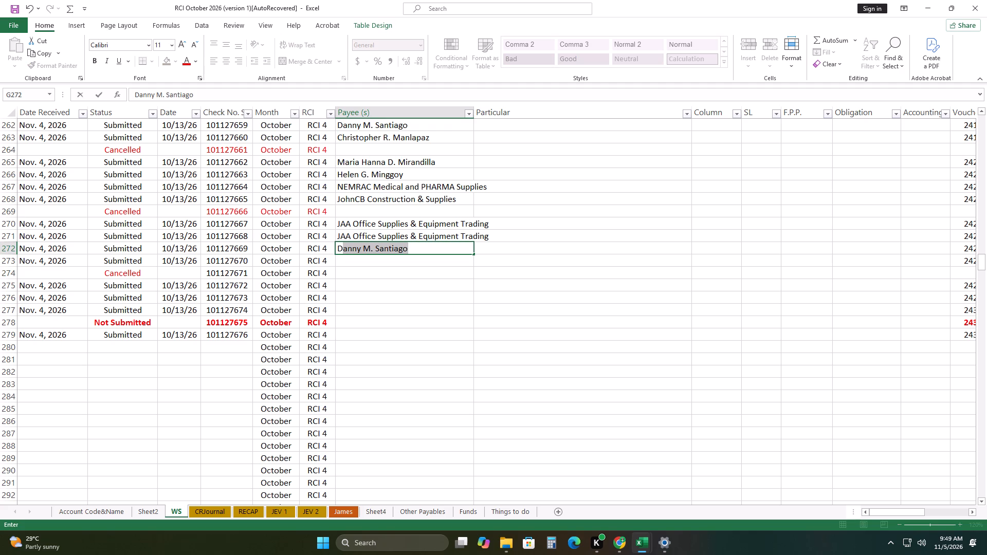
type("FA")
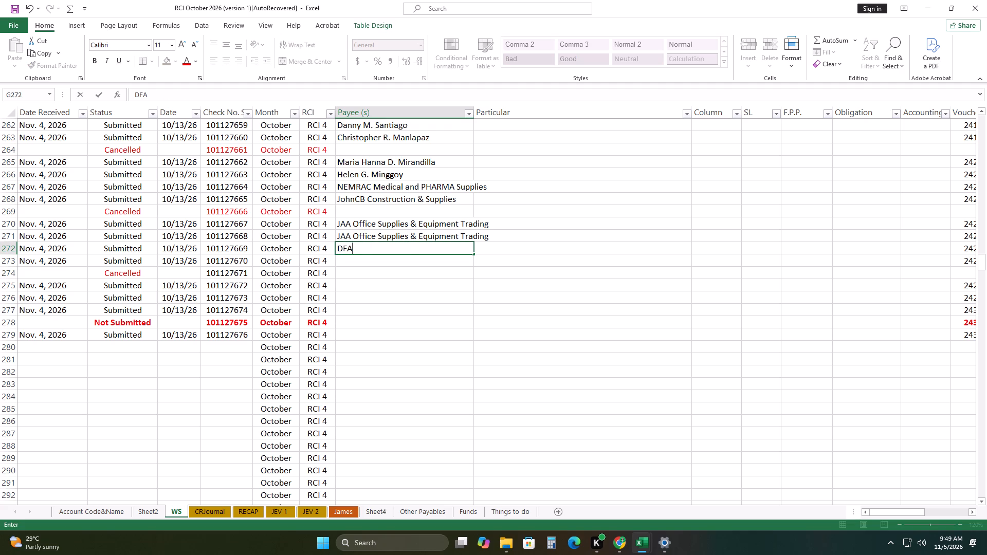
key("shift+y")
type("'s")
key("space")
type("Cafe")
key("Down")
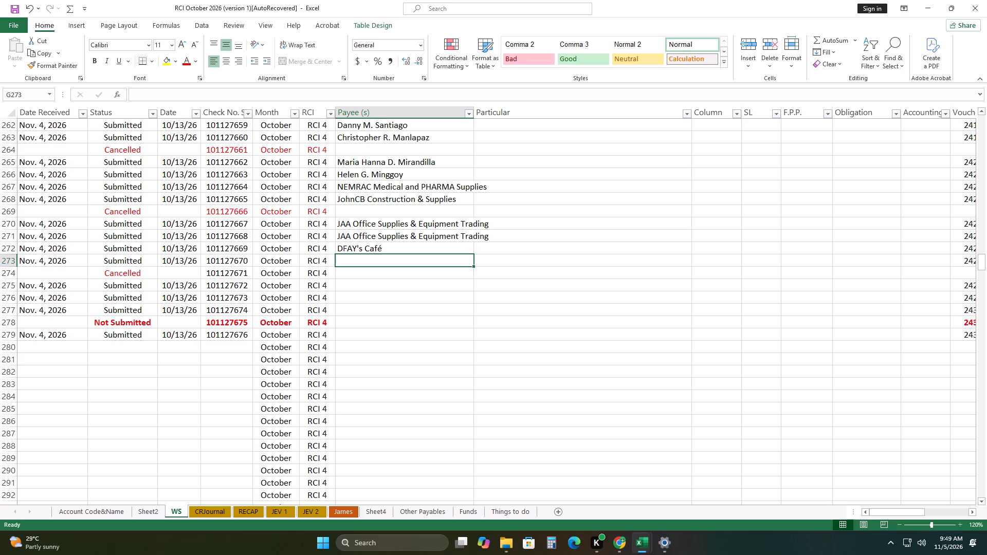
type("DF")
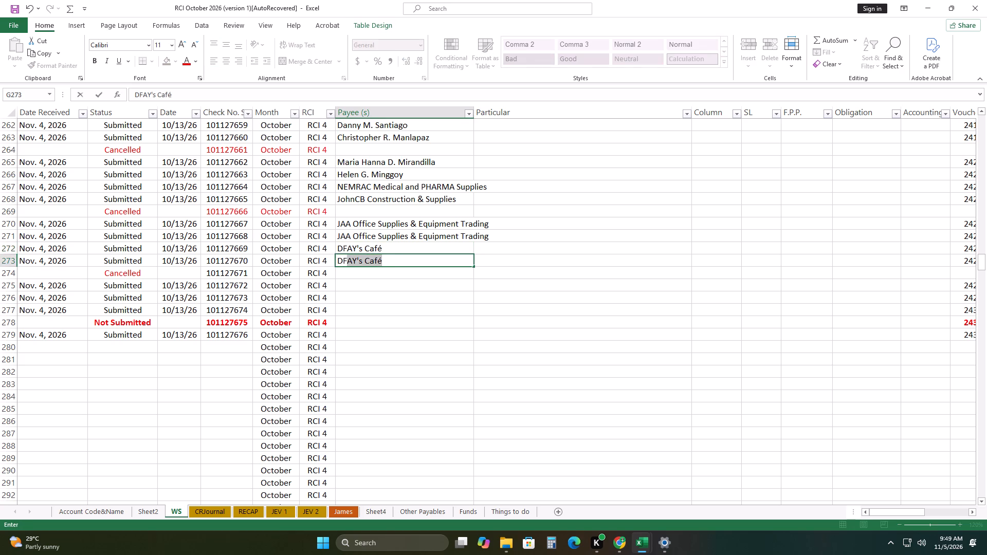
key("Down")
key("Down")
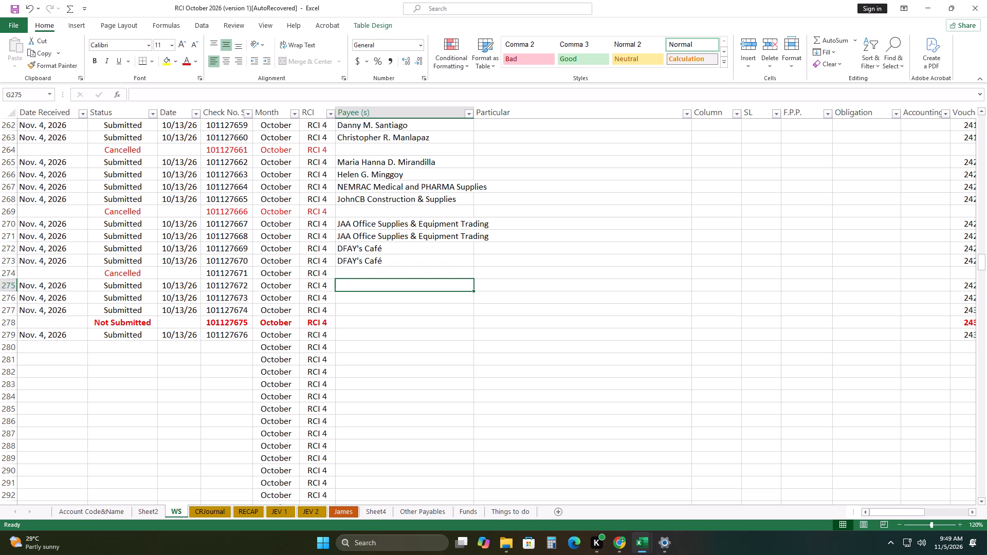
Enter the payees Mearl Enterprises in row 275 and Lopez Centre Office & School Supplies in row 276.
type("Mear")
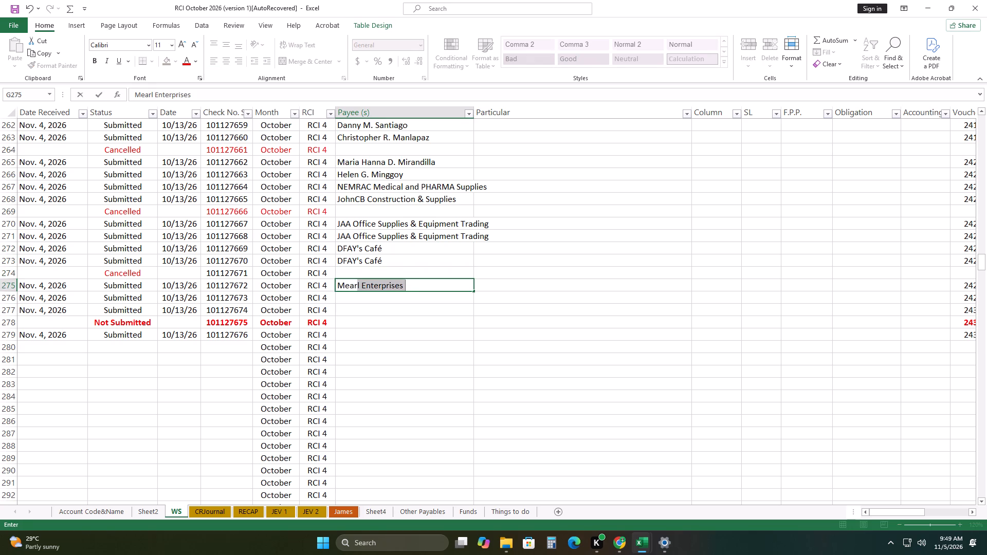
key("Down")
type("Lp")
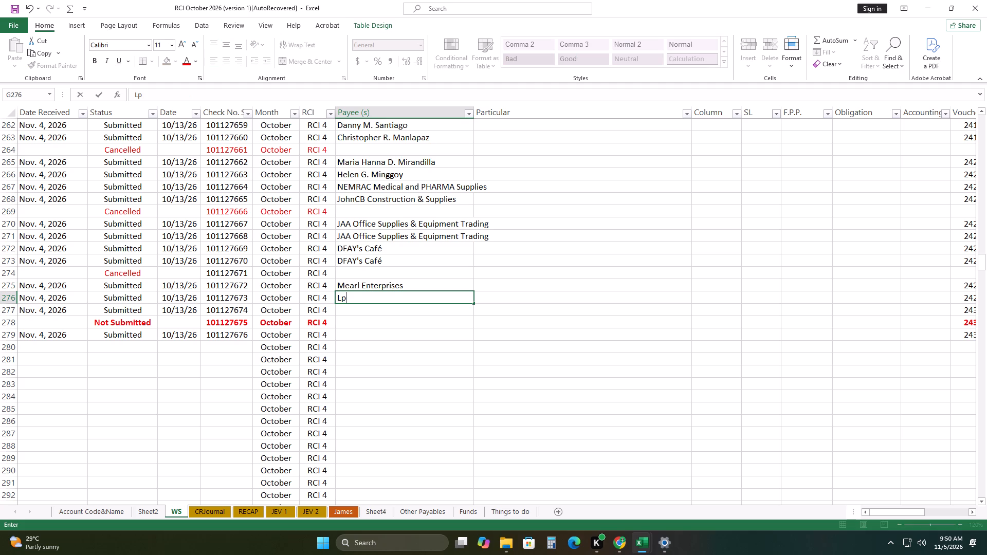
key("BackSpace")
type("op")
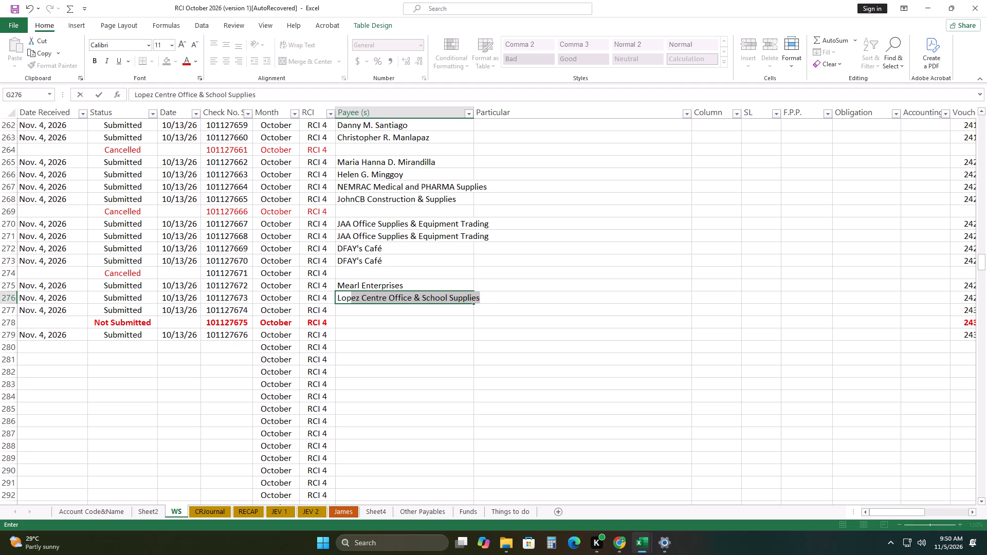
key("Down")
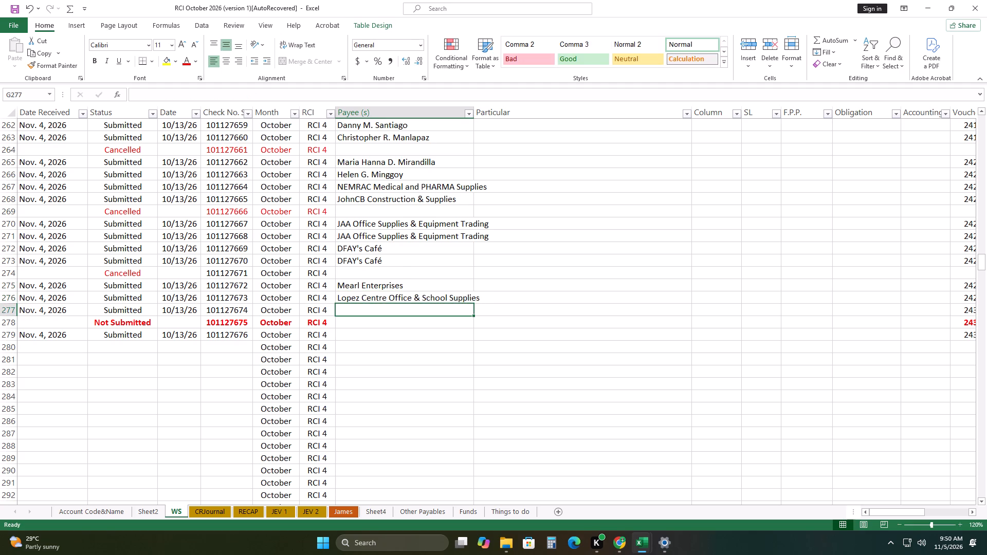
Enter Vil-Kitchen Catering Services as the payee in row 277.
type("Vil")
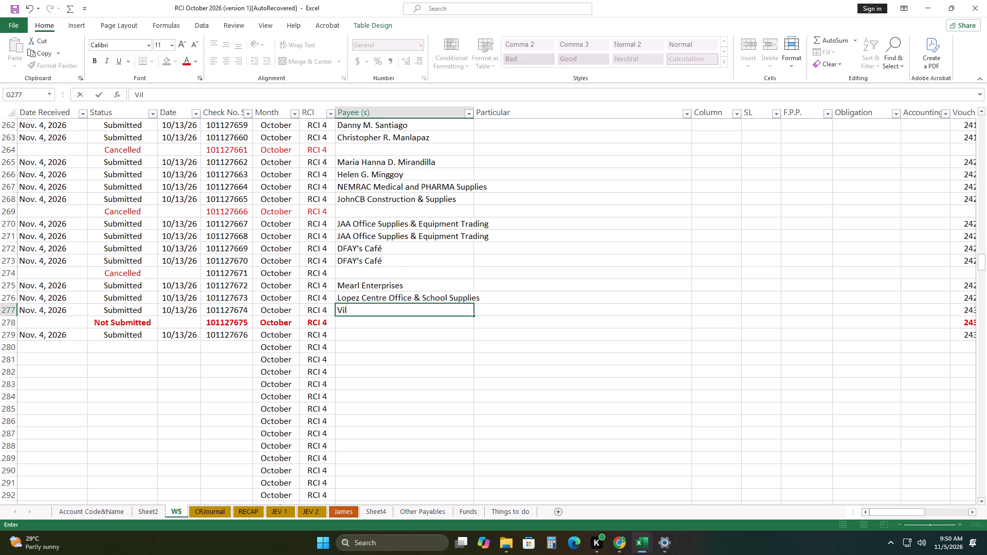
key("minus")
type("Kitchen")
key("space")
type("Catering")
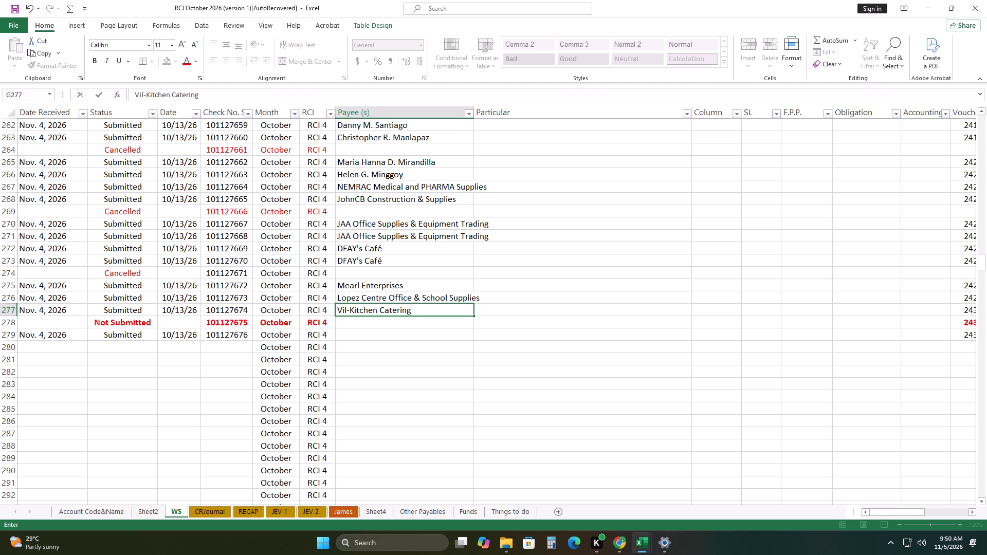
key("space")
type("Servci")
key("BackSpace")
key("BackSpace")
key("BackSpace")
type("vices")
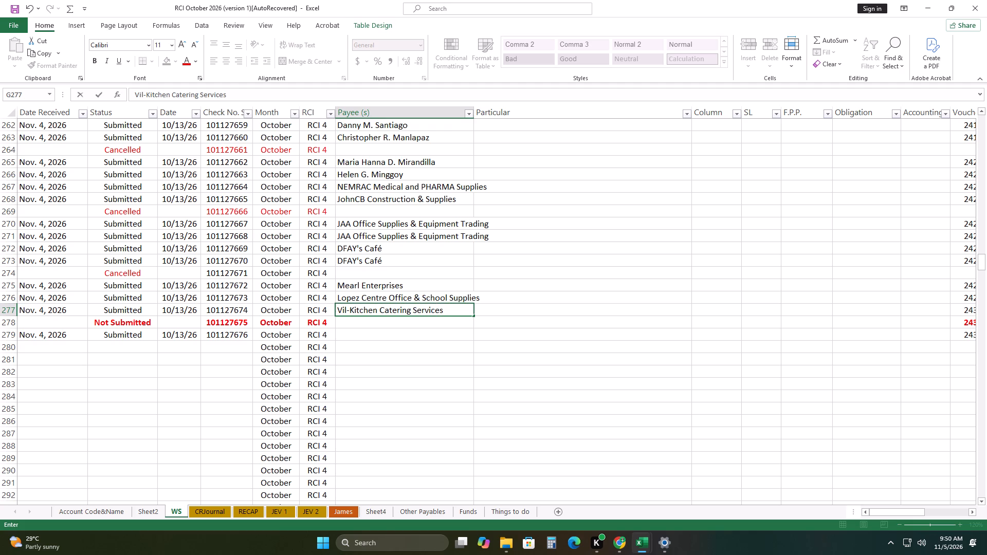
key("Down")
Enter PLDT, Inc. as the payee in row 279, skipping the not-submitted check's row 278.
key("Down")
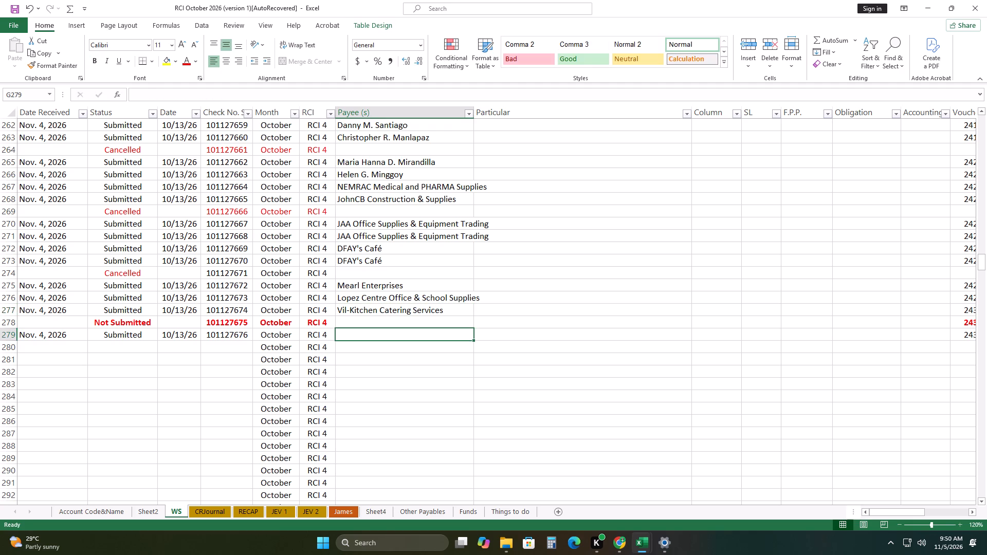
type("PL")
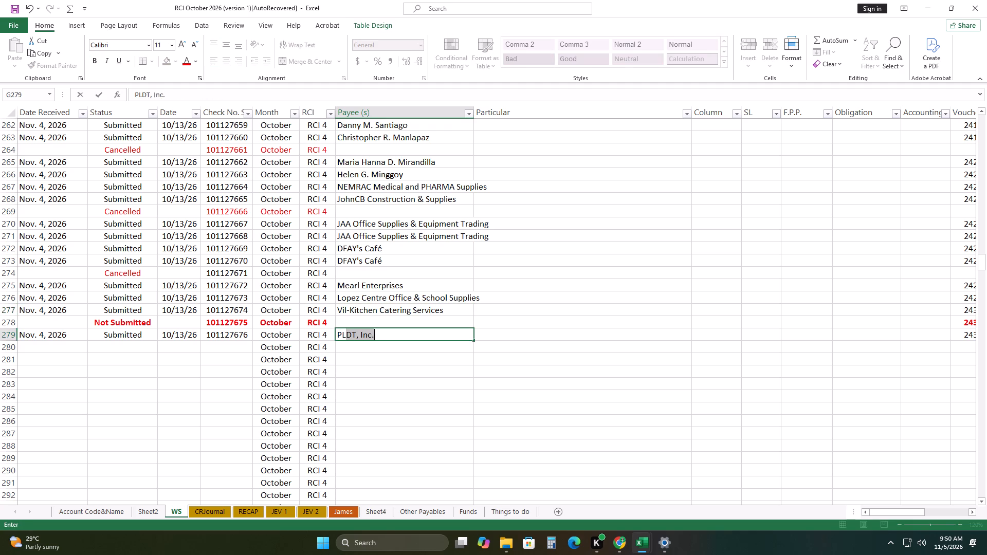
key("Right")
key("Down")
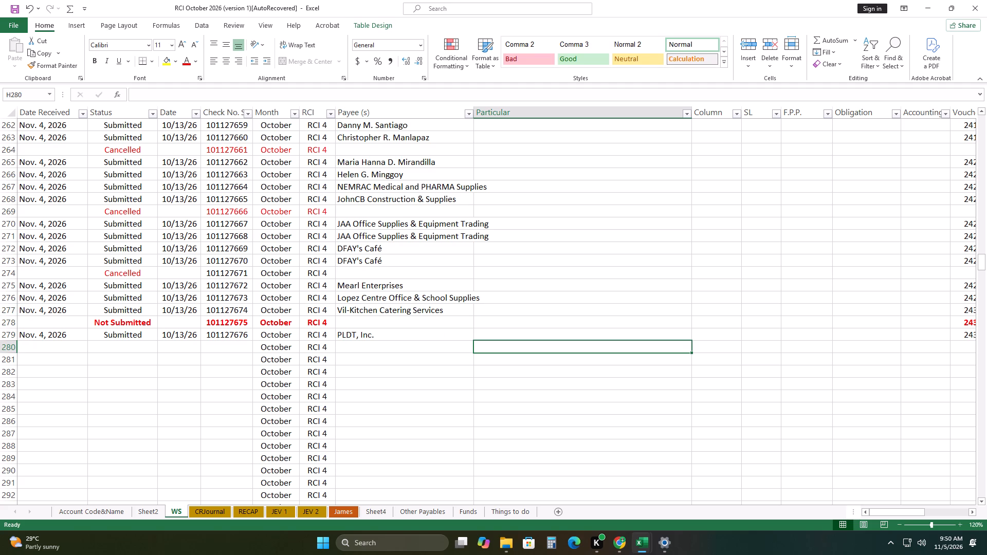
Change the font color of the cancelled check's entire row 274 to red.
left_click(5, 271)
right_click(5, 271)
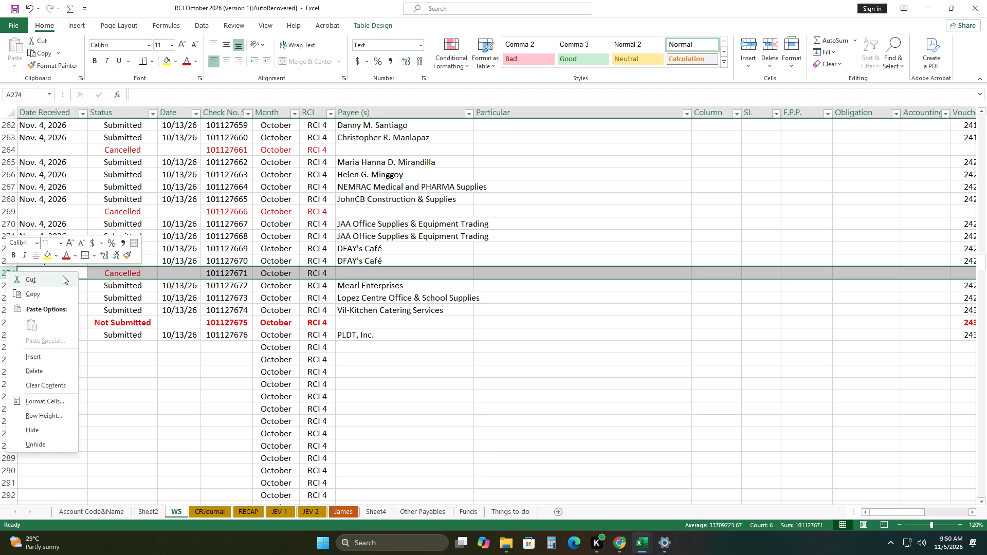
left_click(64, 254)
left_click_drag(223, 361, 228, 364)
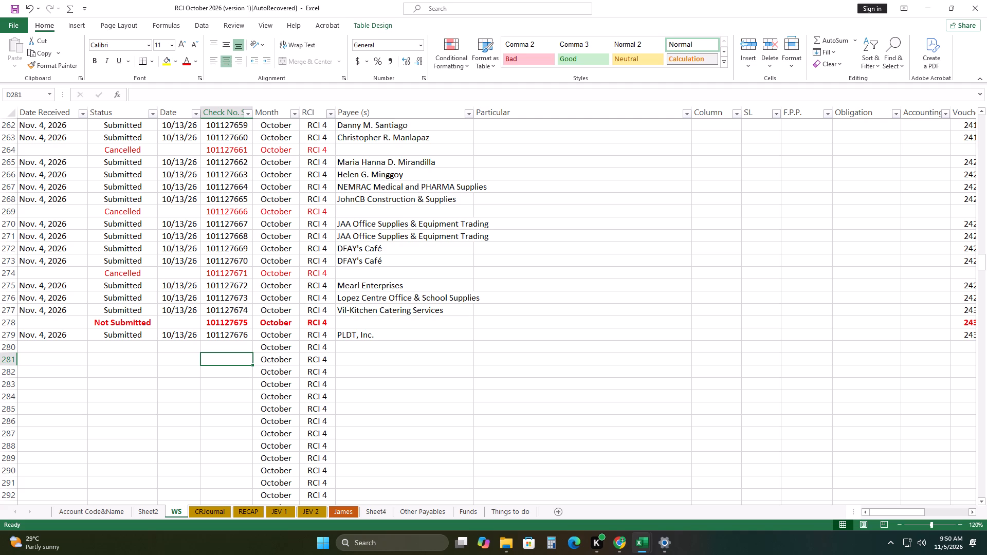
Review the RCI 4 rows down to row 279, including their voucher numbers and payees.
left_click(11, 337)
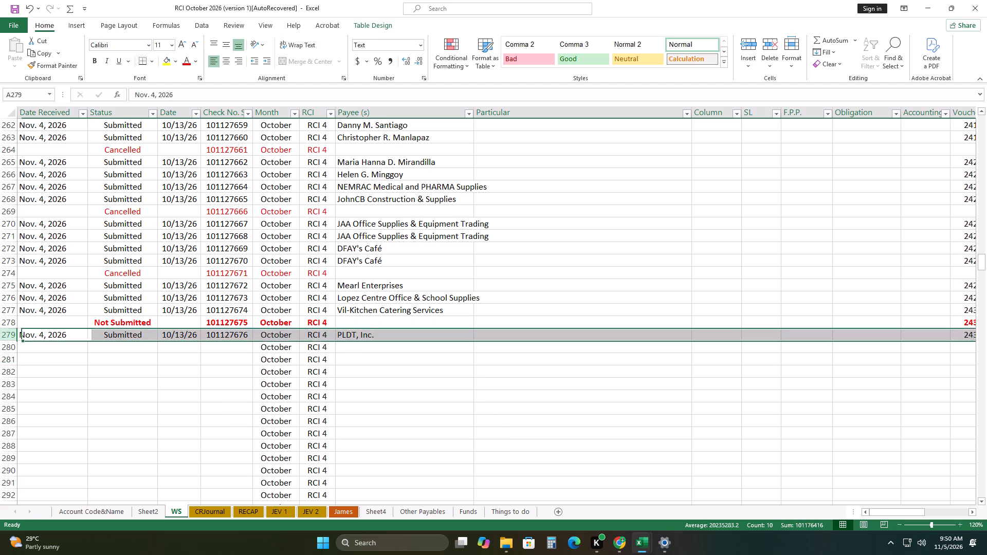
left_click_drag(892, 510, 909, 512)
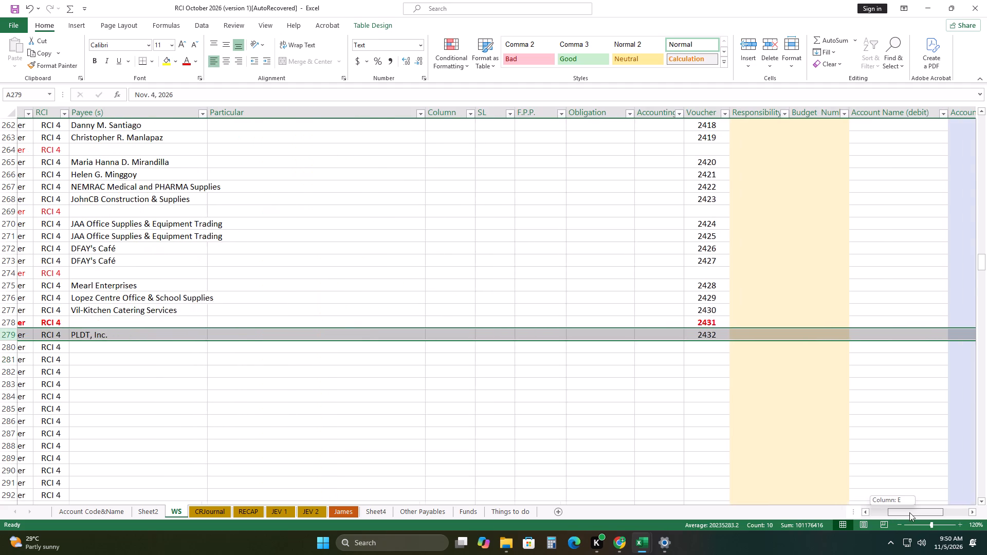
left_click_drag(909, 512, 860, 517)
scroll(515, 429, "up", 3)
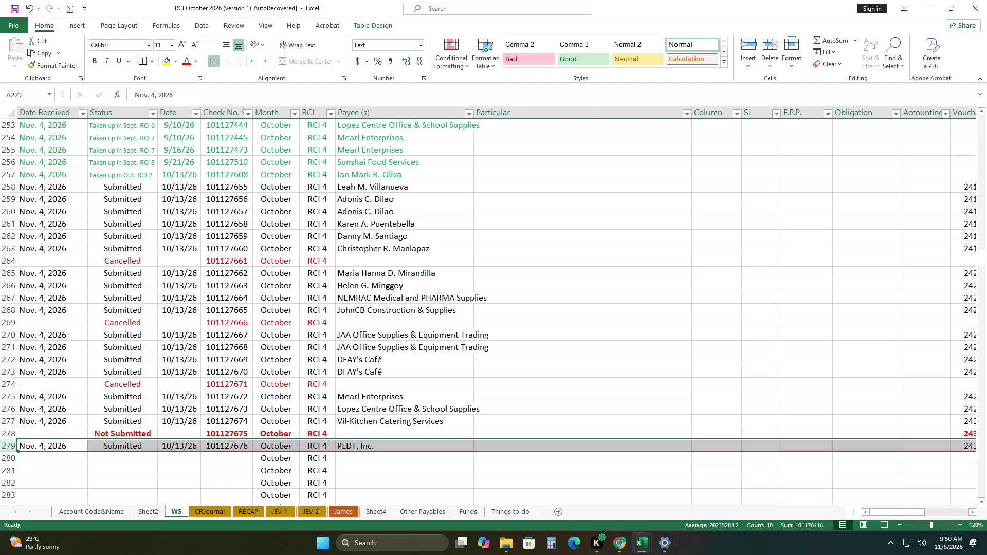
scroll(511, 429, "up", 3)
scroll(511, 429, "down", 2)
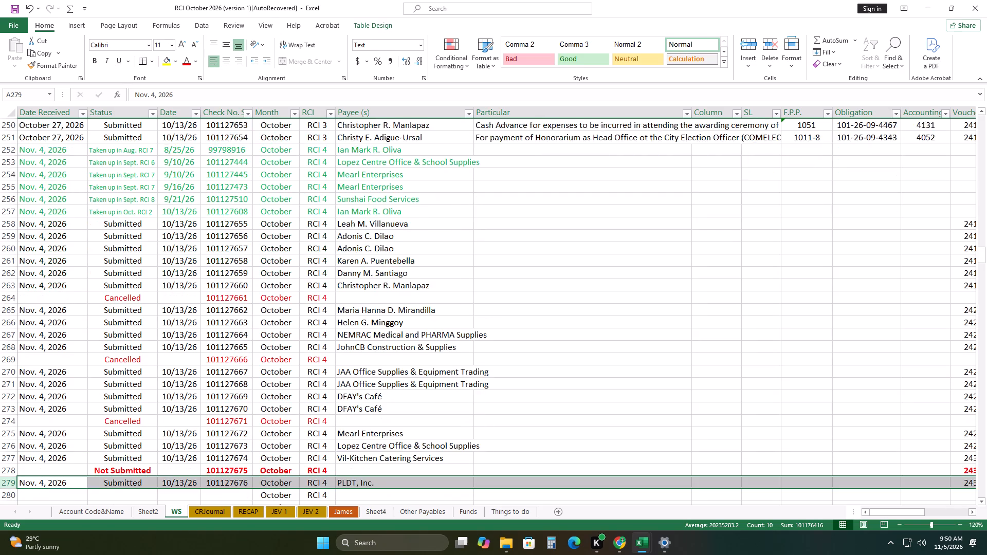
scroll(511, 430, "down", 4)
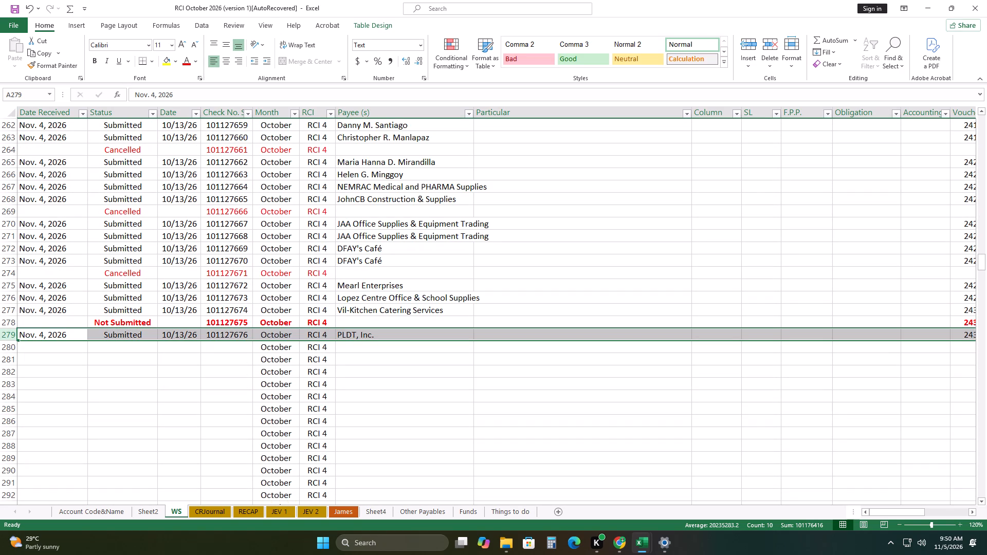
Enter LGU-Masbate City BIR as the payee in row 278, the not-submitted check.
left_click(375, 322)
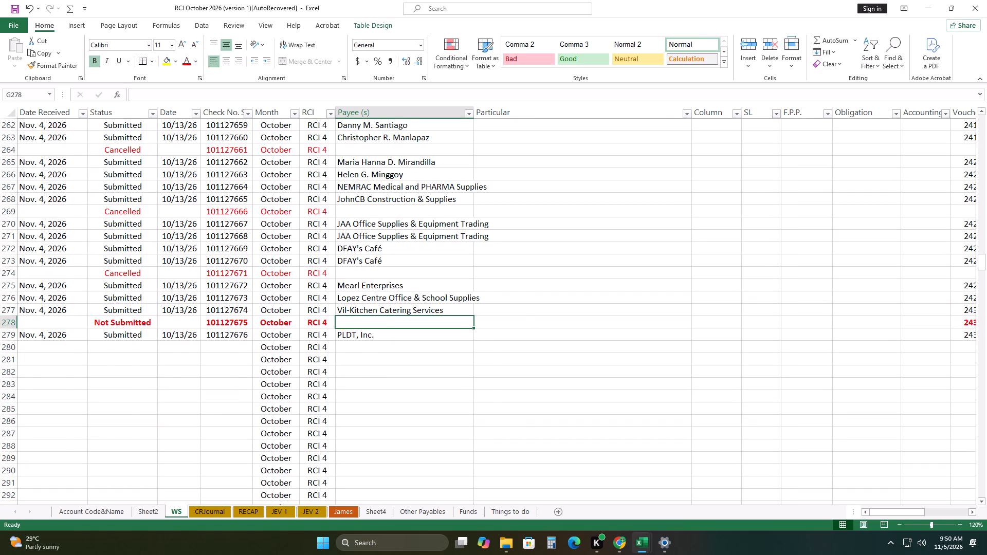
scroll(390, 353, "up", 4)
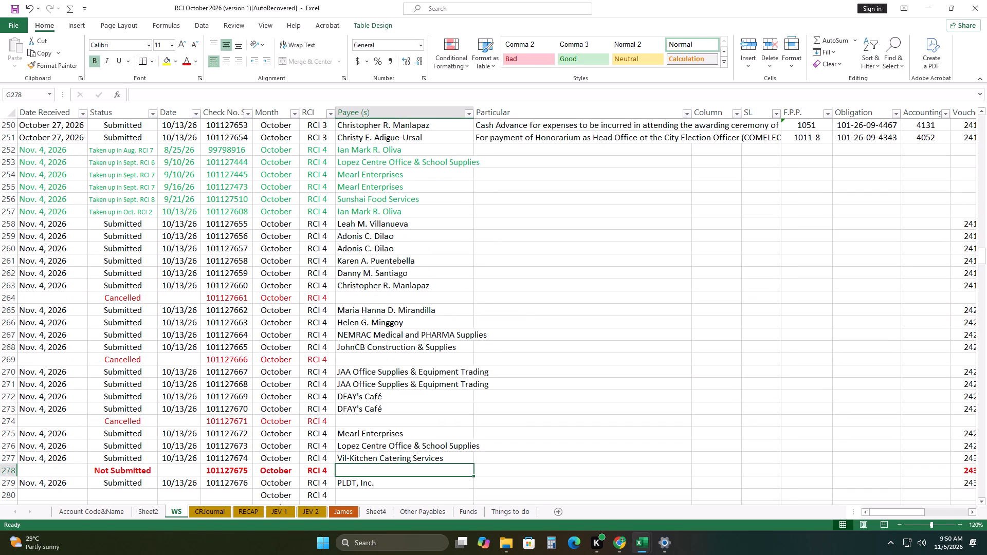
scroll(462, 377, "down", 1)
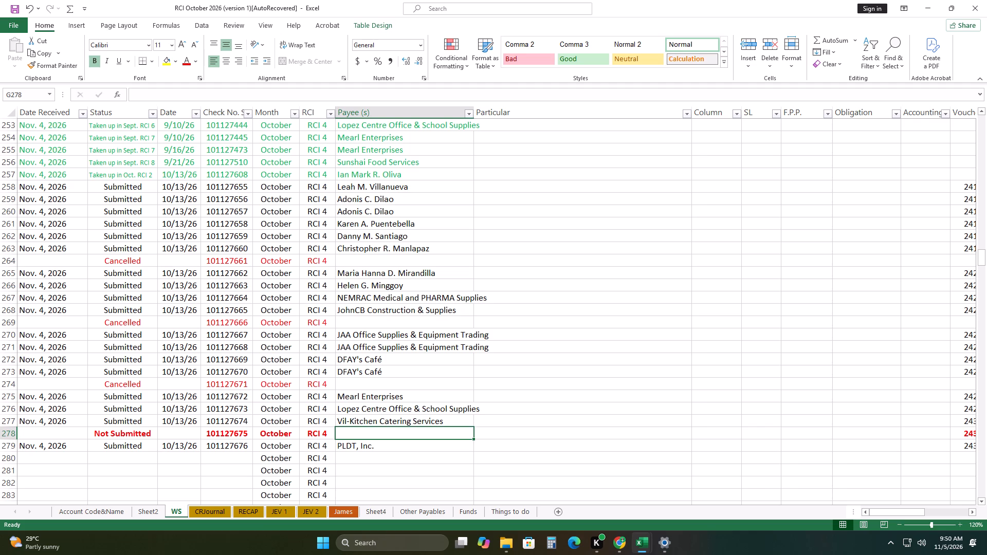
type("LGU")
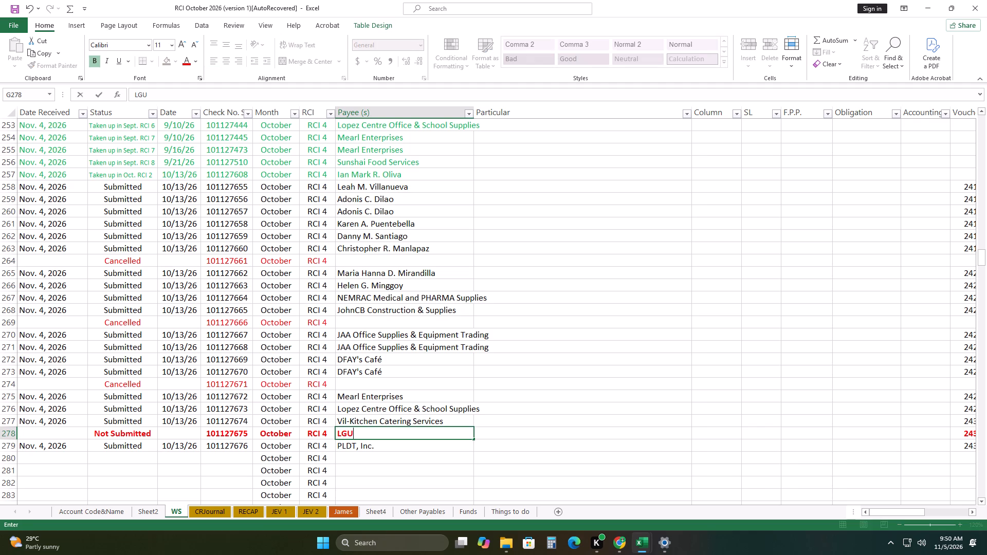
key("equal")
key("BackSpace")
key("minus")
type("Masbate City")
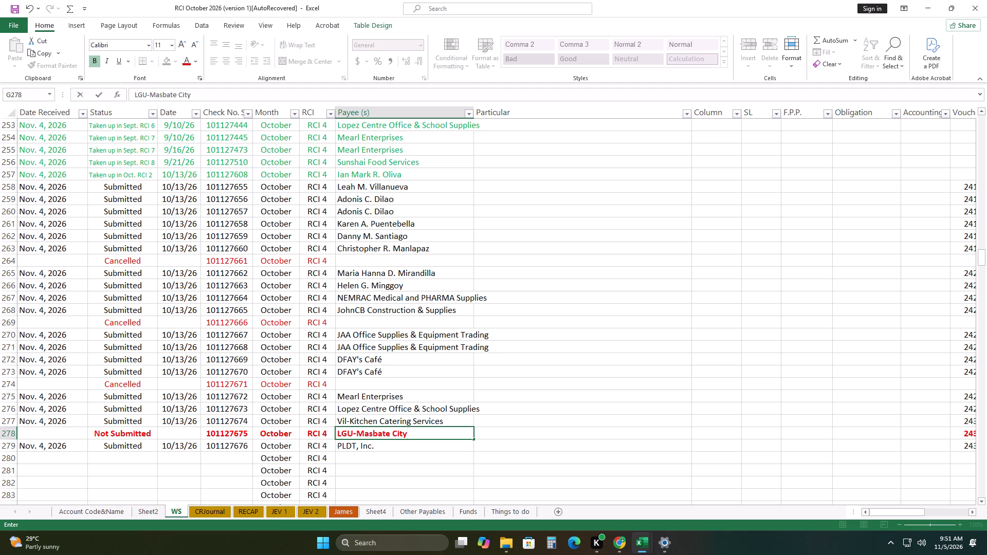
key("space")
type("BIR")
scroll(533, 406, "down", 1)
left_click(481, 416)
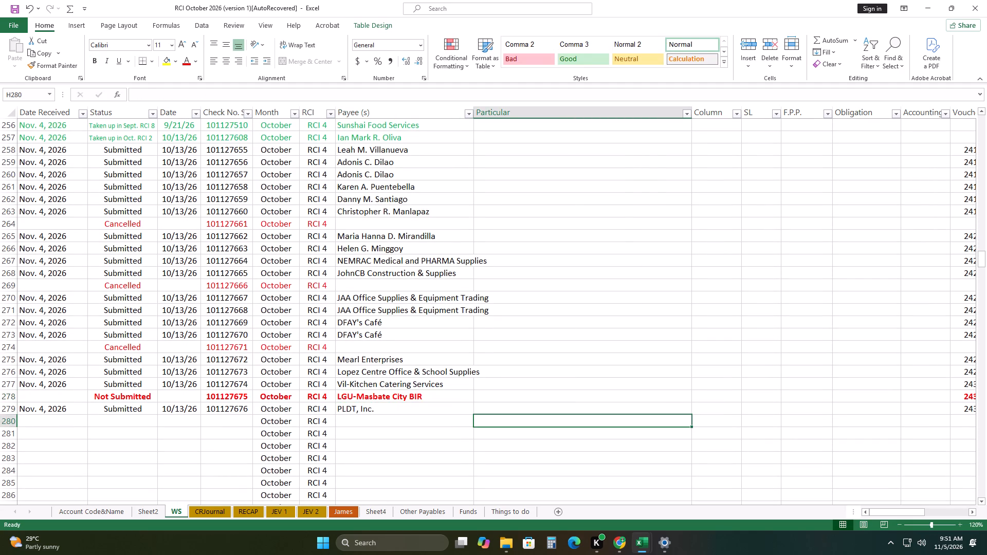
Enter "Reimburse Taxes withheld from various suppliers" as the particular in row 278.
left_click(430, 428)
scroll(464, 432, "down", 2)
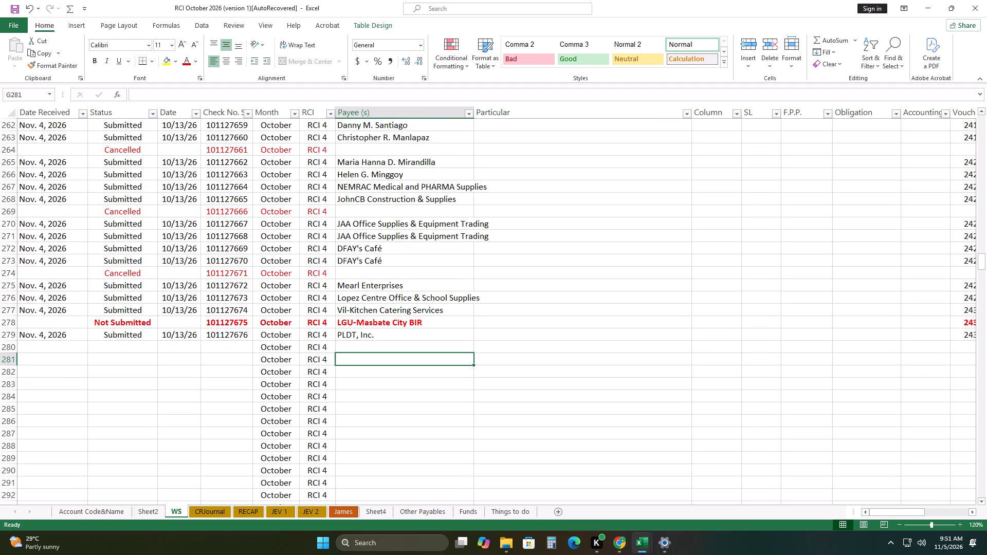
left_click(486, 323)
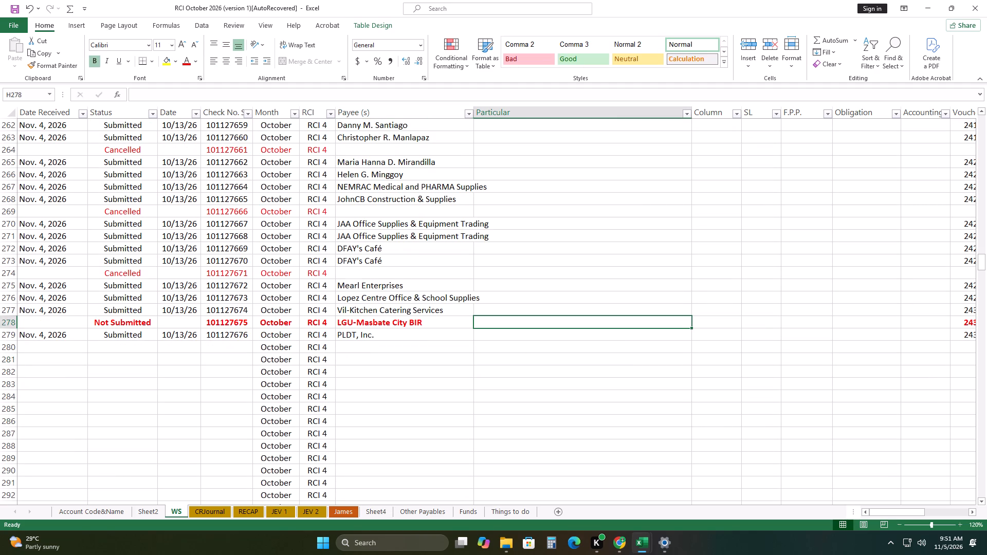
type("Reimburse Tac")
key("BackSpace")
type("xes")
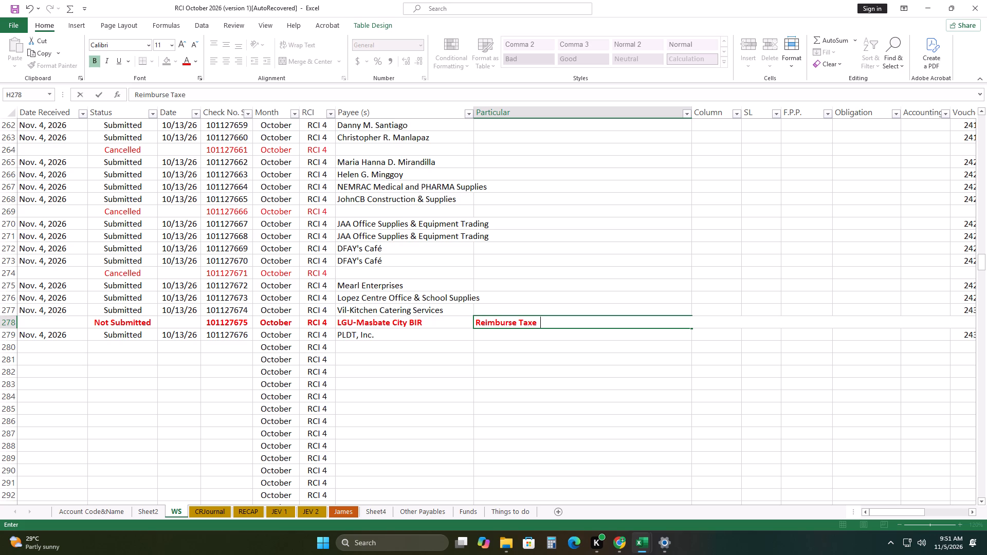
key("space")
type("withe")
key("BackSpace")
type("held")
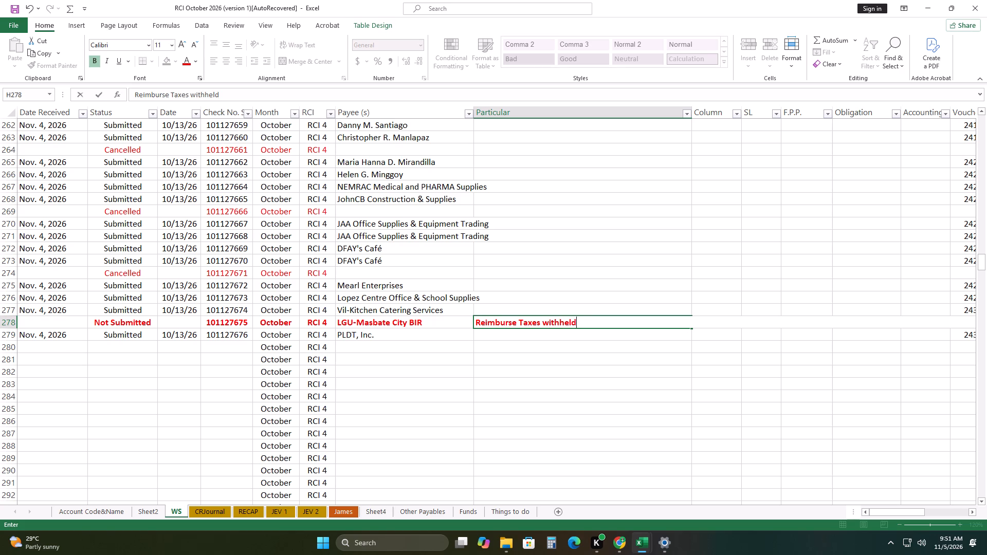
key("space")
type("fro")
key("space")
key("BackSpace")
type("m various")
key("space")
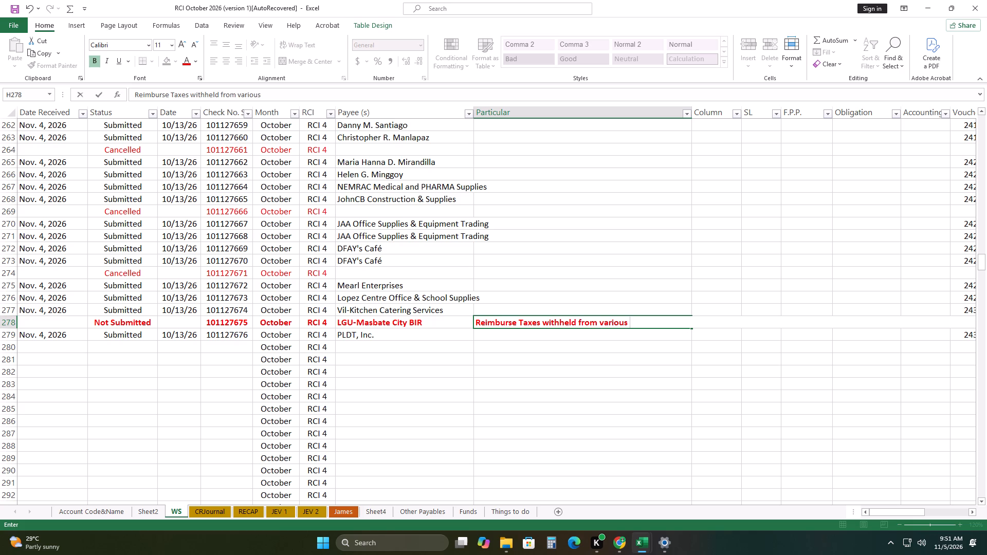
type("suppliers")
Enter 460224.85 as the debit amount in row 278, the not-submitted check.
left_click(13, 323)
left_click_drag(888, 514, 905, 510)
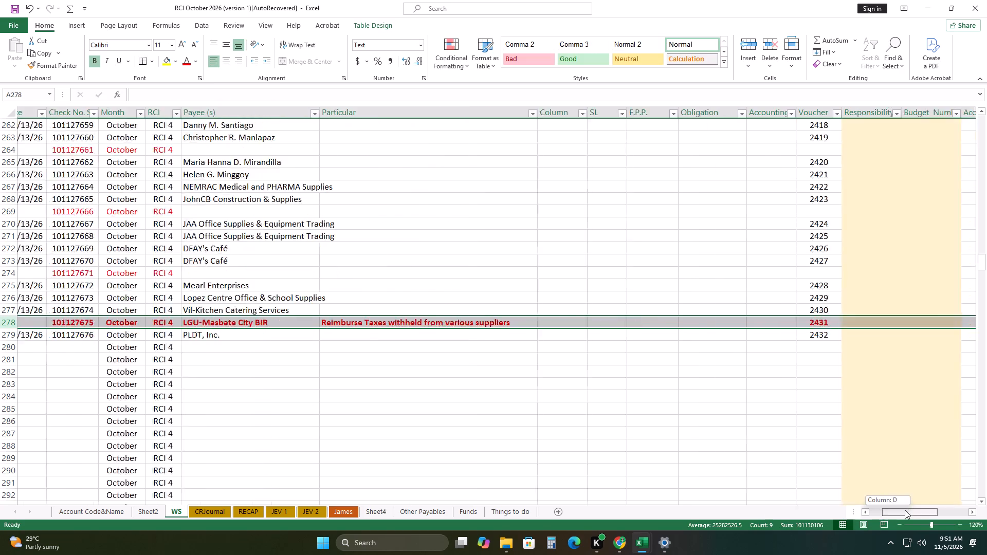
left_click_drag(905, 510, 955, 501)
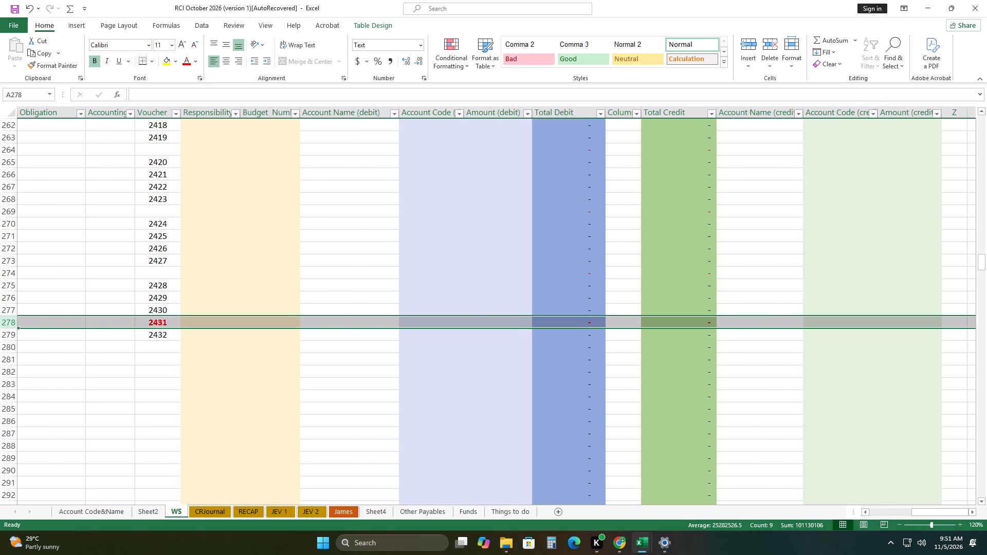
left_click(515, 325)
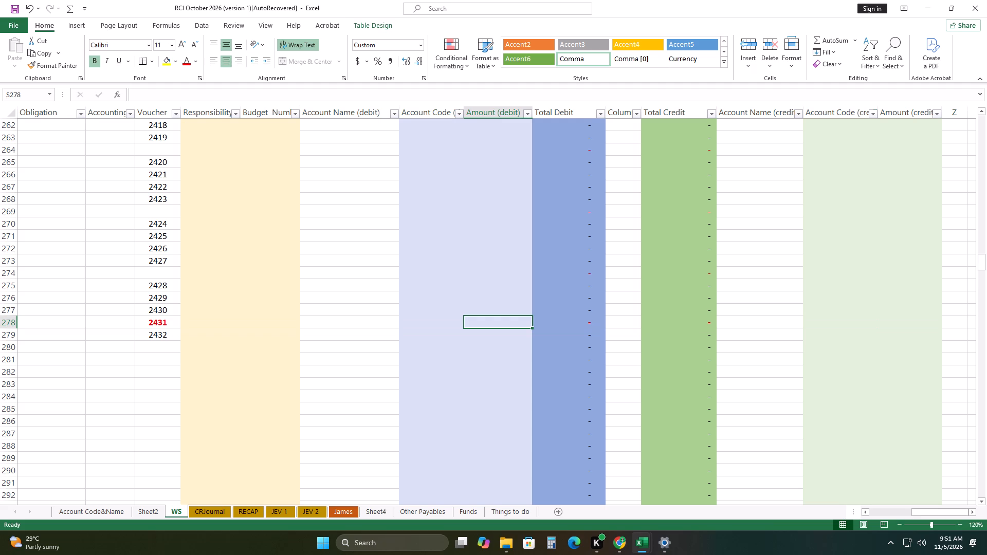
type("460")
type("224")
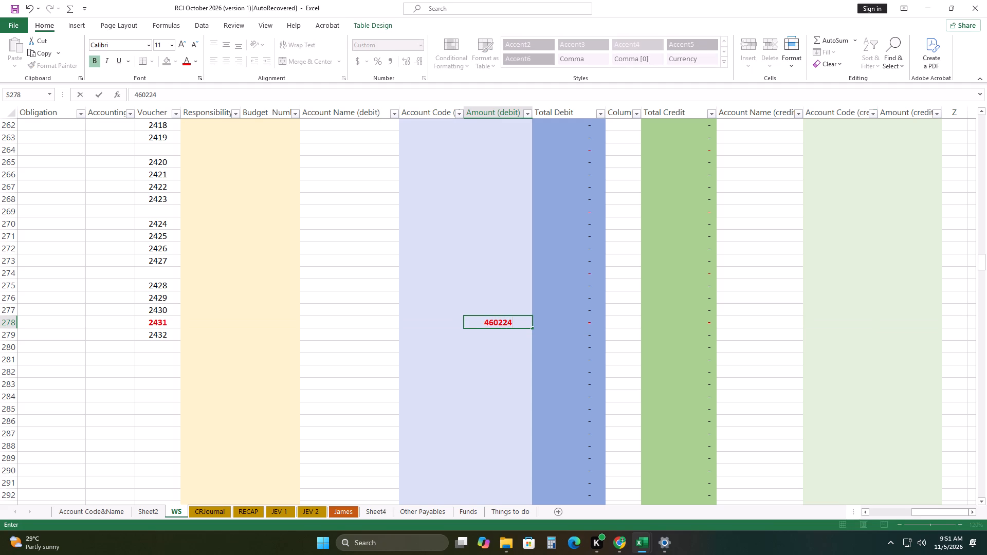
type(".85")
left_click(618, 381)
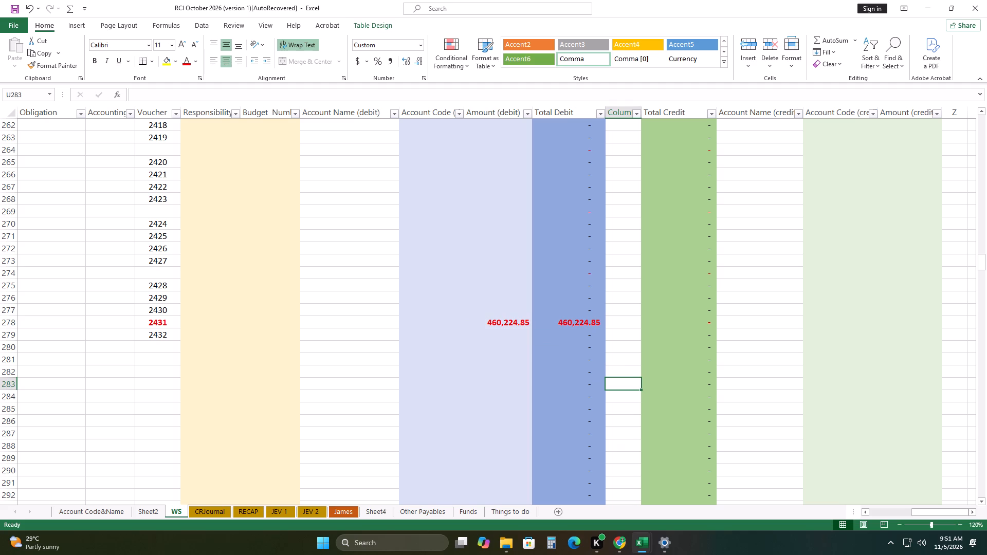
Copy row 278's debit amount and paste it as a value into that row's credit amount.
left_click(513, 325)
right_click(513, 325)
left_click(548, 44)
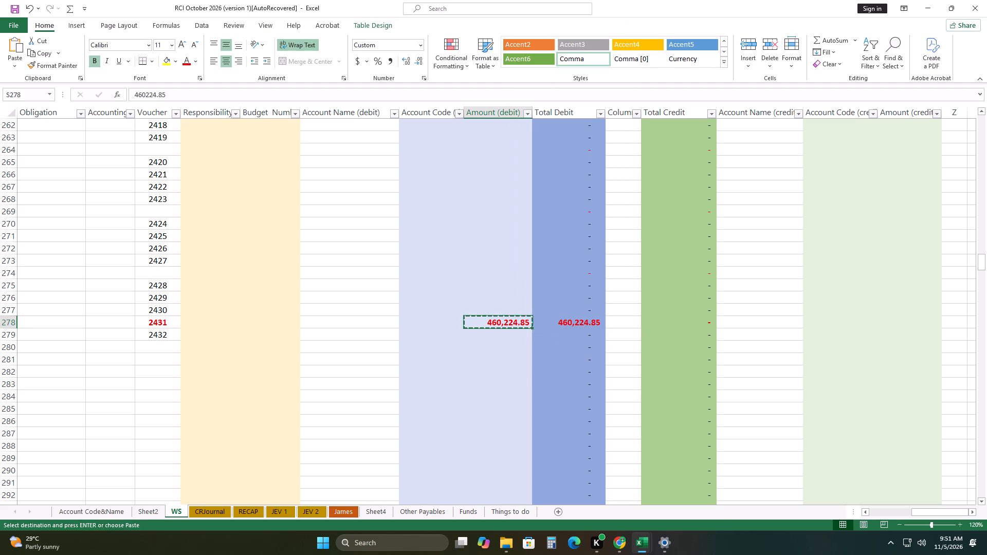
left_click(10, 323)
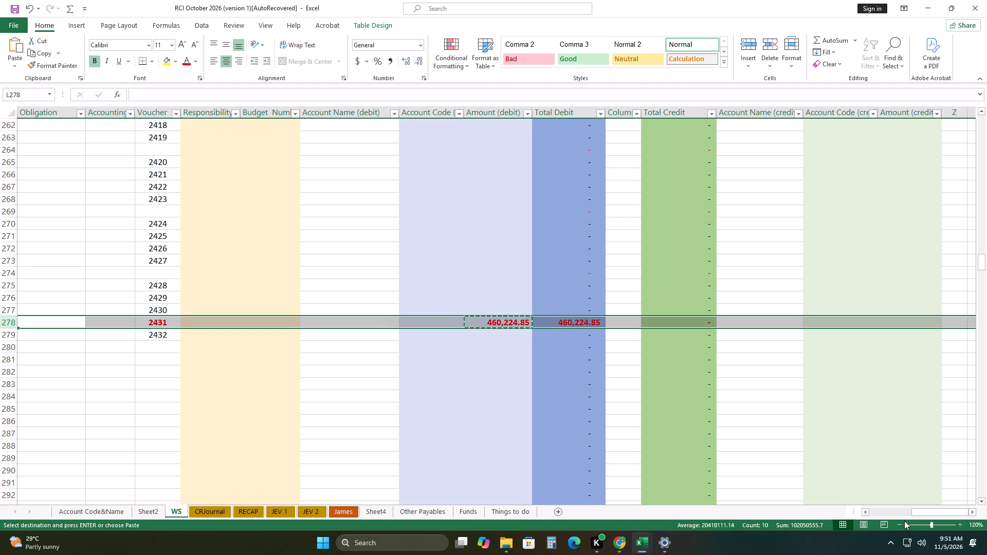
left_click_drag(938, 510, 986, 507)
left_click(926, 323)
right_click(926, 323)
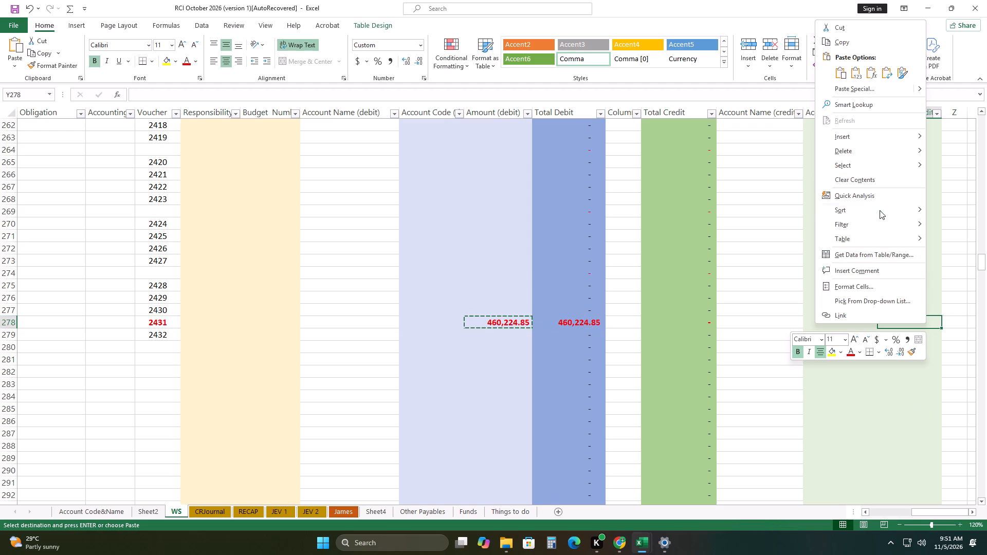
left_click(857, 75)
Copy the Cash in Bank credit account name and code from row 251 and paste them as values into row 278.
scroll(879, 331, "up", 7)
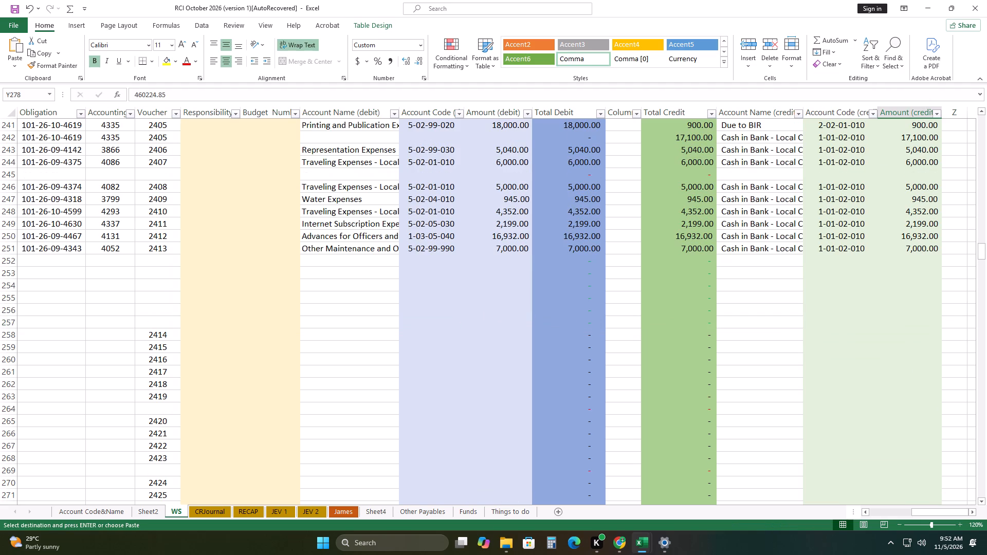
left_click_drag(772, 249, 824, 249)
right_click(824, 249)
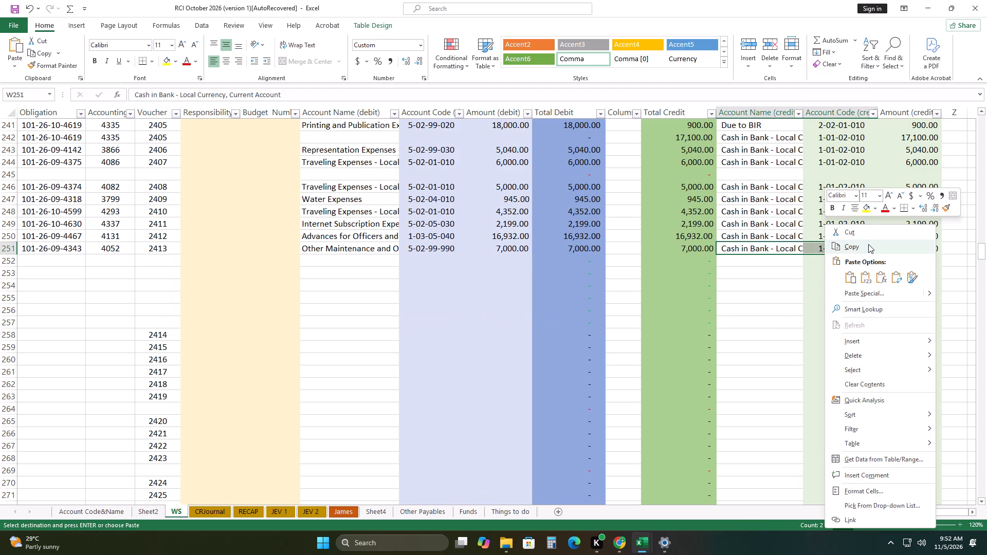
left_click(866, 247)
scroll(859, 265, "down", 4)
left_click(783, 435)
right_click(781, 435)
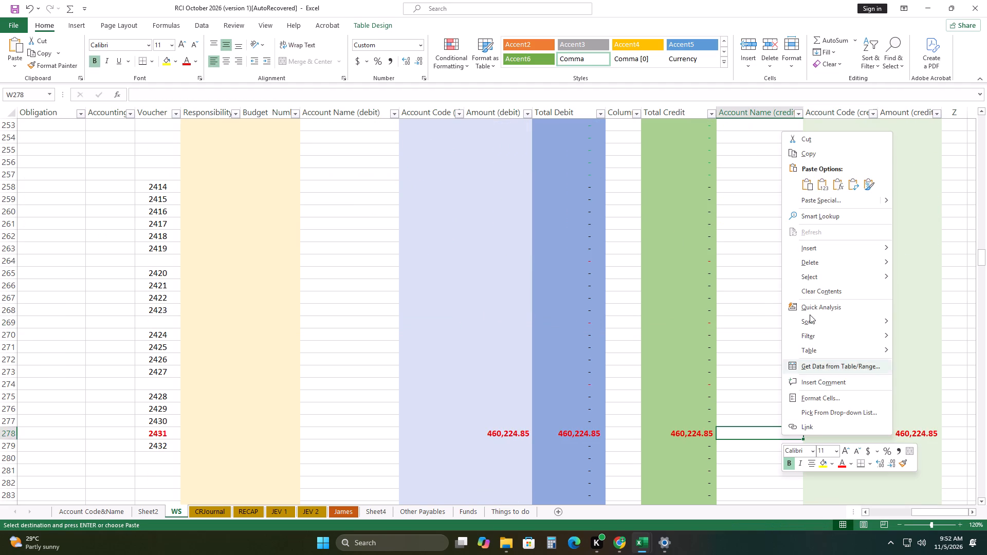
left_click(822, 186)
scroll(799, 312, "down", 4)
left_click(867, 428)
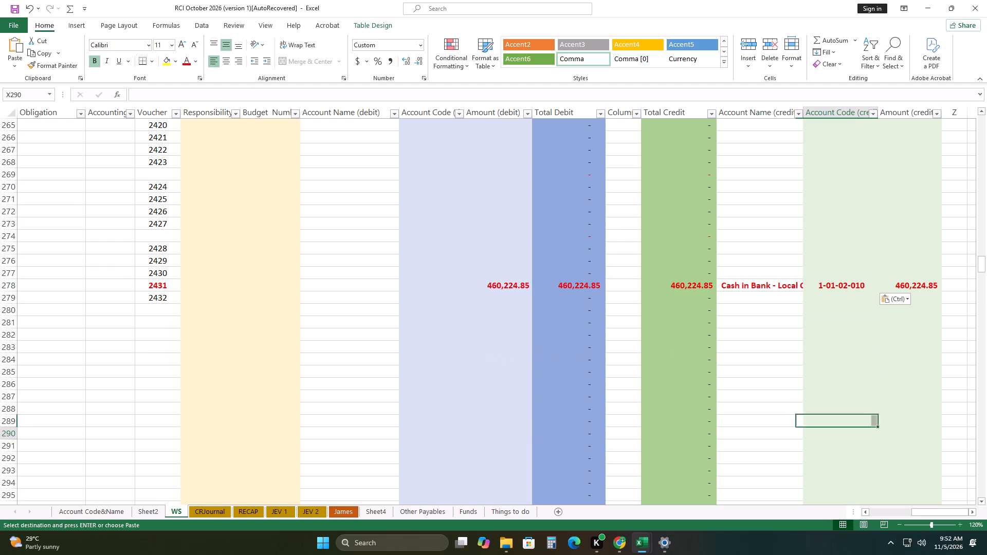
left_click_drag(936, 511, 700, 505)
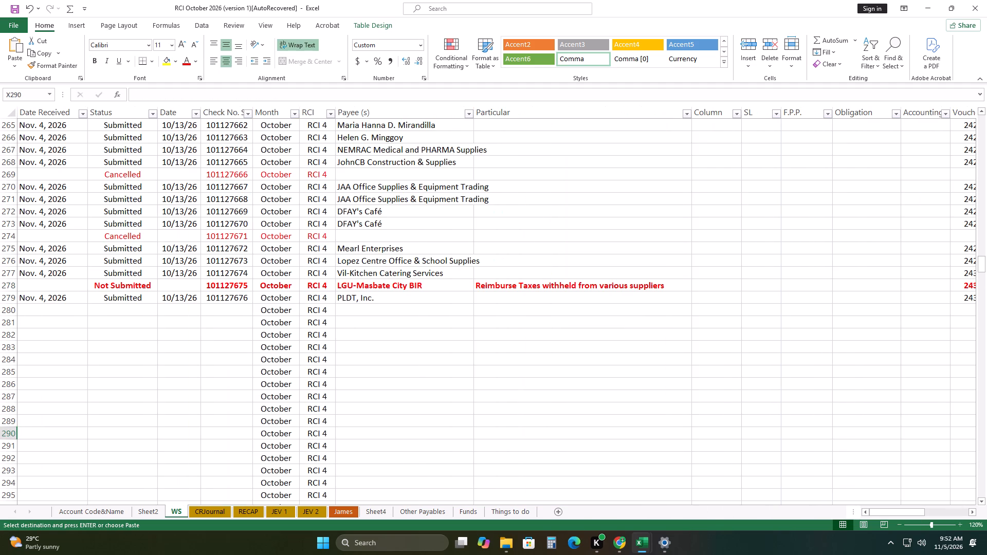
left_click(532, 385)
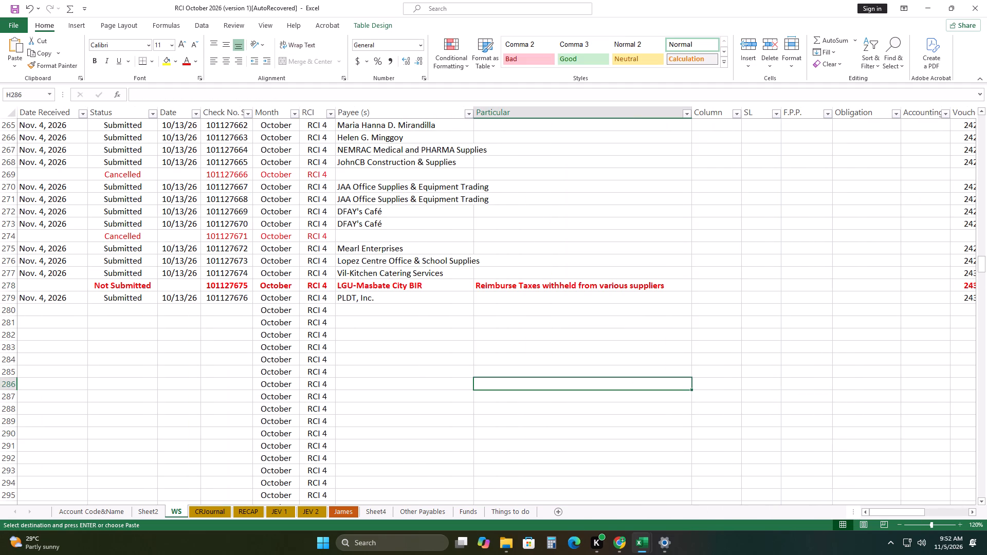
key("space")
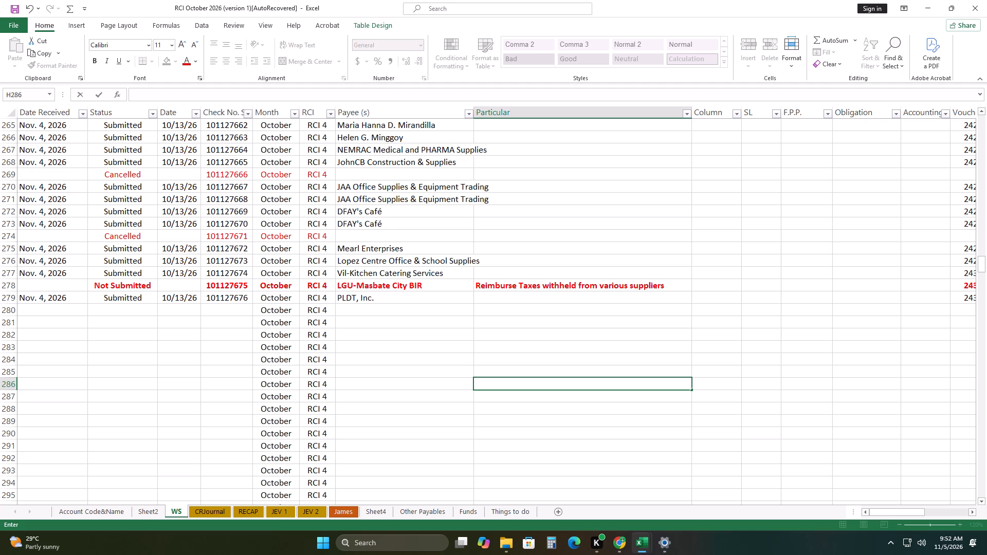
Copy row 278's check number, month, RCI and payee into row 405 of the Unsubmitted Vouchers Data workbook as values.
left_click_drag(236, 286, 362, 283)
right_click(361, 283)
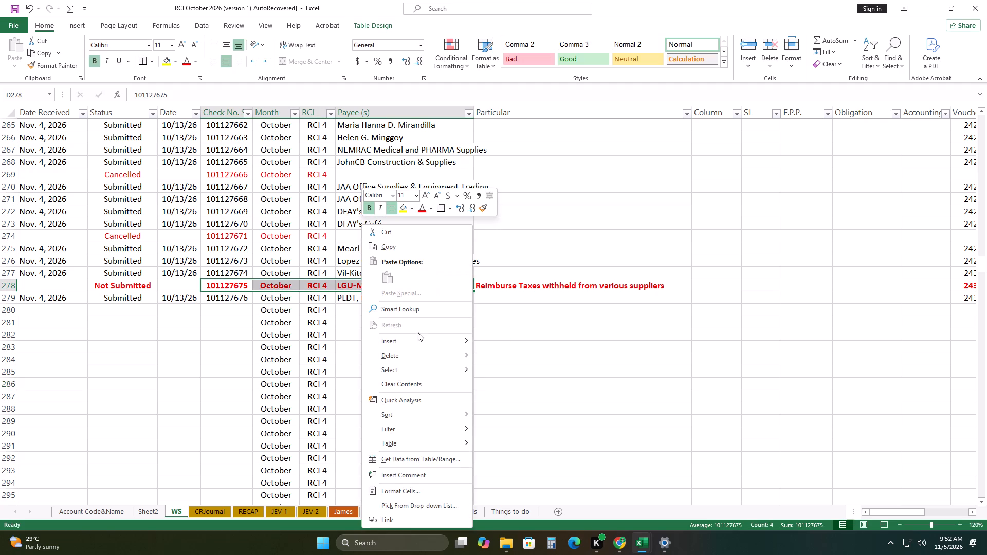
left_click(415, 245)
left_click(643, 539)
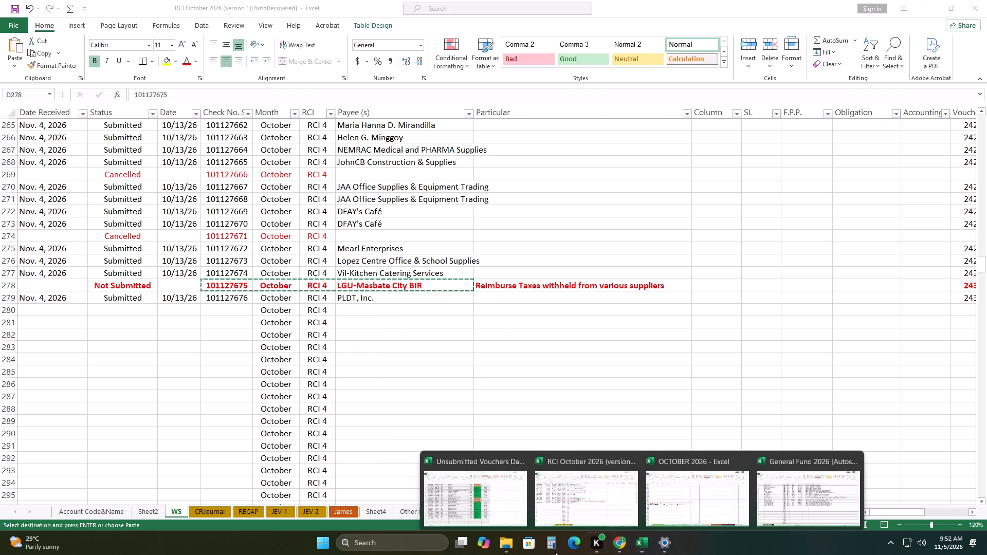
left_click(502, 504)
scroll(182, 350, "down", 6)
left_click(74, 220)
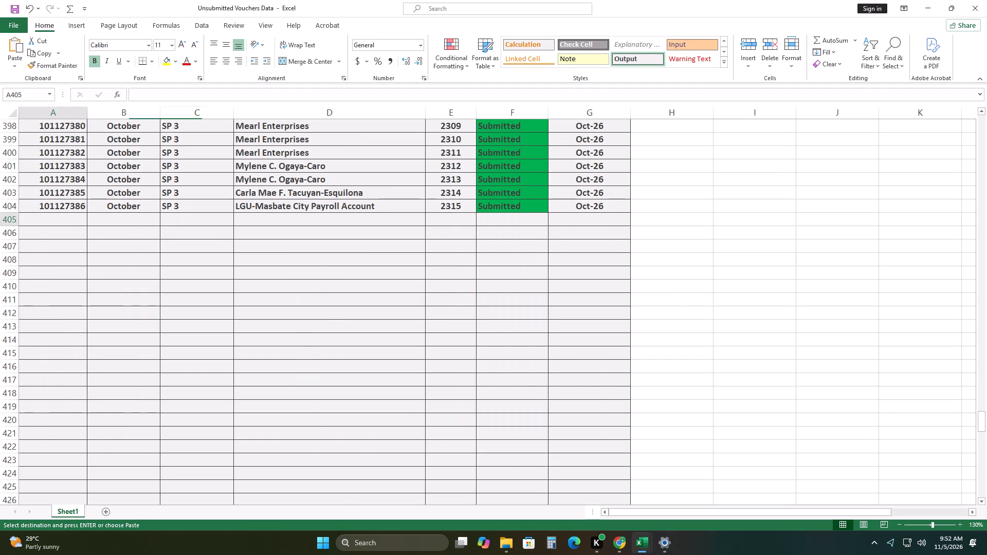
right_click(74, 220)
left_click(118, 280)
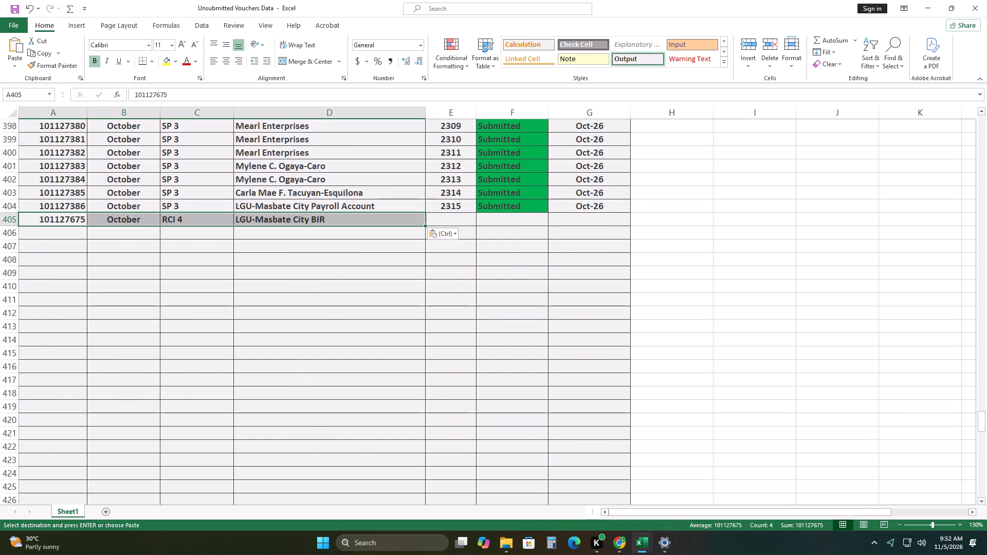
Look up row 278's voucher number in the RCI October workbook and enter 2431 in row 405 of Unsubmitted Vouchers Data.
left_click(645, 547)
left_click(574, 496)
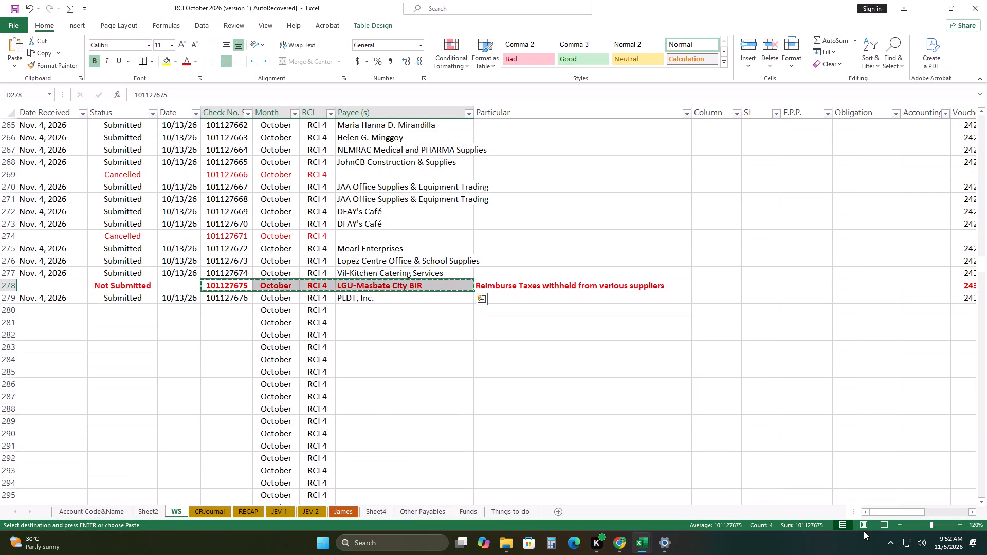
left_click_drag(892, 512, 909, 510)
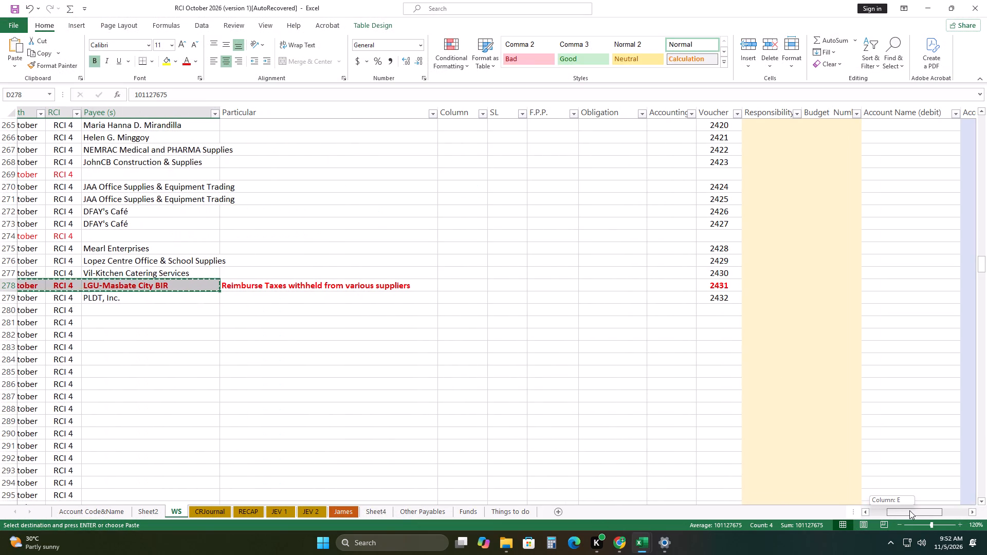
left_click_drag(909, 510, 779, 536)
left_click(641, 536)
left_click(498, 512)
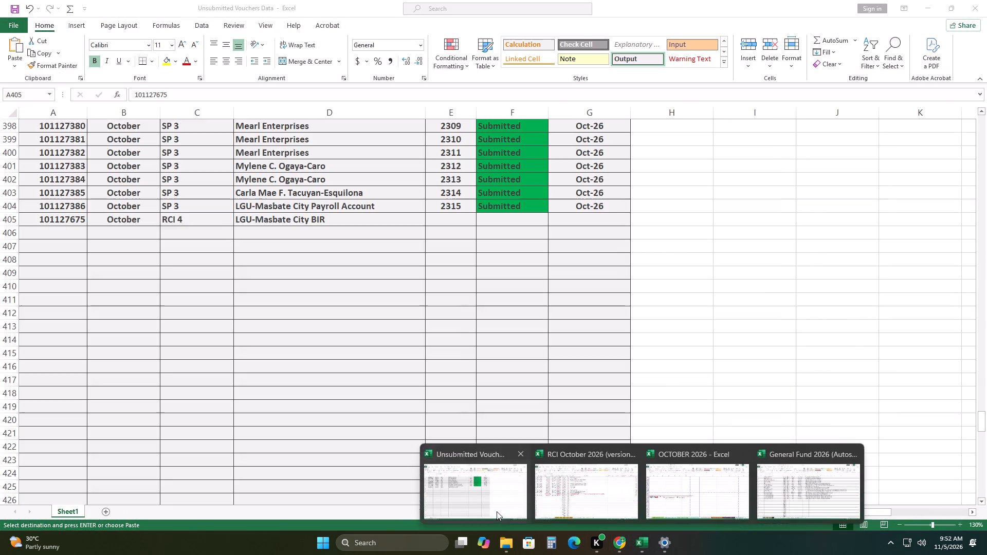
left_click(455, 214)
type("24")
type("31")
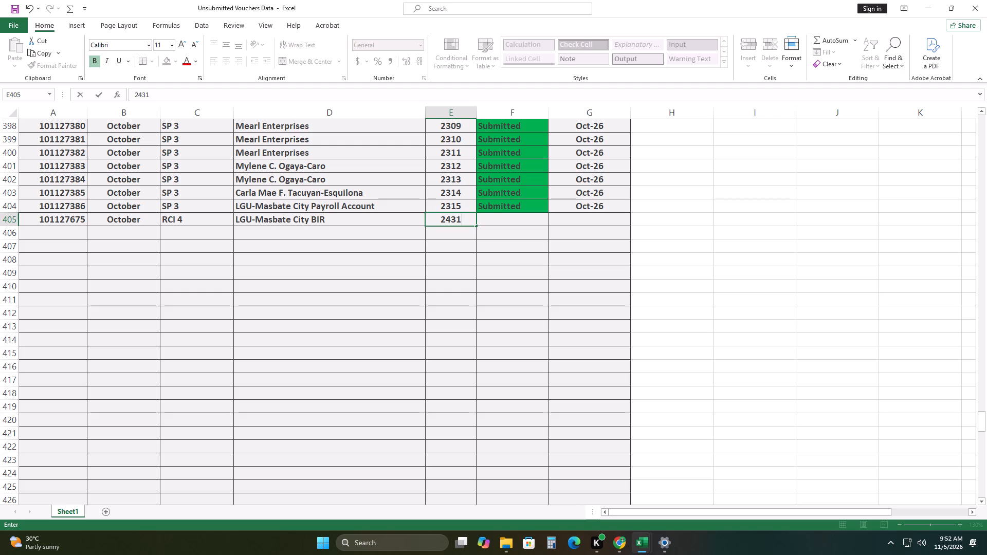
Set the status of row 405 to Not Submitted.
left_click(535, 223)
left_click(551, 221)
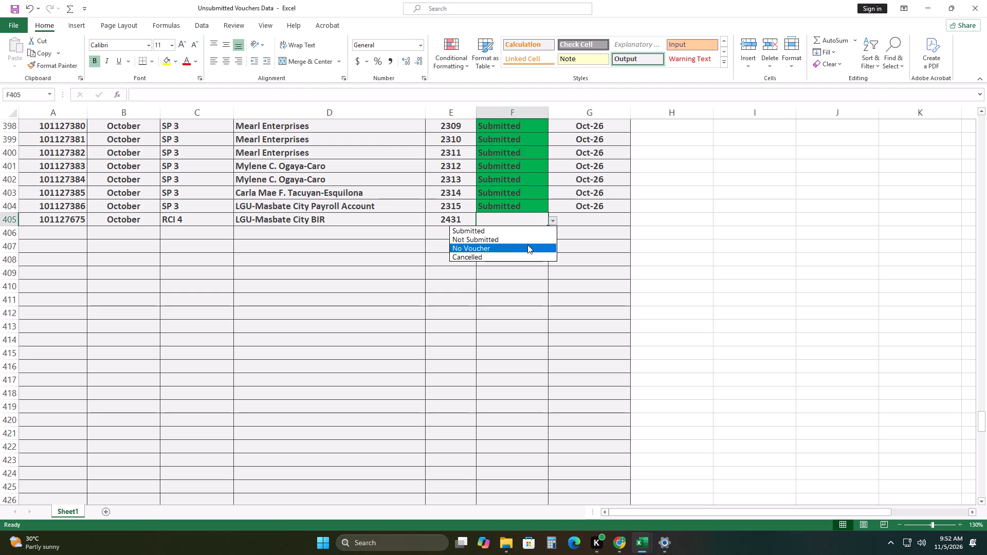
left_click(503, 242)
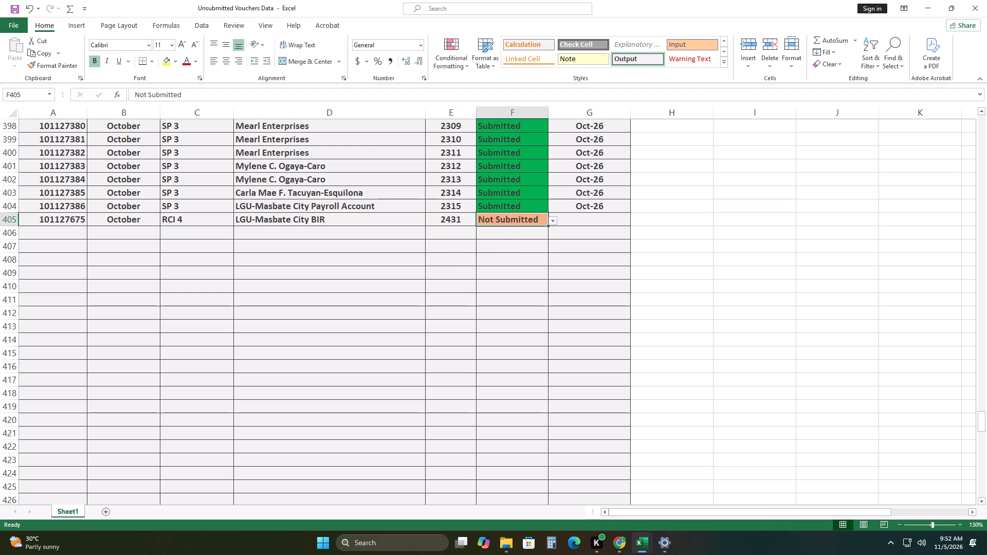
left_click(520, 328)
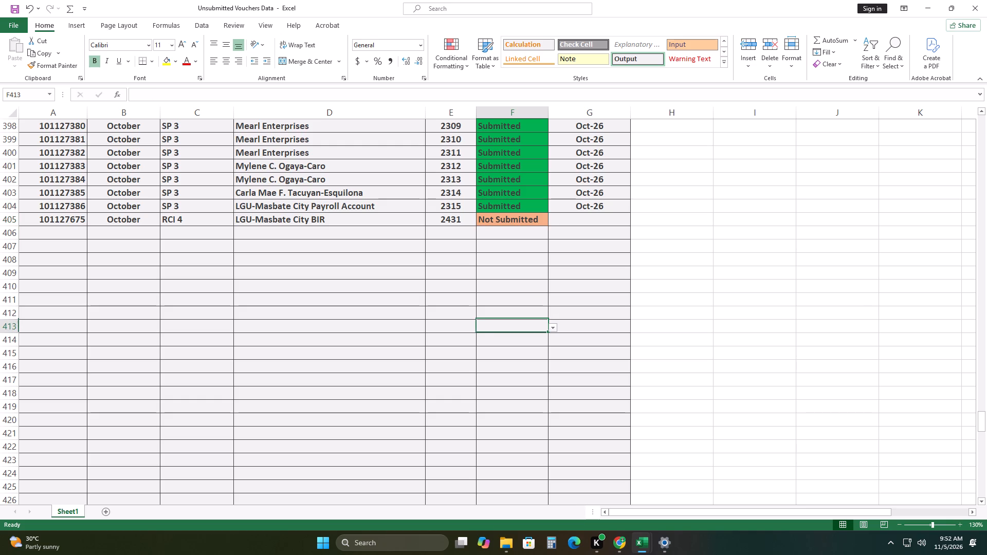
Save the Unsubmitted Vouchers Data workbook.
key("ctrl+s")
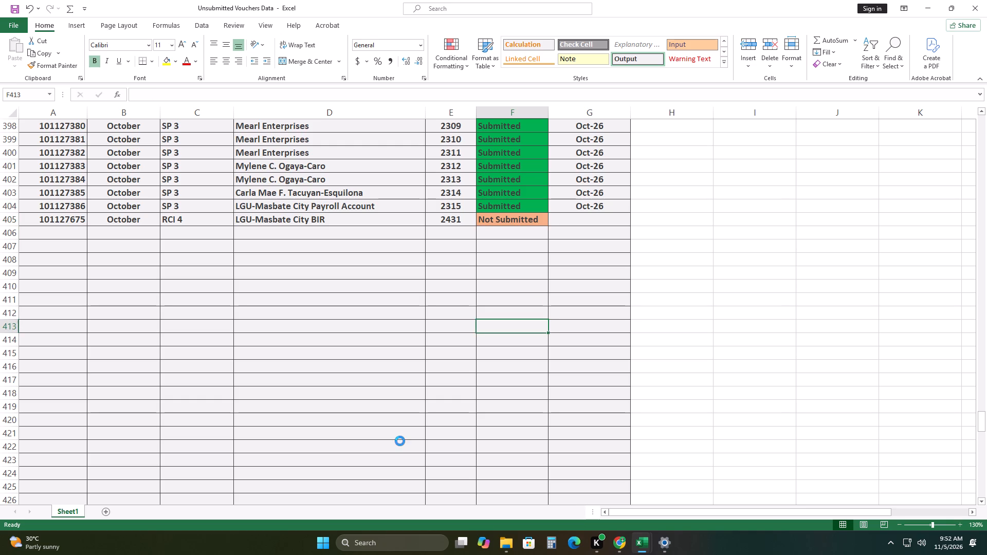
Switch back to the RCI October 2026 workbook and review the RCI 4 rows on the WS sheet.
left_click(644, 544)
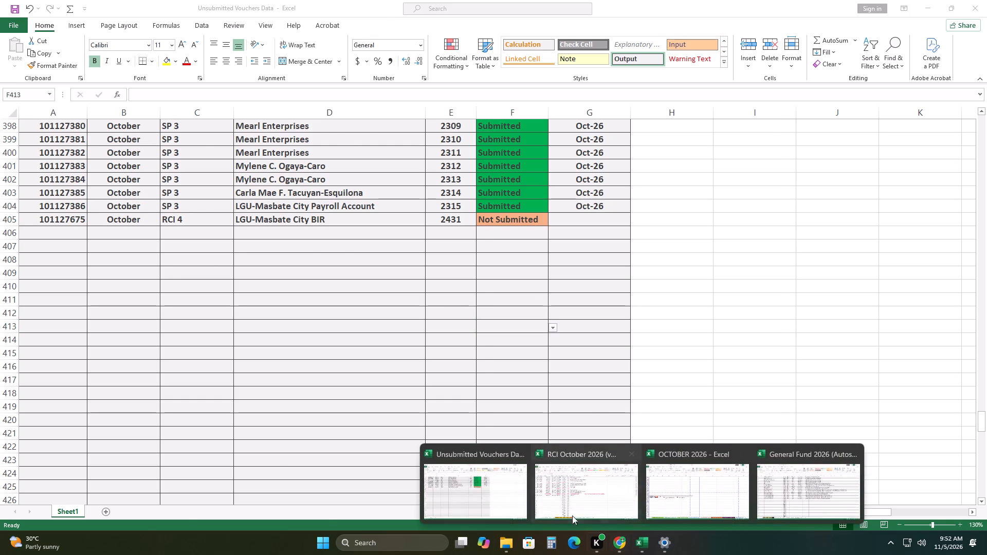
left_click(579, 508)
scroll(548, 466, "up", 9)
scroll(543, 462, "down", 3)
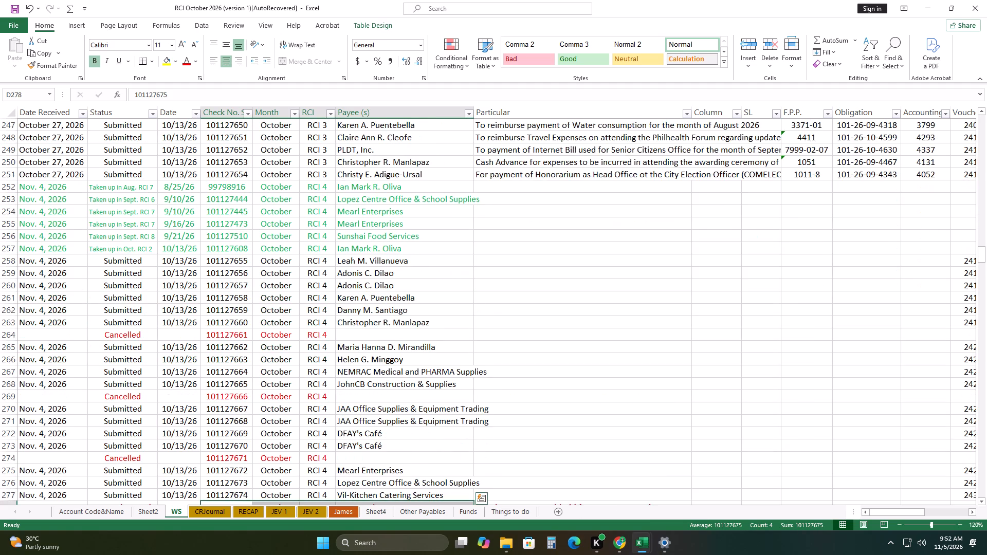
scroll(551, 456, "down", 1)
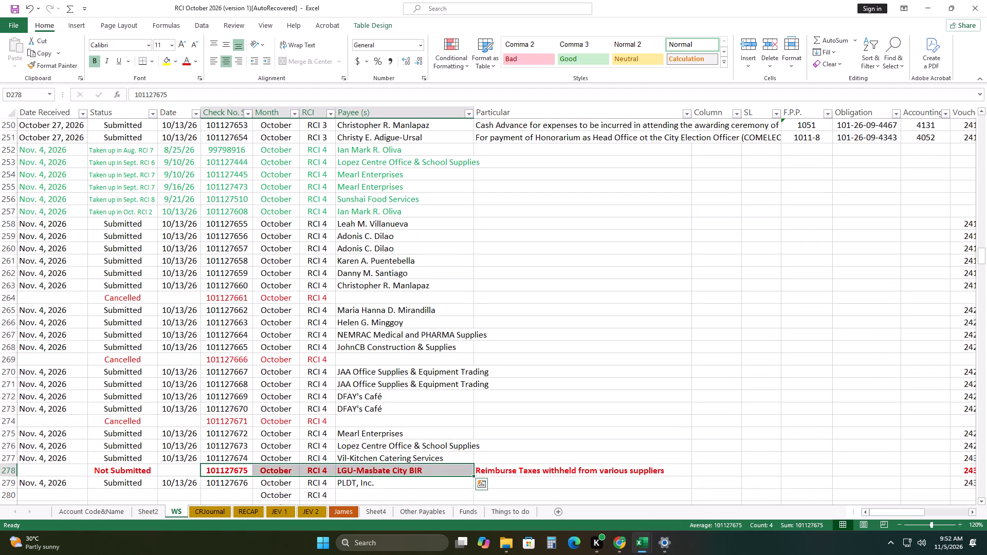
scroll(549, 426, "down", 4)
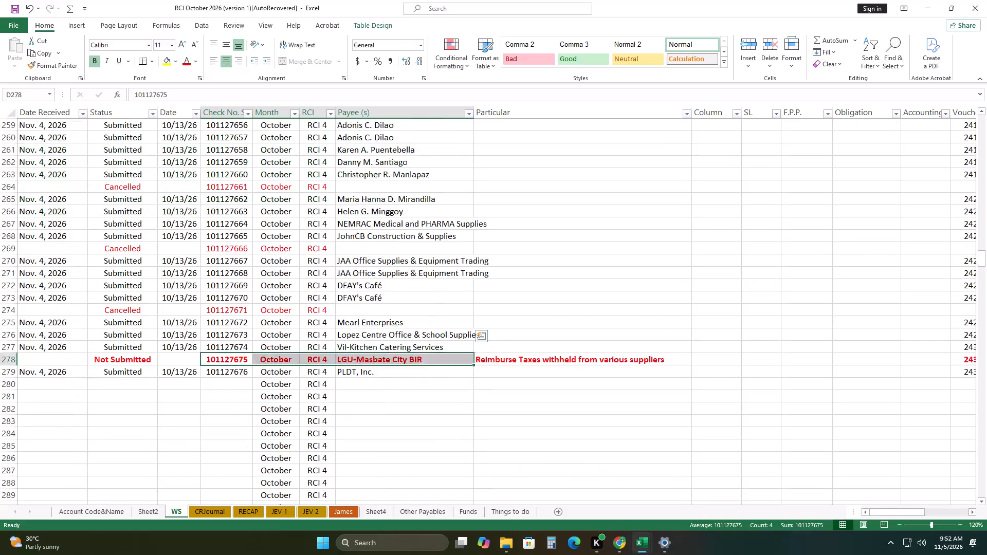
scroll(545, 421, "up", 1)
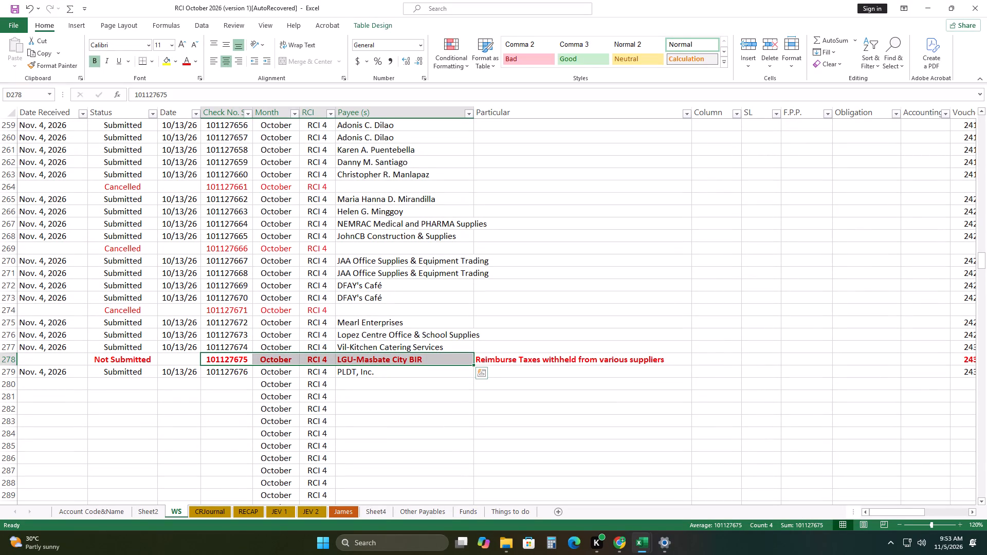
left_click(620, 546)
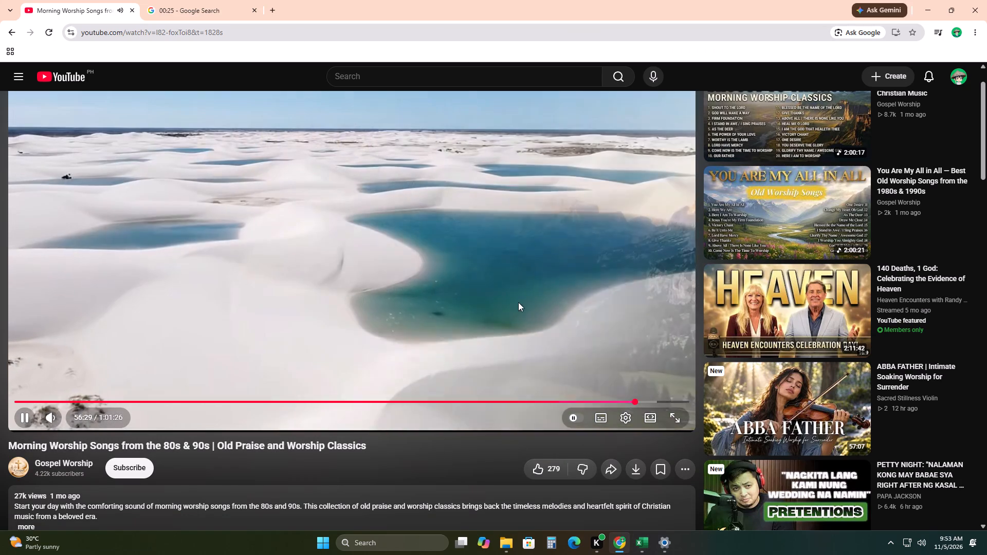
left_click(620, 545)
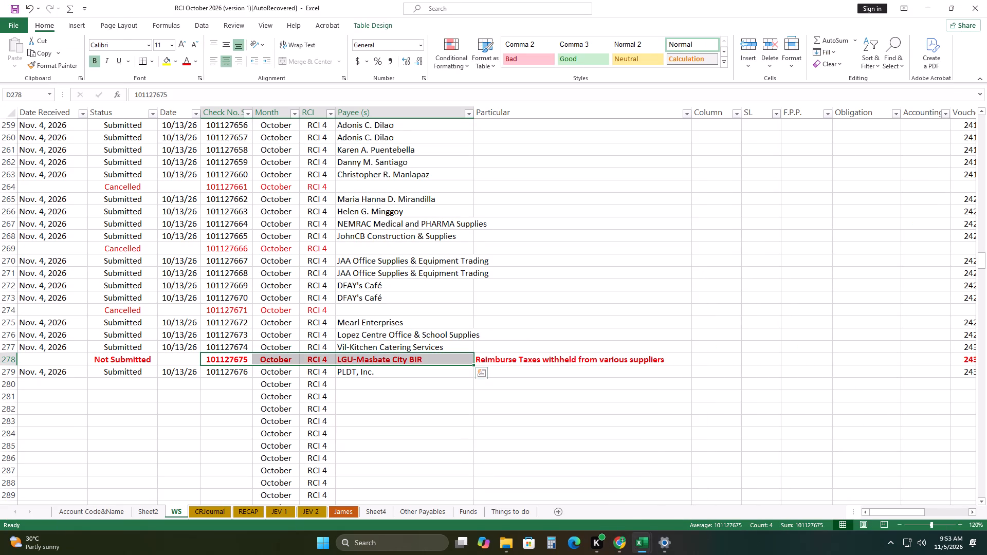
Enter accounting number 3987 for the first submitted October RCI 4 check, in row 258 of the WS sheet.
scroll(531, 322, "up", 2)
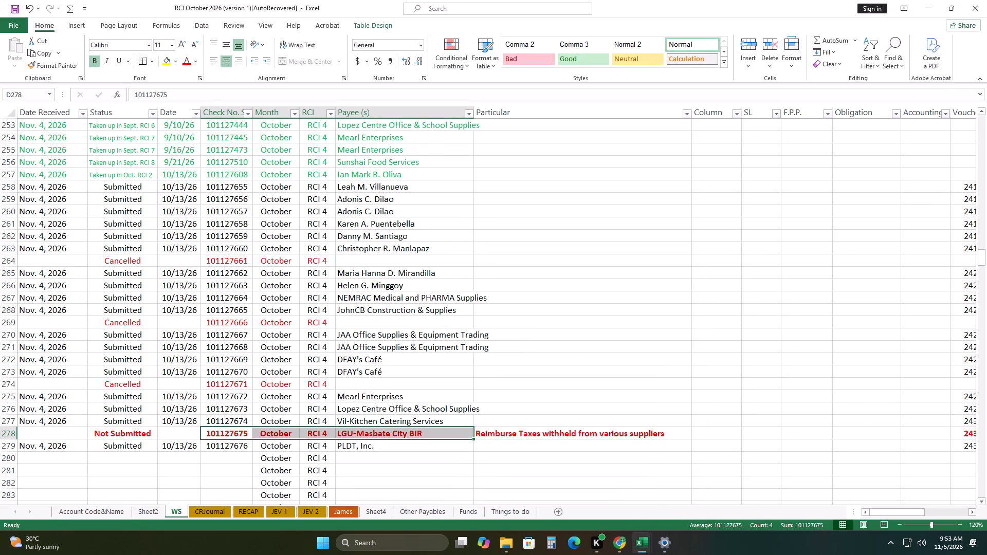
left_click(7, 187)
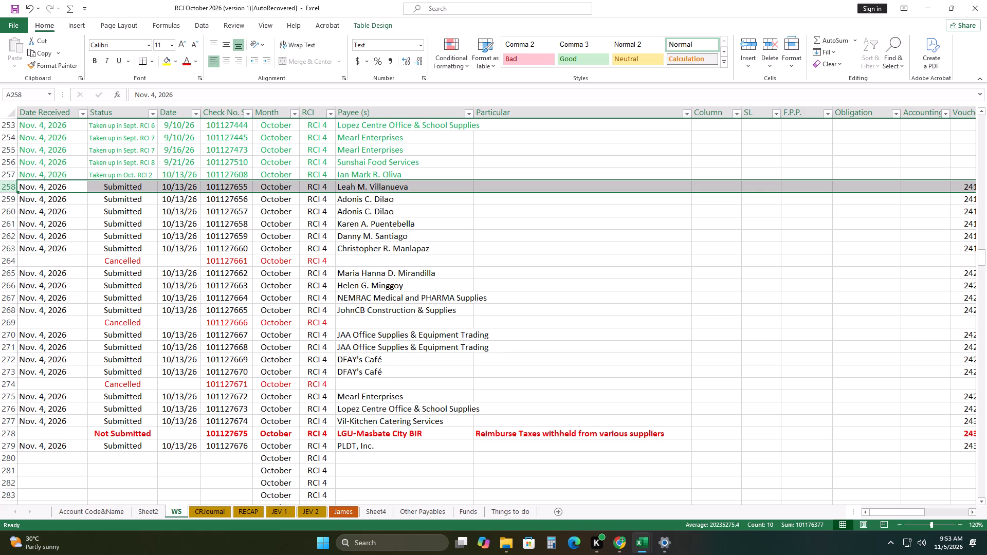
scroll(9, 195, "up", 1)
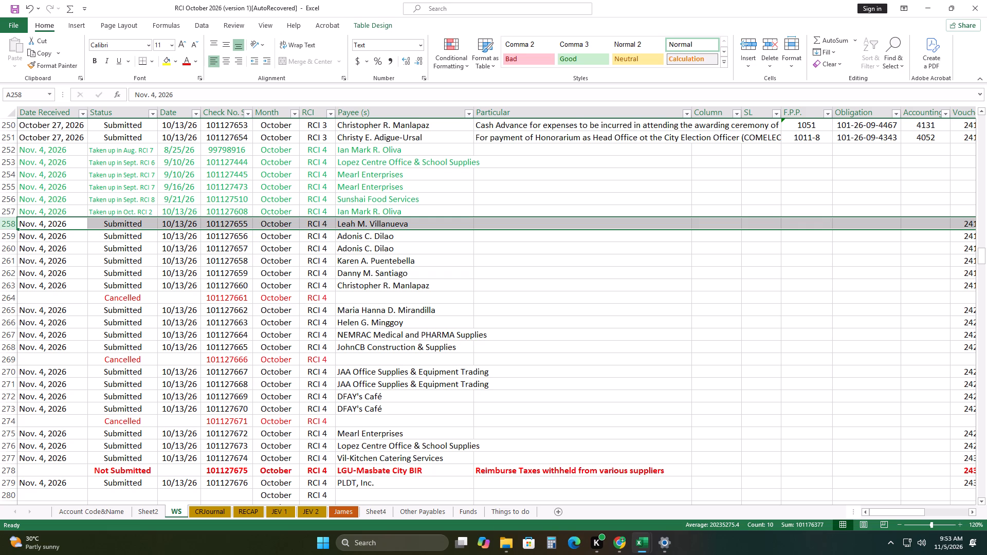
left_click(931, 222)
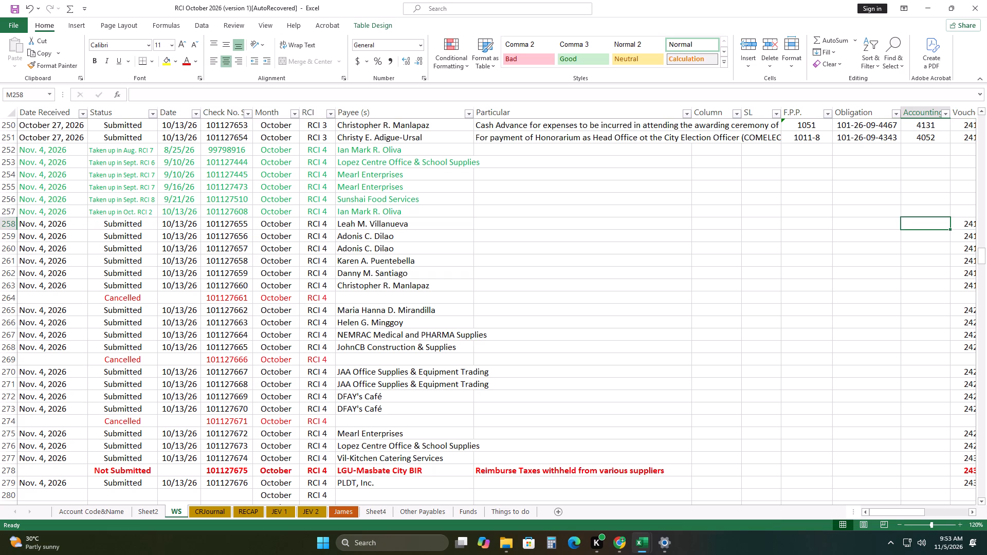
key("3")
type("987")
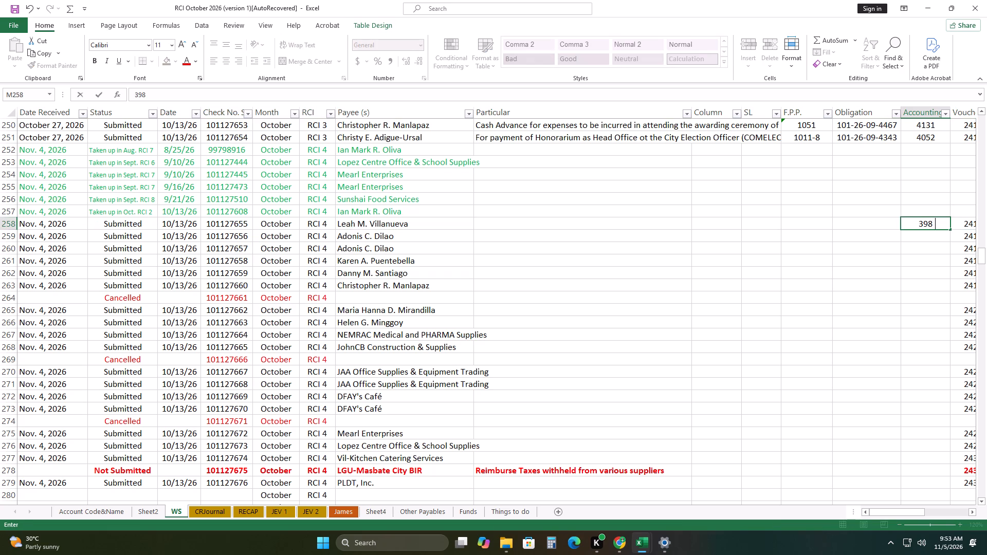
Copy the F.P.P. and Obligation entries from row 251 and paste them as values into row 258.
scroll(847, 229, "up", 1)
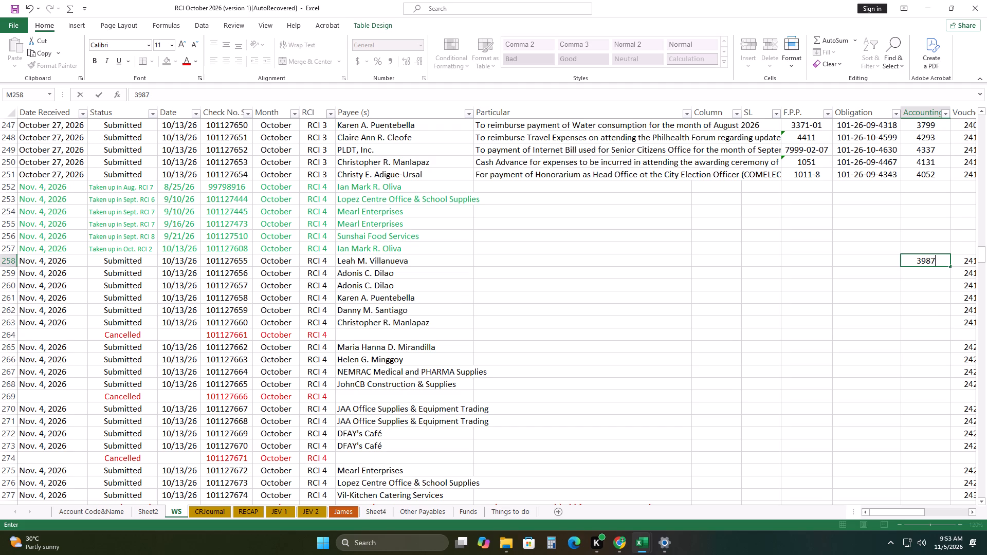
left_click_drag(811, 176, 874, 176)
right_click(874, 176)
left_click(808, 197)
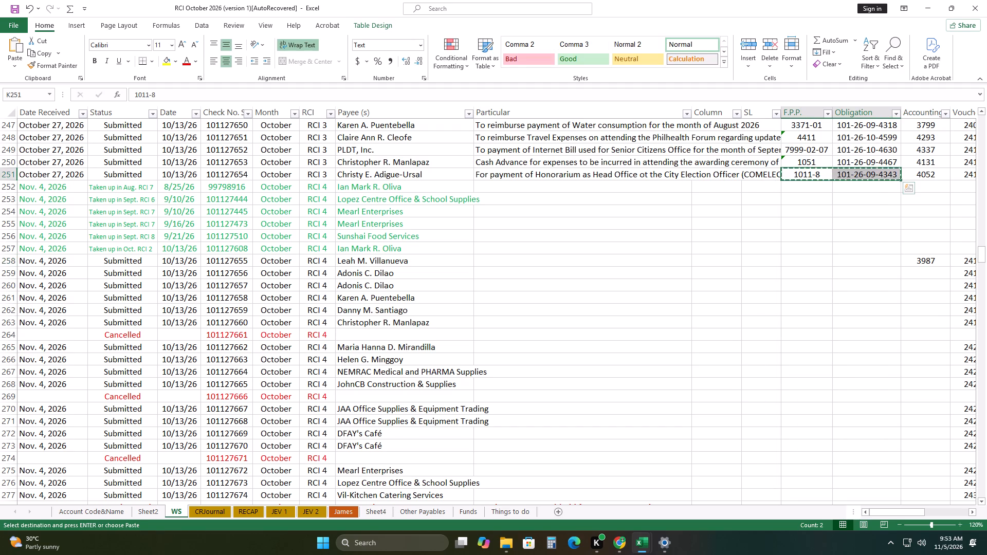
scroll(809, 270, "down", 1)
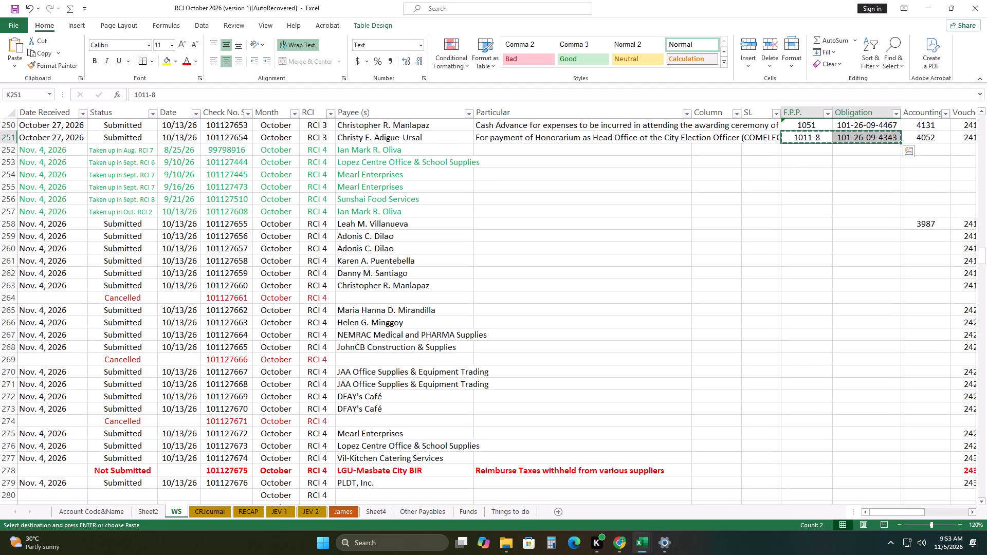
left_click(808, 225)
right_click(808, 225)
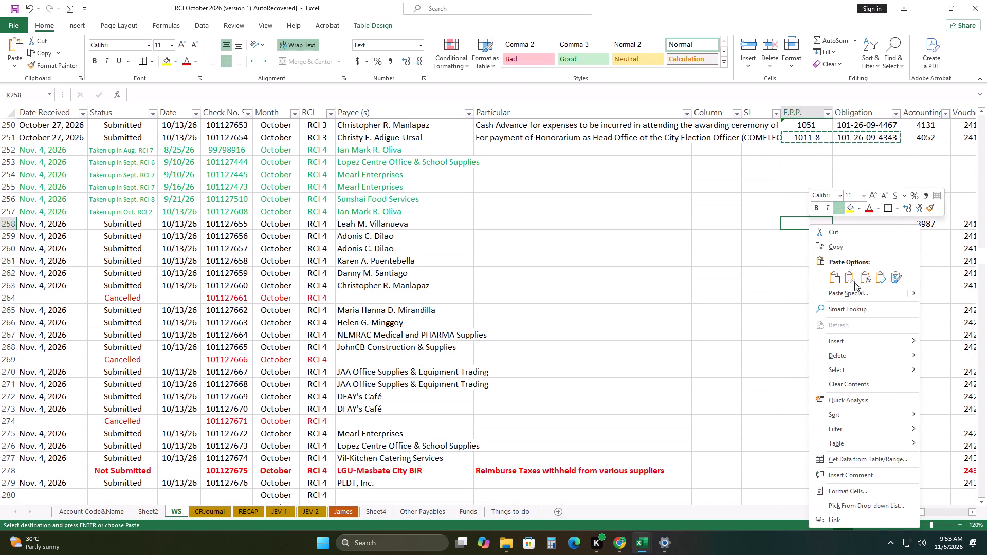
left_click(852, 279)
left_click(789, 280)
Set row 258's F.P.P. code to 7999-01-13.
left_click(807, 223)
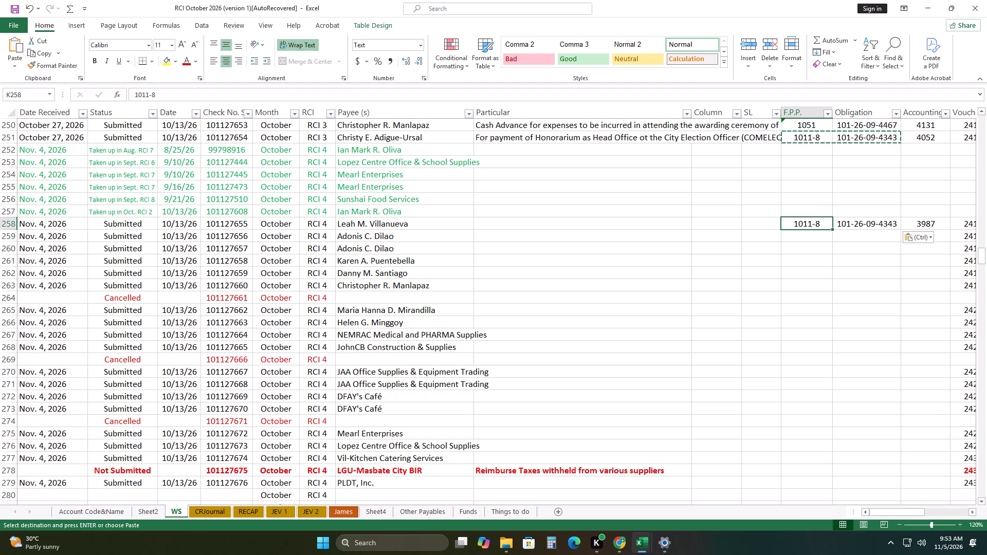
type("79")
type("99-")
type("01")
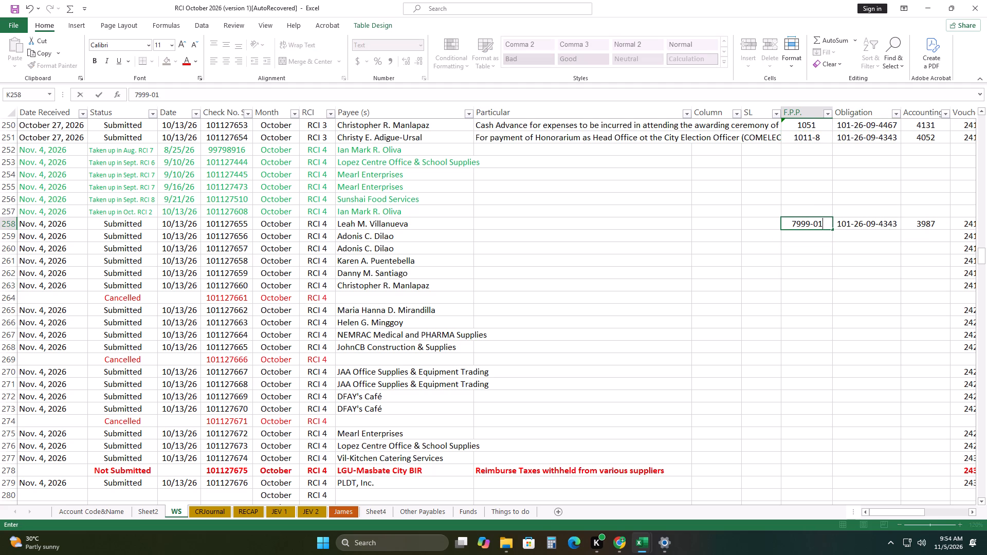
type("-13")
double_click(863, 223)
left_click(898, 223)
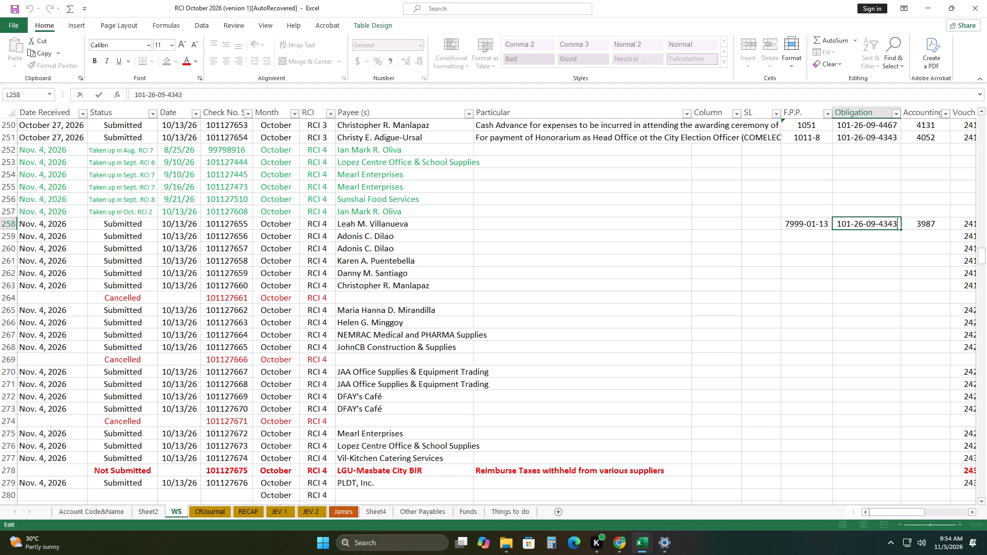
key("BackSpace")
key("BackSpace")
key("BackSpace")
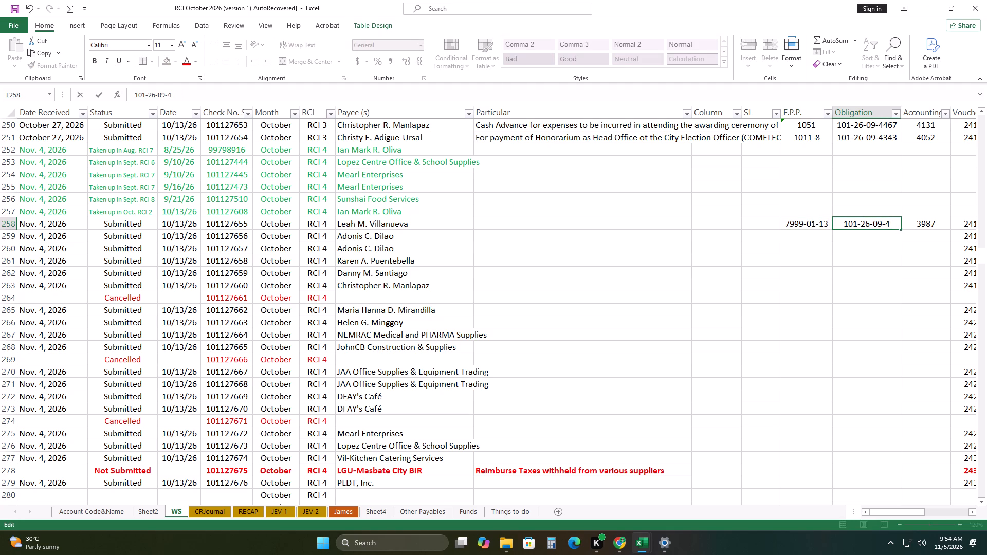
type("297")
Enter "To payment for Medical Assistance under AICS" as the Particular in row 258.
left_click(576, 225)
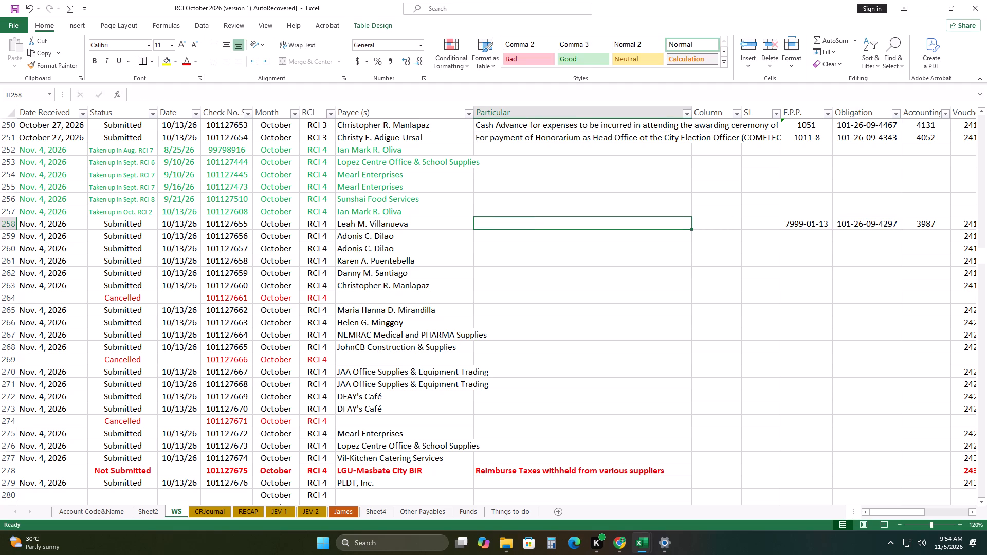
type("To payt")
key("BackSpace")
type("ment for Medical Assistance")
key("space")
type("under")
key("space")
type("AICS")
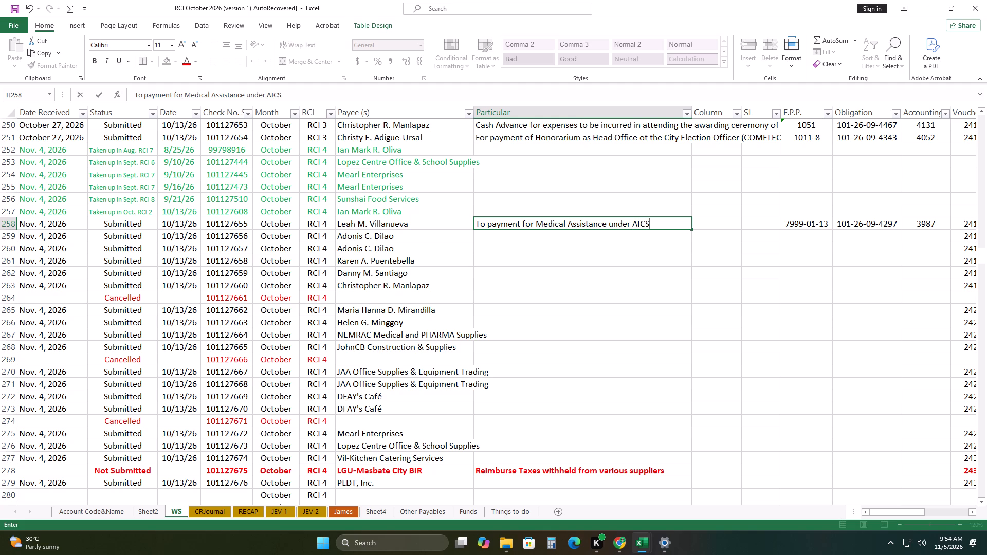
left_click(785, 311)
Copy the Donations debit account name and code 5-02-99-080 from row 50 into row 258's debit account columns.
left_click_drag(906, 513, 924, 511)
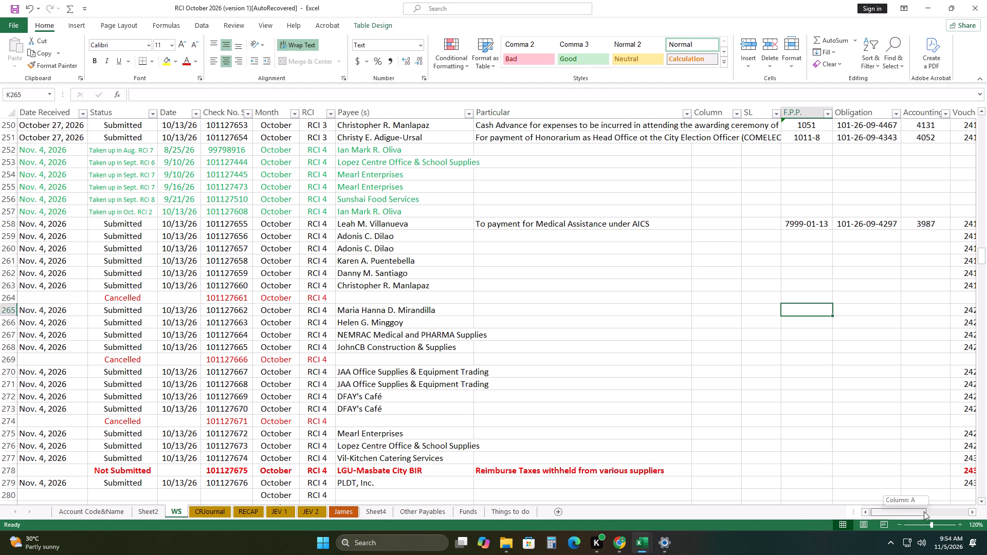
left_click_drag(924, 511, 947, 509)
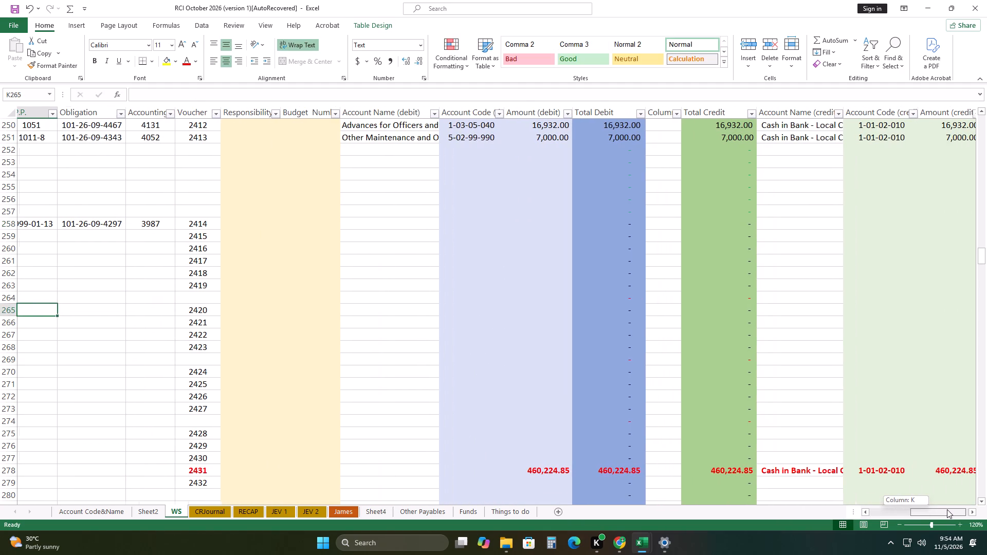
left_click_drag(947, 509, 948, 510)
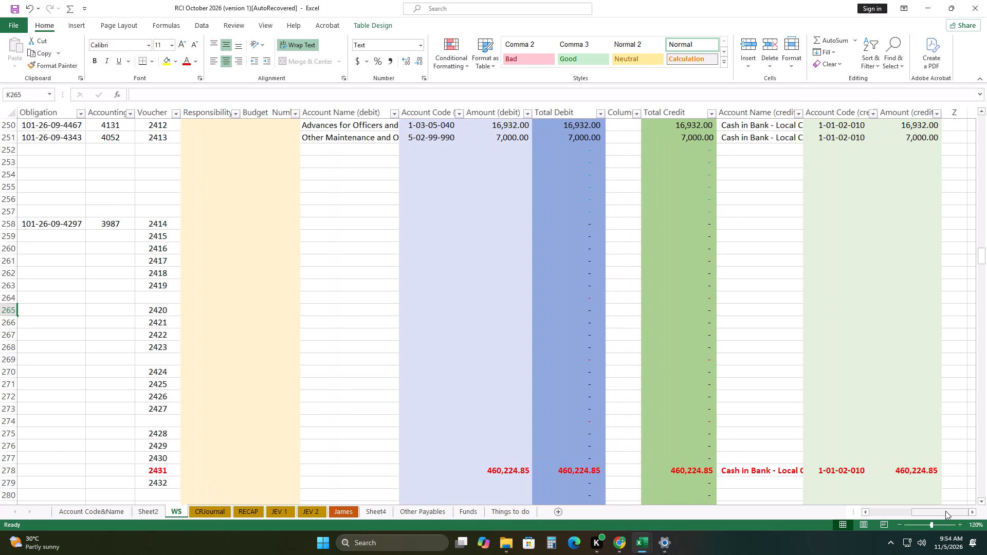
scroll(851, 452, "up", 19)
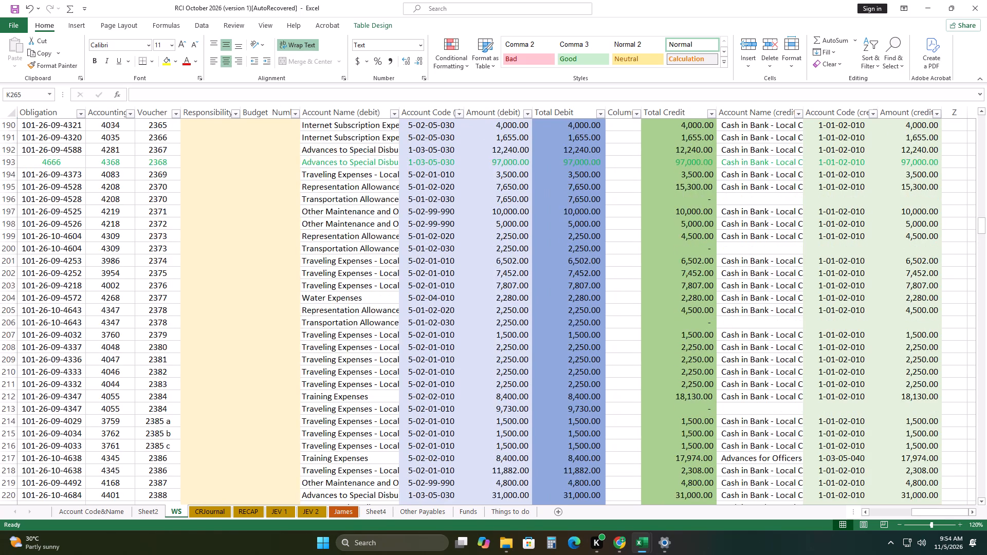
scroll(871, 477, "up", 6)
scroll(772, 448, "up", 10)
scroll(432, 367, "up", 8)
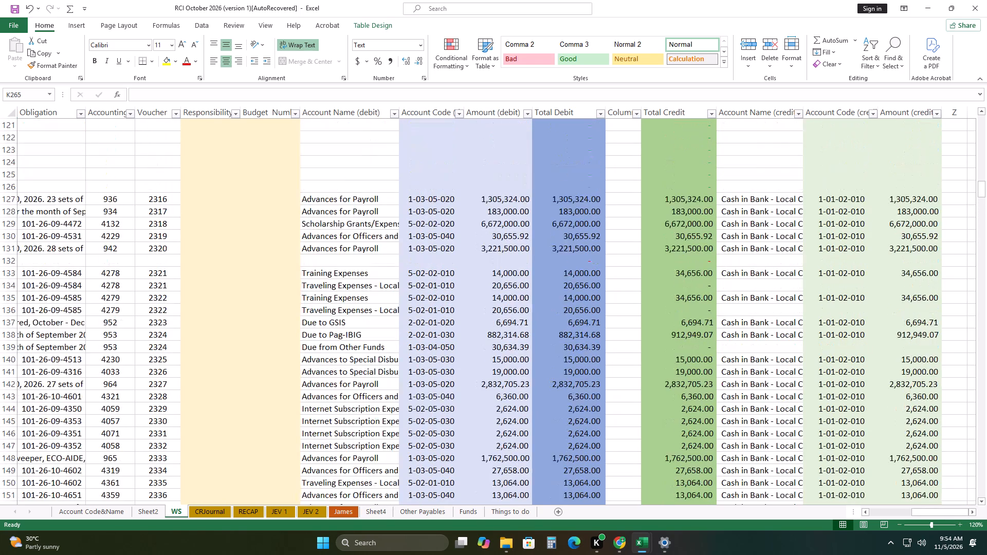
scroll(433, 373, "up", 20)
scroll(434, 383, "up", 6)
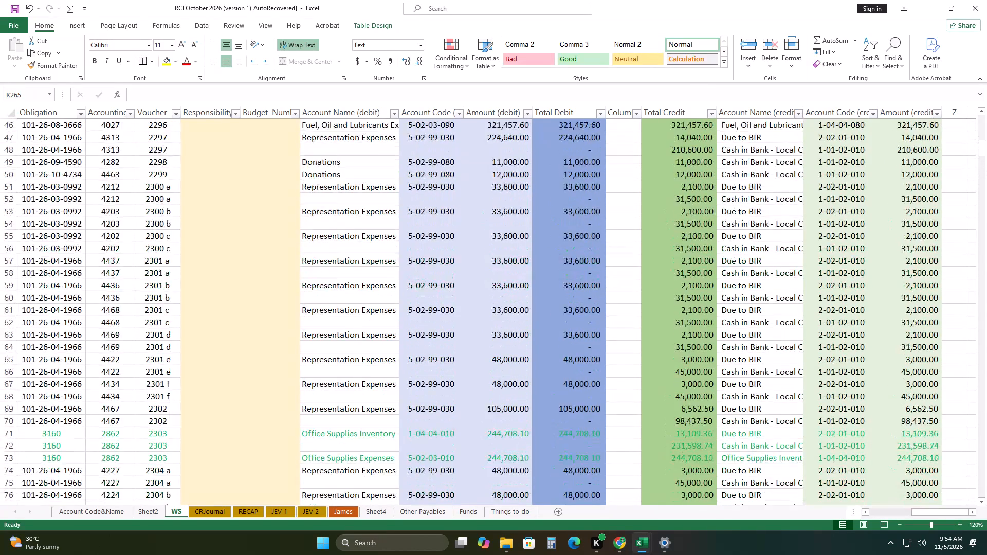
scroll(435, 381, "up", 5)
scroll(434, 381, "down", 3)
left_click_drag(340, 287, 432, 287)
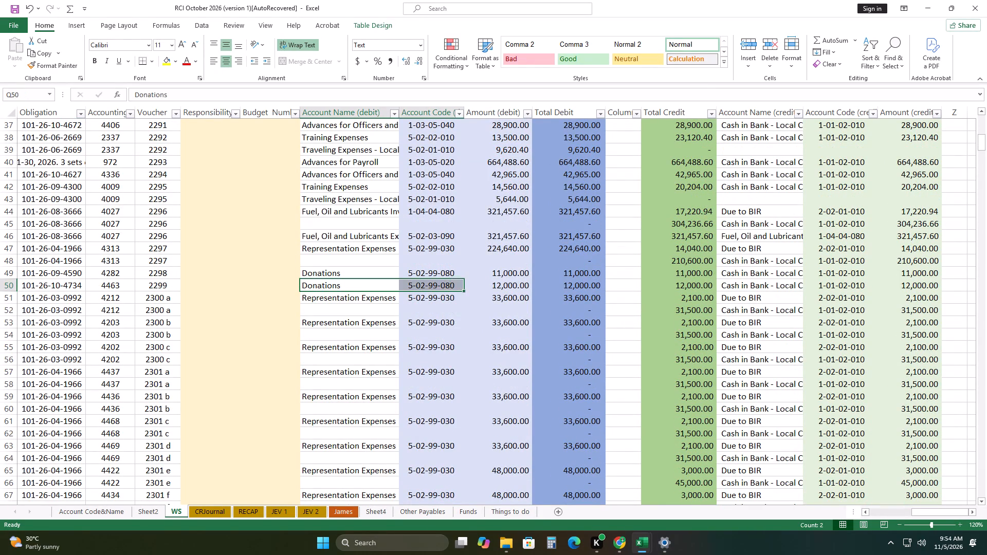
right_click(432, 287)
left_click(476, 248)
scroll(453, 360, "down", 19)
scroll(401, 382, "up", 1)
scroll(400, 383, "down", 9)
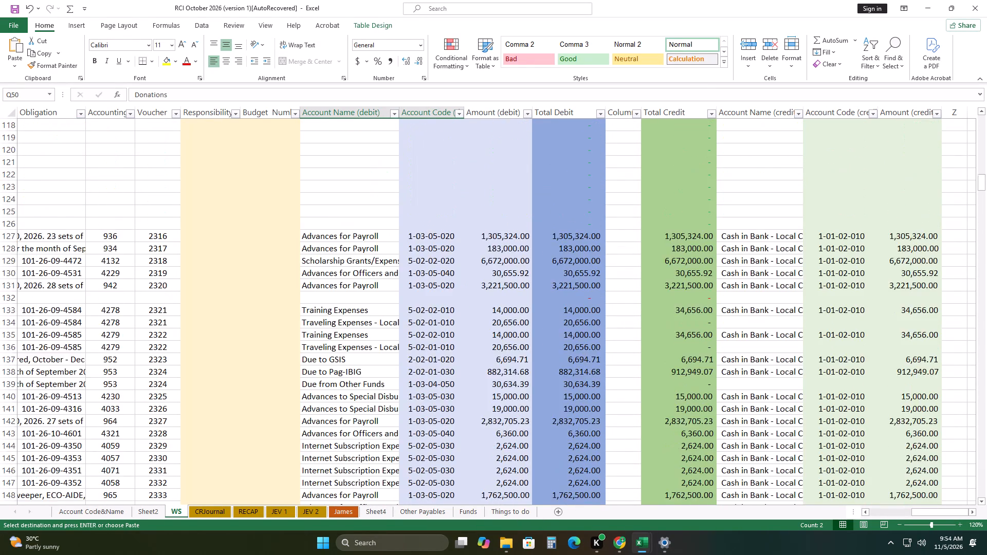
scroll(399, 384, "down", 8)
scroll(383, 385, "up", 1)
scroll(382, 386, "down", 20)
scroll(382, 386, "down", 20)
scroll(382, 386, "down", 2)
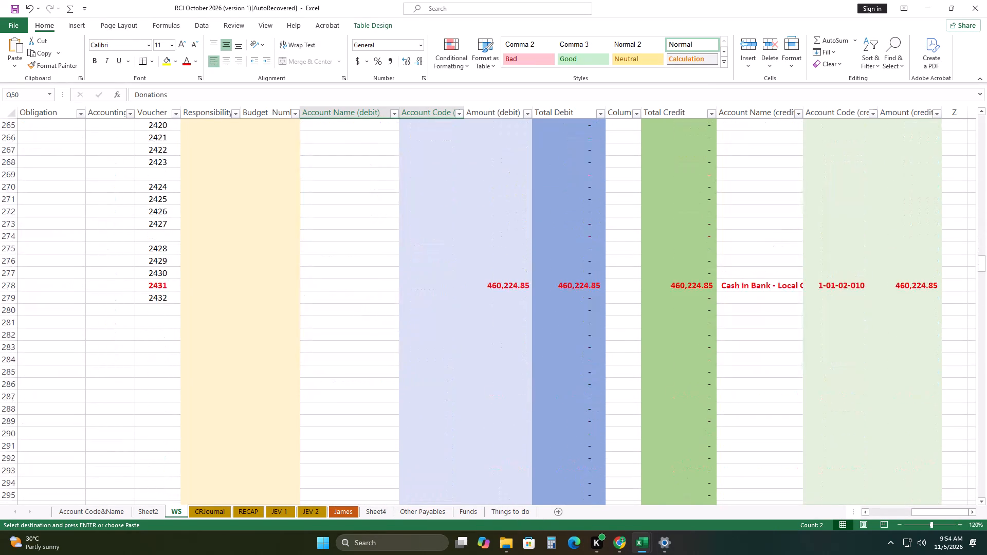
scroll(402, 398, "up", 3)
left_click(11, 149)
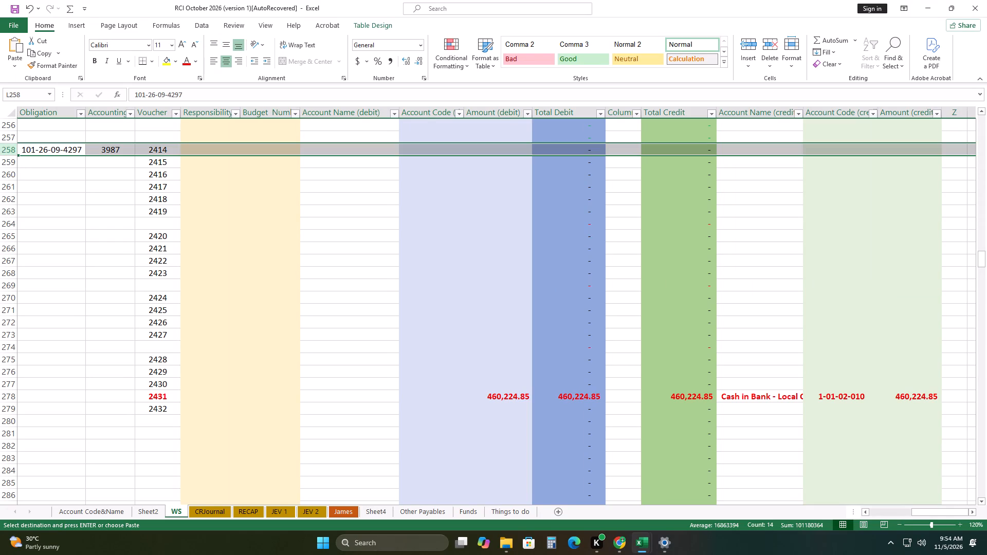
left_click_drag(928, 513, 863, 517)
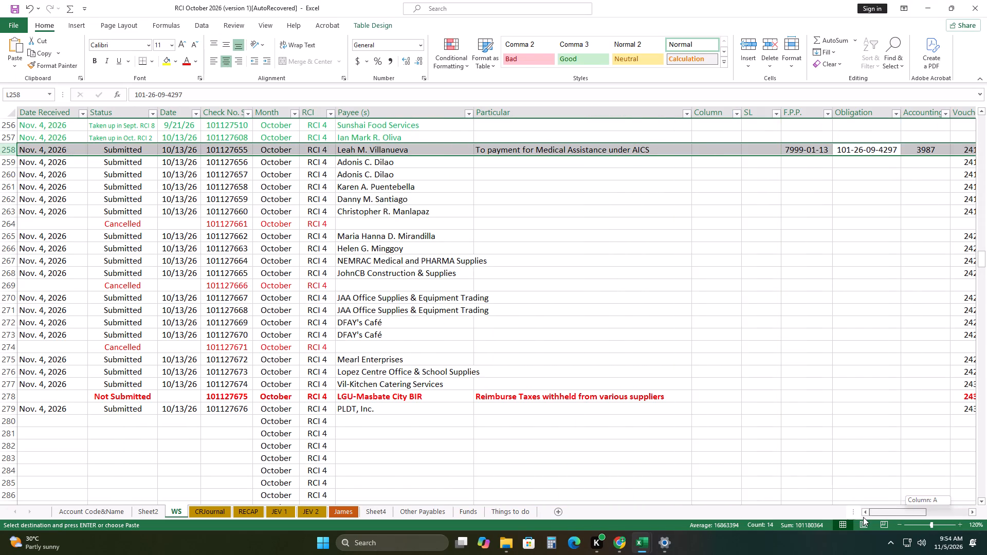
left_click_drag(863, 517, 945, 510)
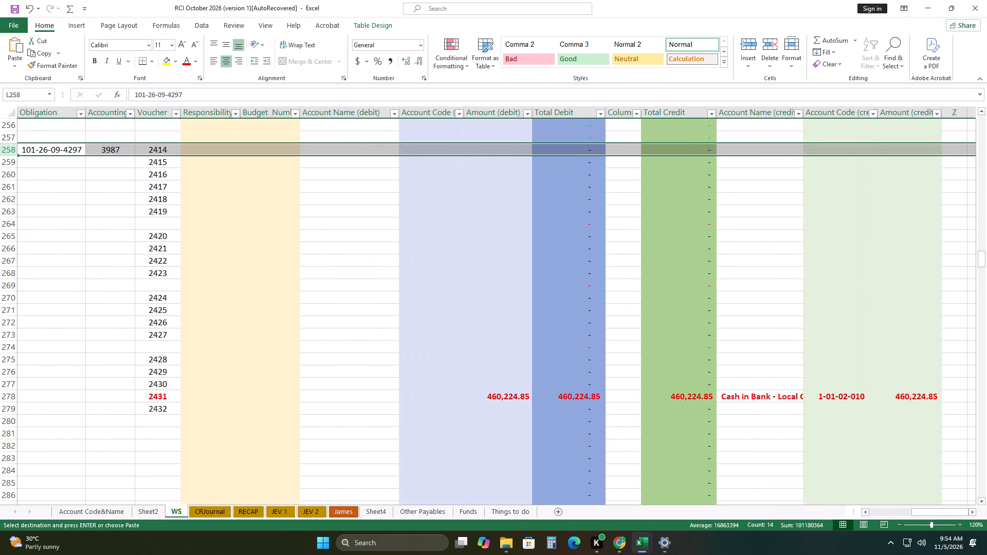
scroll(631, 404, "up", 4)
left_click(356, 299)
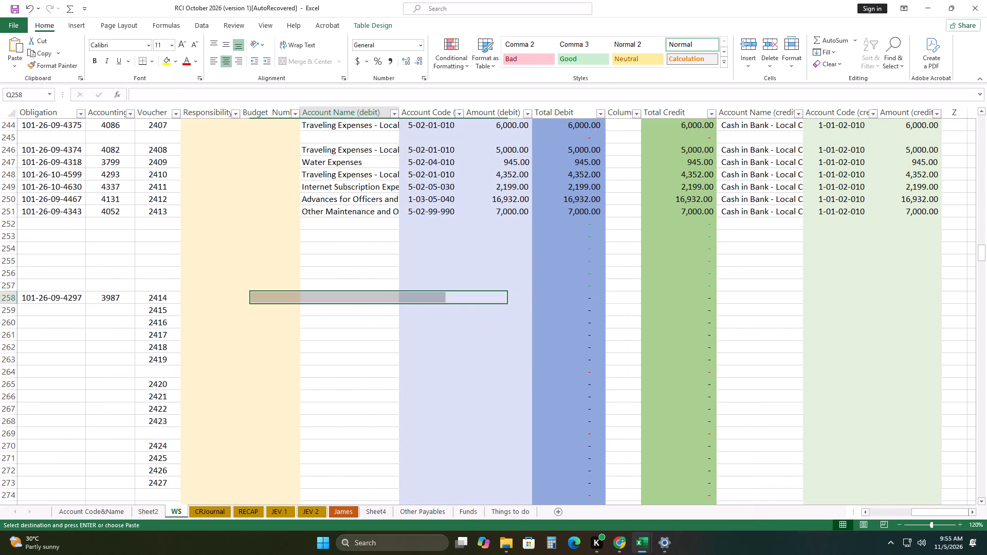
right_click(356, 298)
left_click(396, 277)
left_click(348, 331)
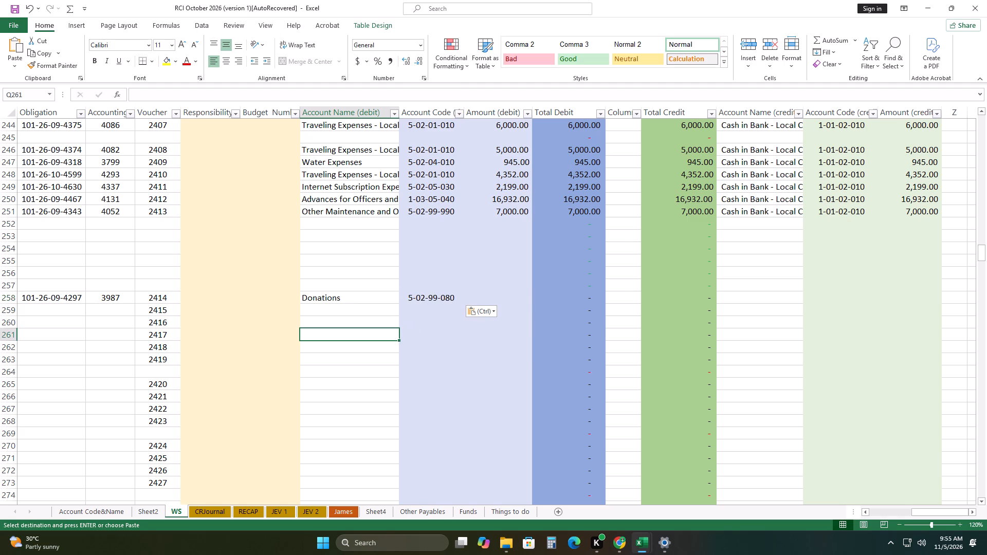
Enter 10000 as the debit amount in row 258.
left_click(496, 298)
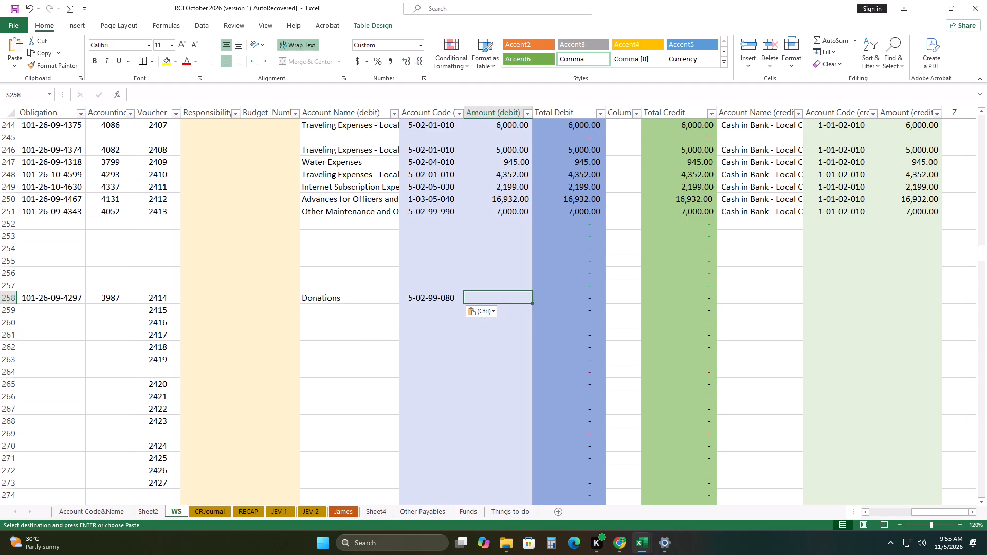
type("10000")
left_click(755, 340)
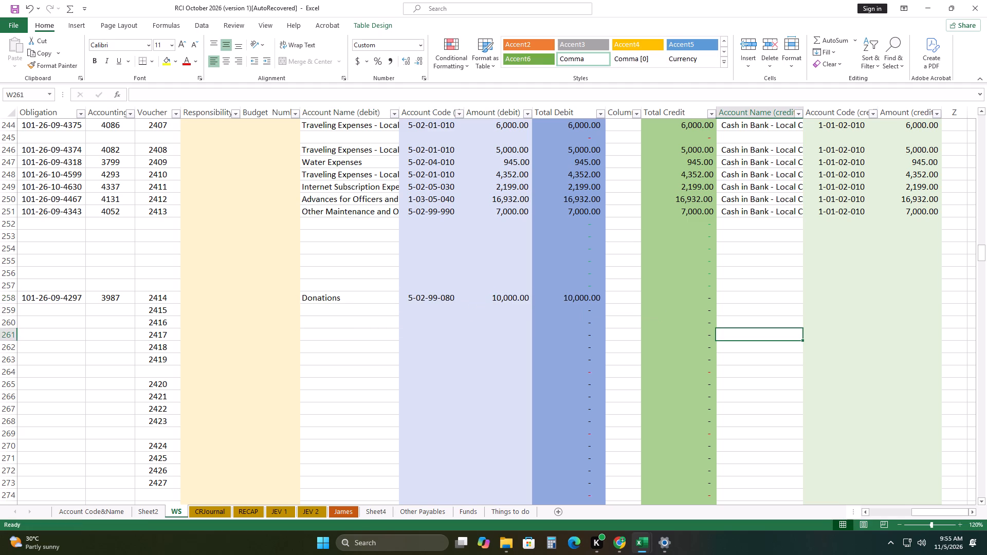
Copy the Cash in Bank credit account name and code 1-01-02-010 from row 251 into row 258 as values.
left_click_drag(763, 209, 832, 209)
right_click(836, 210)
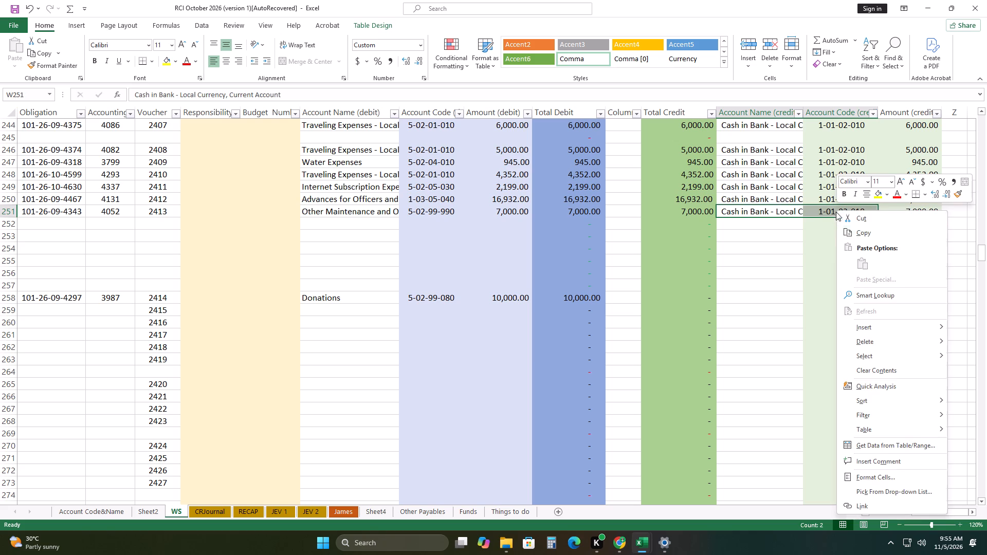
left_click(880, 234)
left_click(727, 300)
right_click(727, 298)
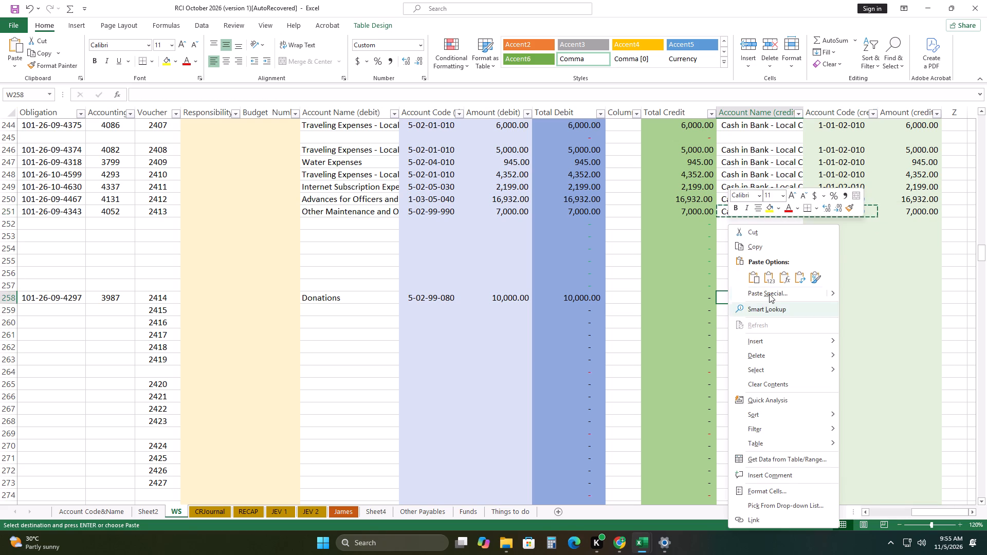
left_click(774, 279)
left_click(722, 334)
Copy row 258's debit amount of 10,000.00 into its credit amount cell as a value.
right_click(515, 299)
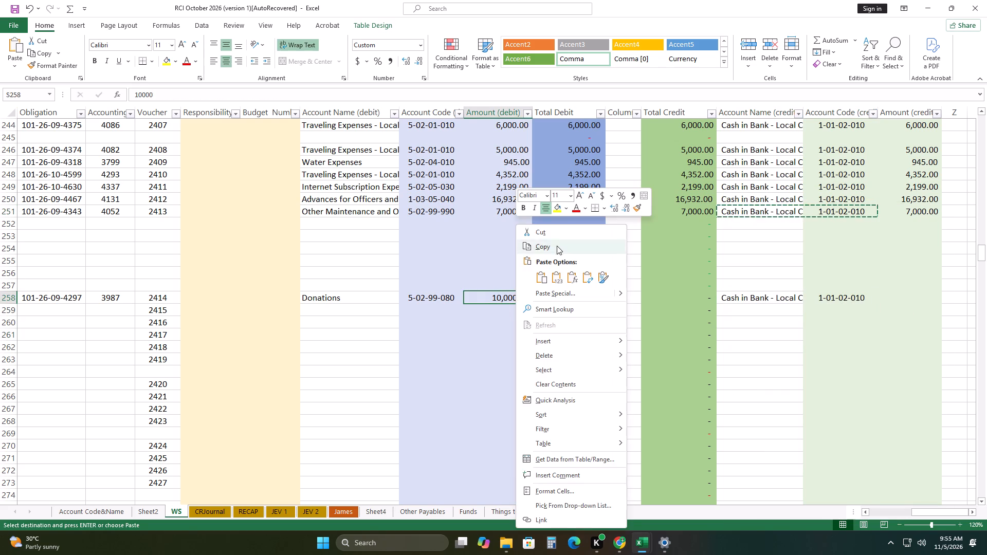
left_click(557, 244)
right_click(908, 295)
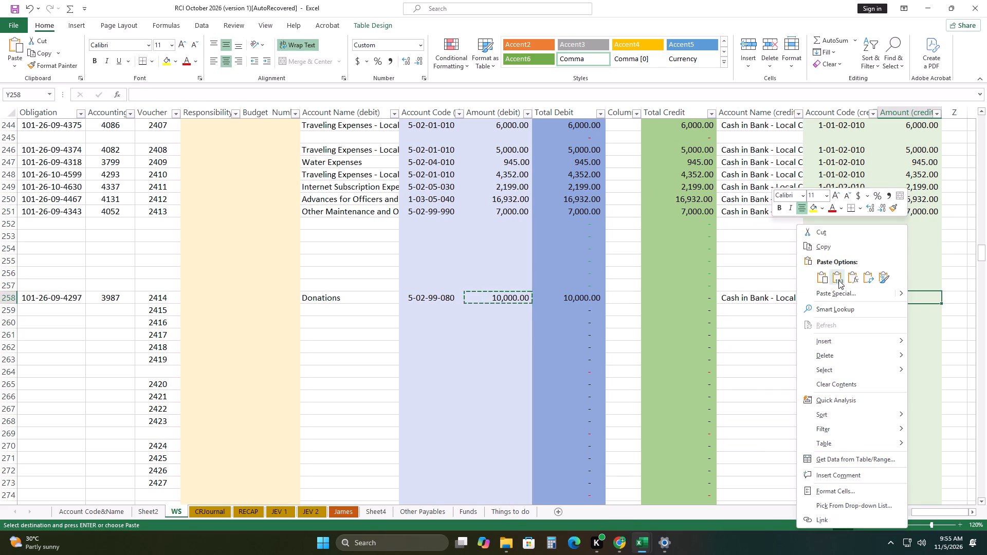
left_click(836, 277)
left_click(817, 346)
left_click_drag(933, 513, 705, 512)
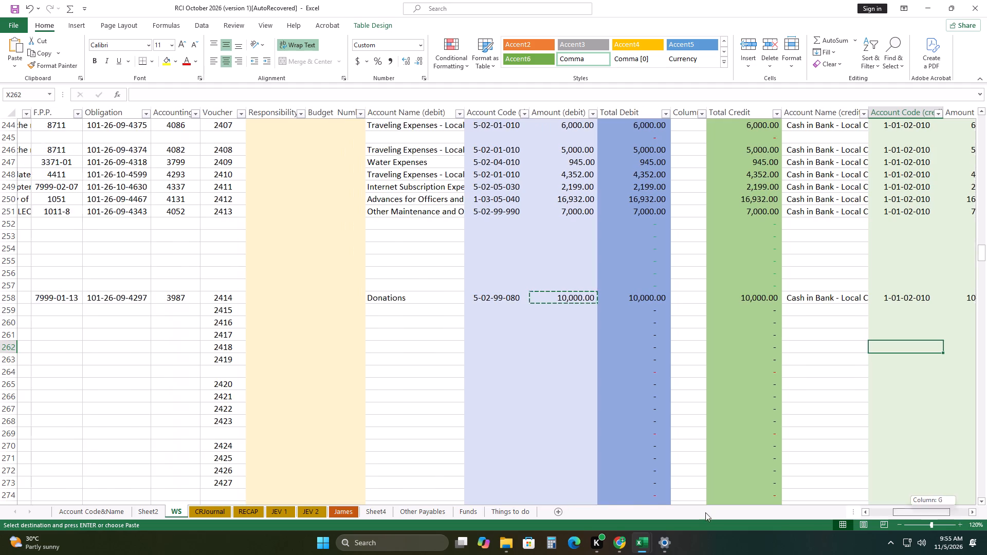
left_click_drag(705, 512, 648, 512)
left_click(529, 393)
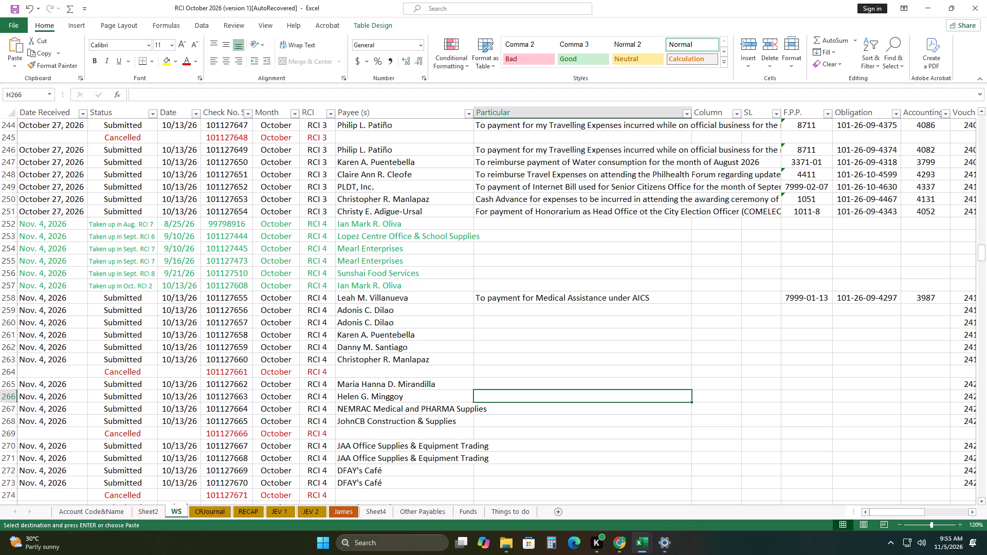
scroll(381, 344, "down", 2)
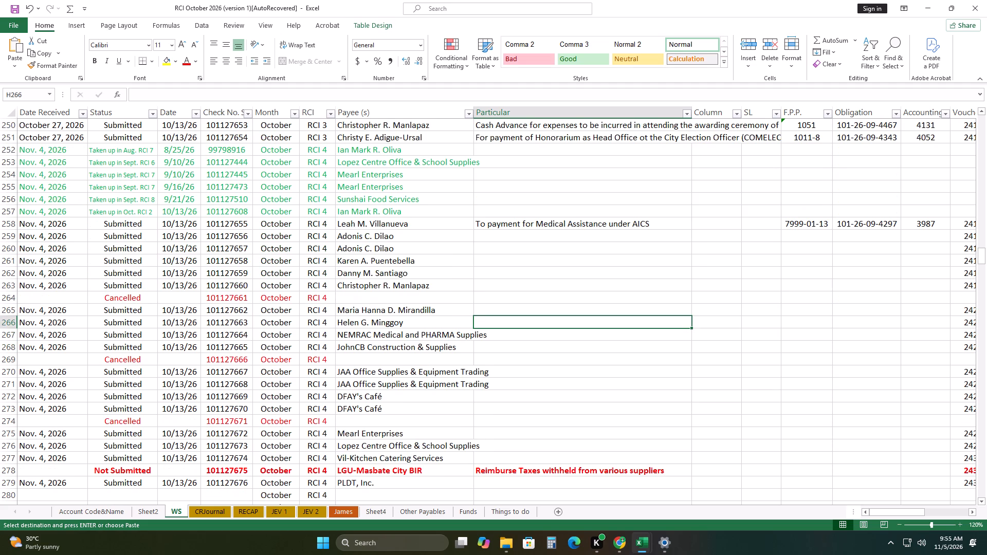
left_click(9, 239)
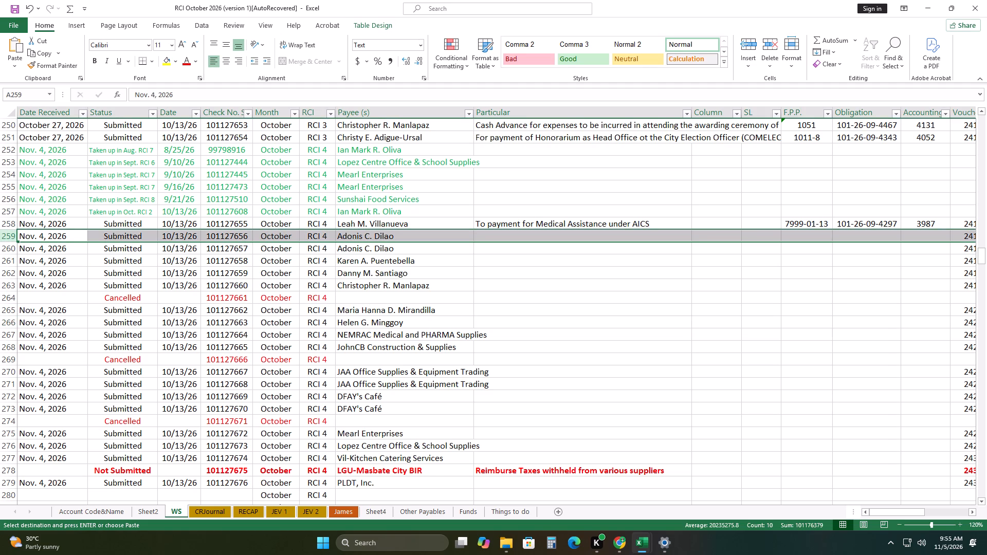
left_click(923, 236)
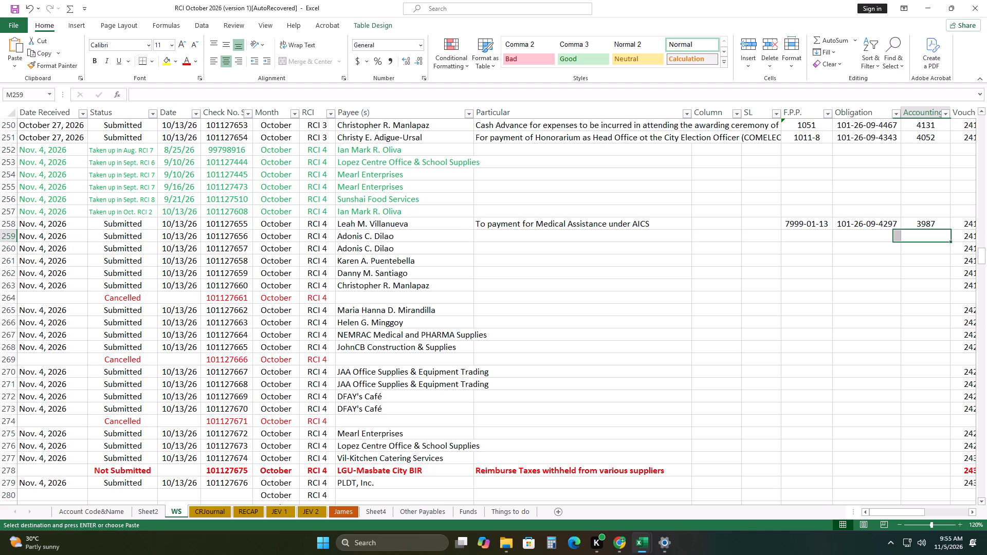
type("3412")
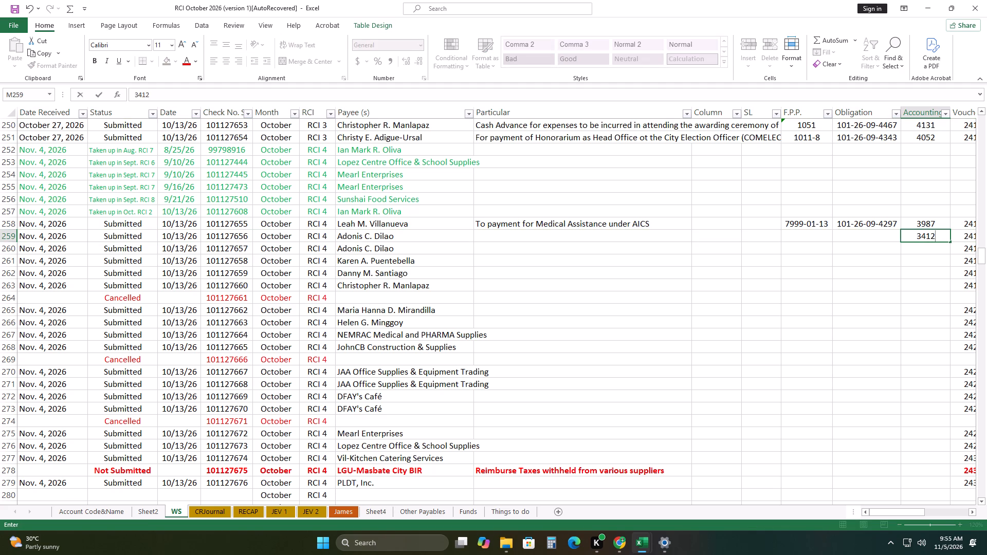
Fill the F.P.P. and Obligation cells from row 258 down to row 259, and set row 259's F.P.P. to 7611.
left_click_drag(817, 224, 873, 224)
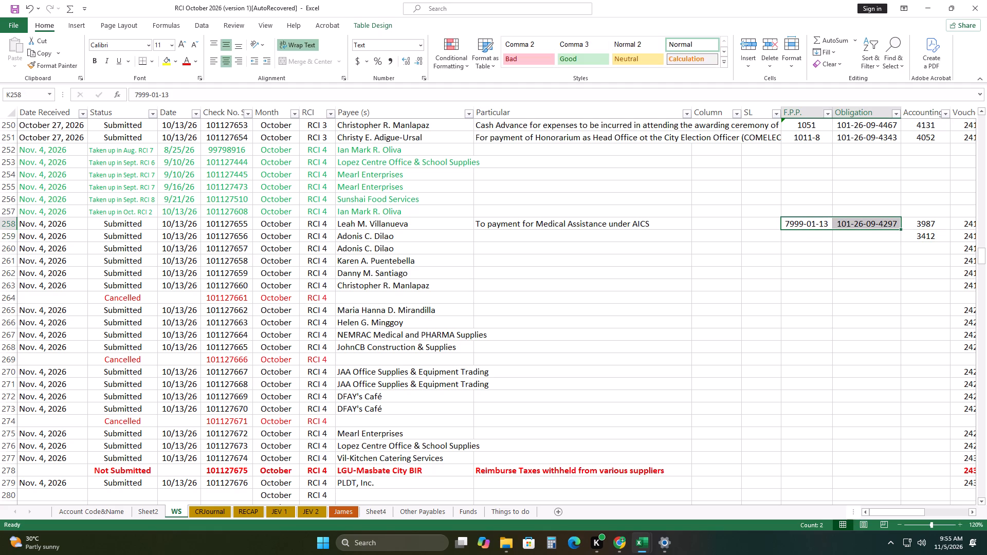
left_click_drag(900, 230, 902, 243)
left_click(817, 234)
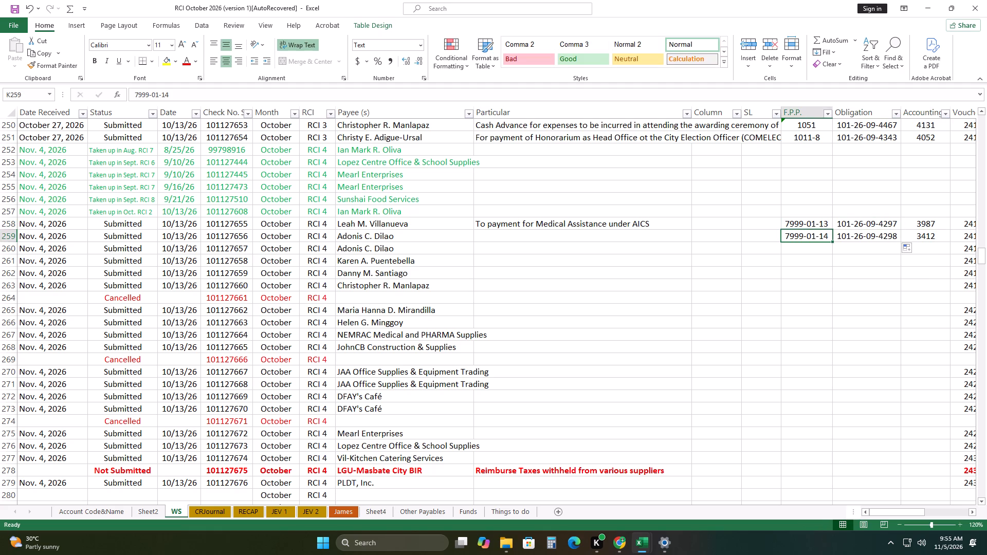
type("7611")
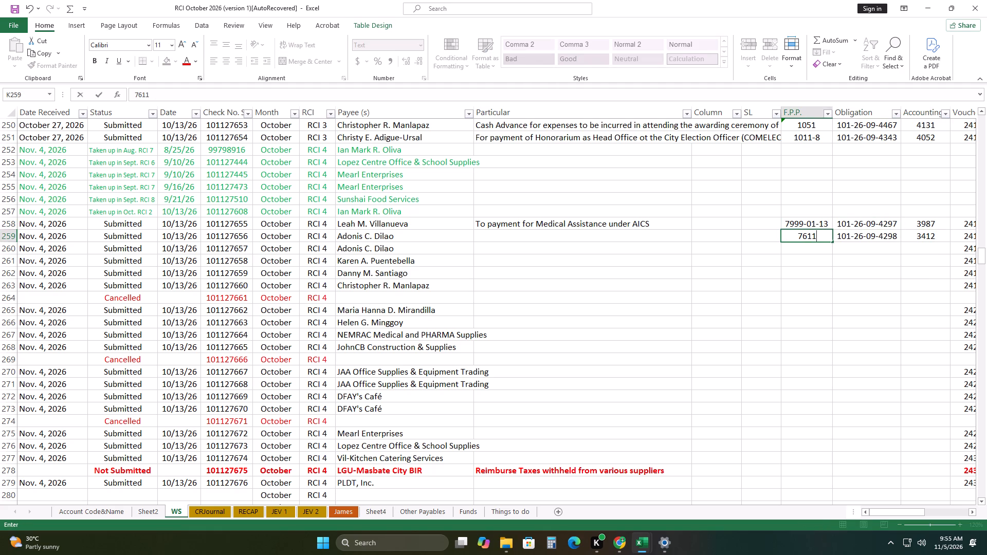
double_click(875, 242)
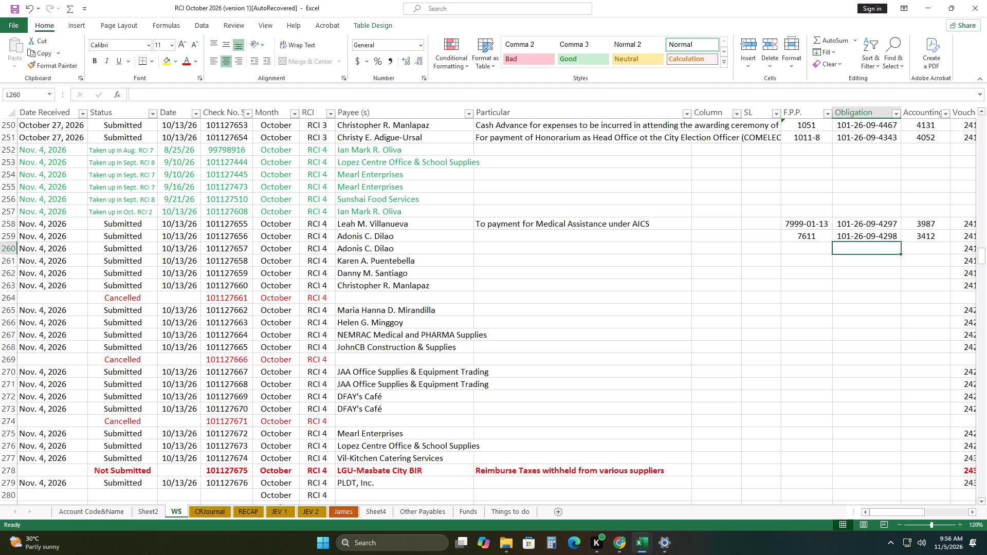
double_click(874, 235)
key("BackSpace")
key("8")
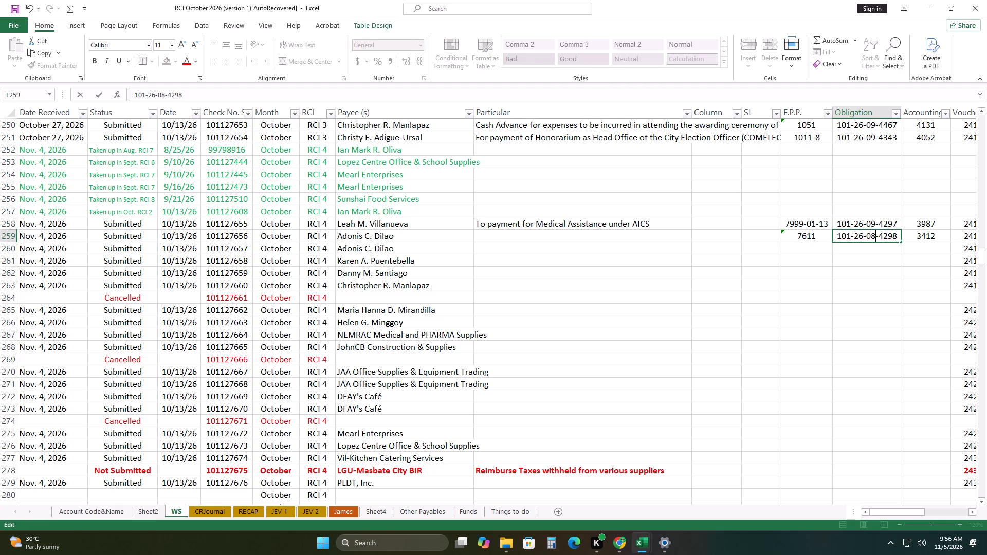
key("Right")
key("Right")
key("Right")
key("Right")
key("Right")
key("Right")
key("BackSpace")
key("BackSpace")
key("BackSpace")
key("BackSpace")
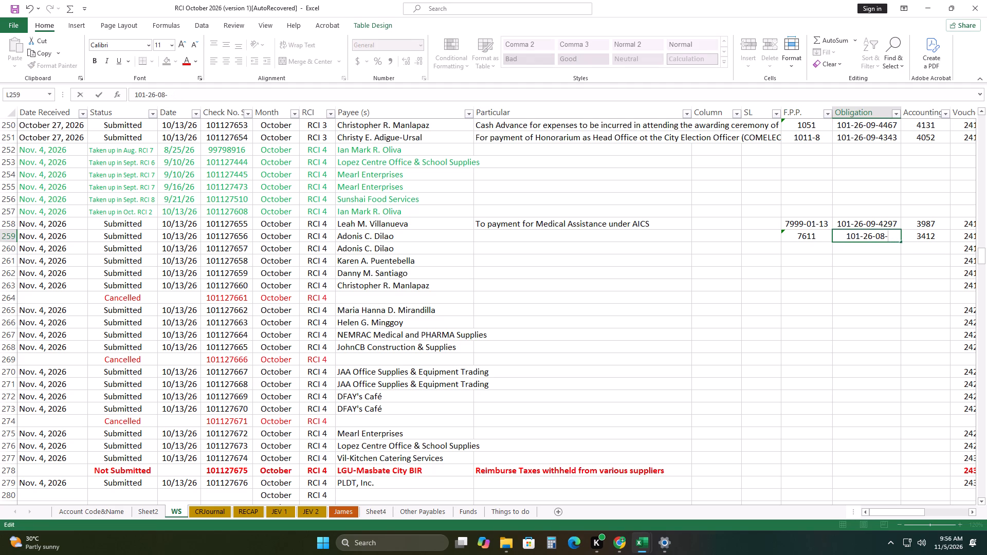
type("3671")
Enter "To reimburse the payment for Split Type Aircon Repair for the CSWD Office" as the Particular in row 259.
left_click(596, 236)
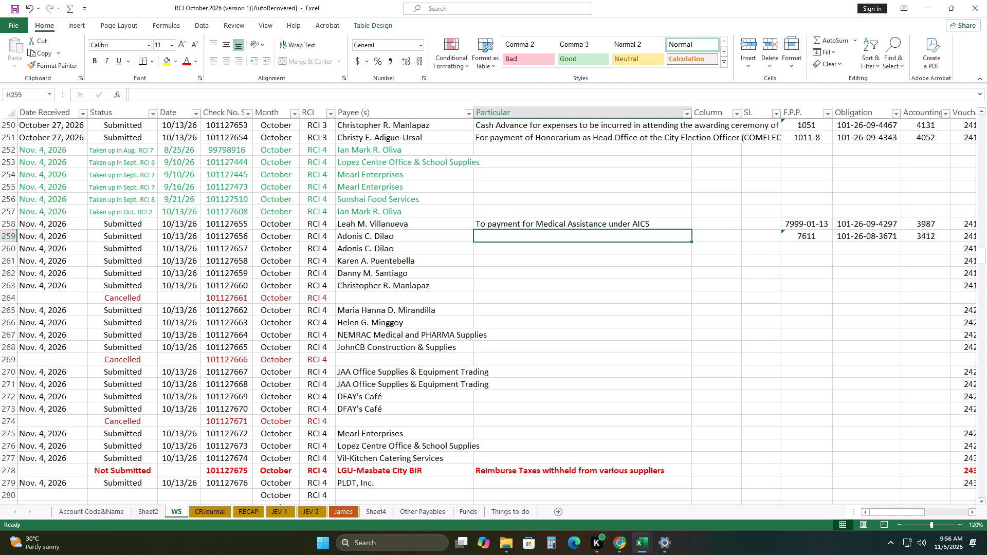
type("To reimburse the payment")
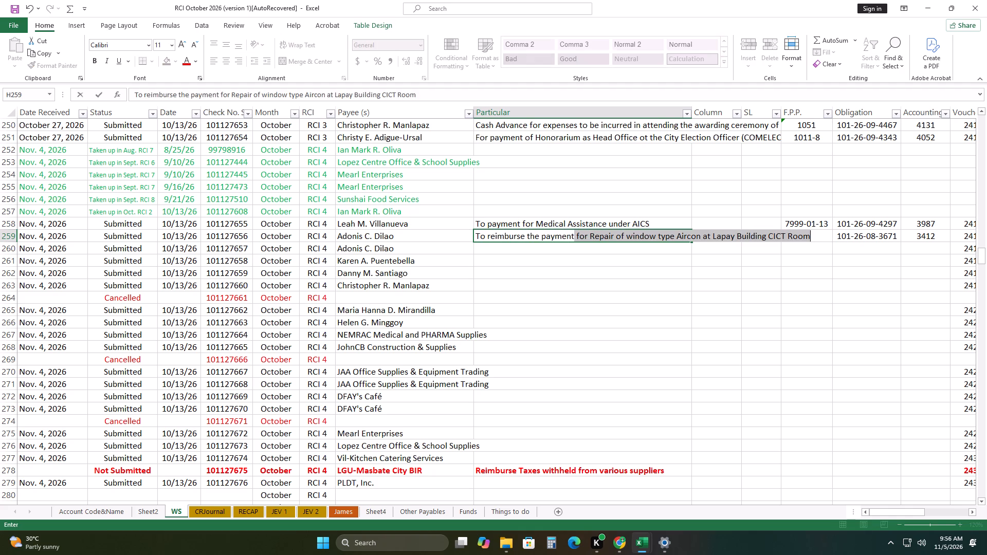
key("space")
type("for Split Type")
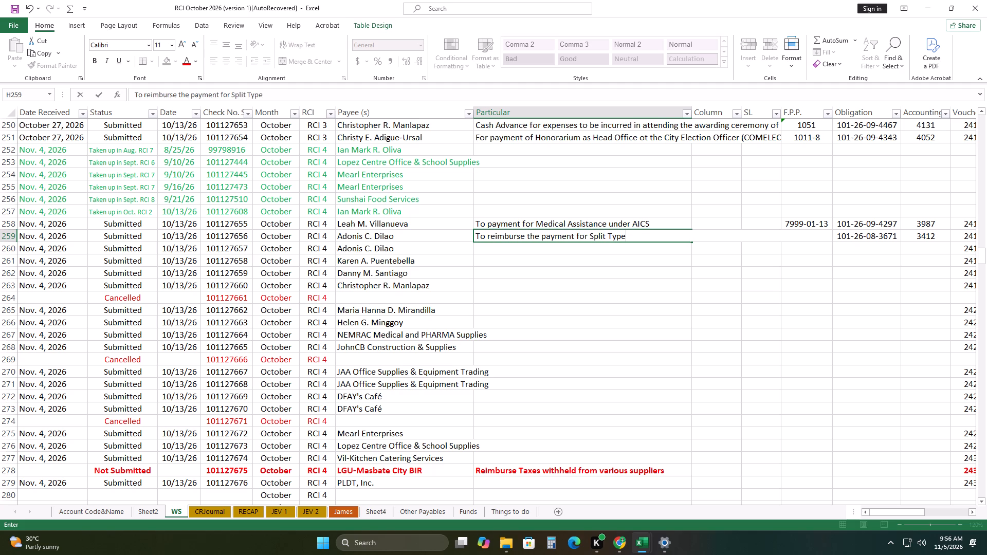
key("space")
type("Aircon")
key("space")
type("Repair")
key("space")
type("for the CSWD")
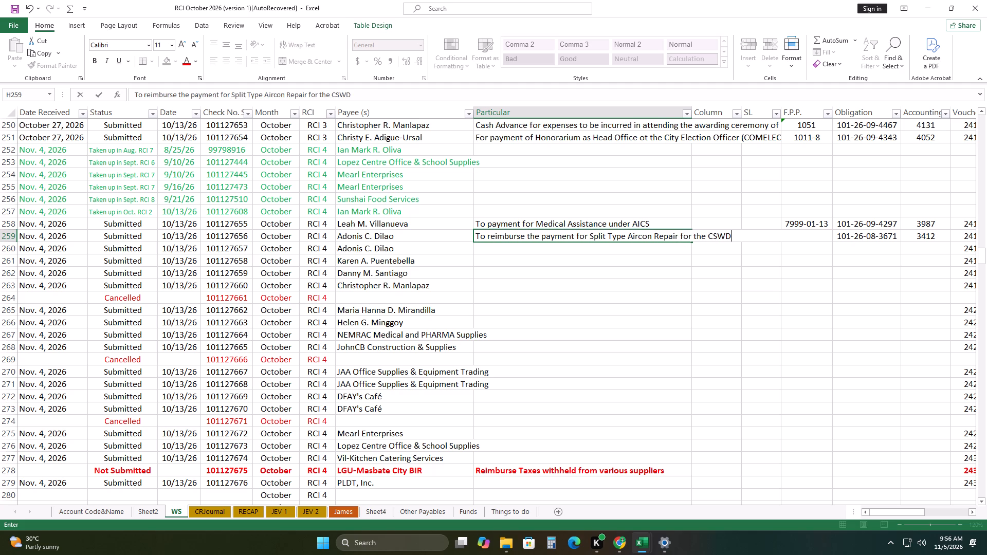
key("space")
type("Office")
left_click(767, 311)
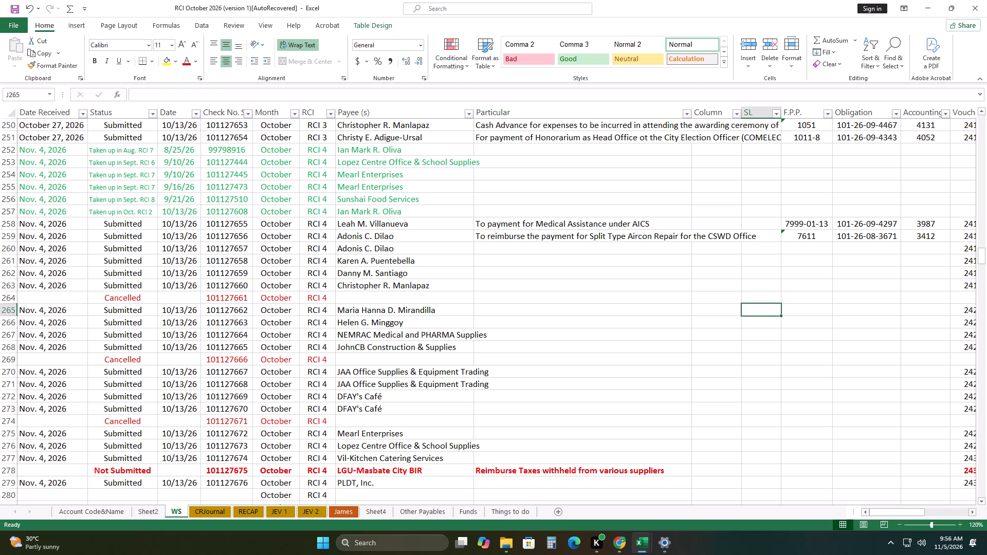
Examine the expense accounts on the Account Code&Name sheet for a Repairs and Maintenance account suited to the aircon repair.
left_click_drag(905, 509, 947, 491)
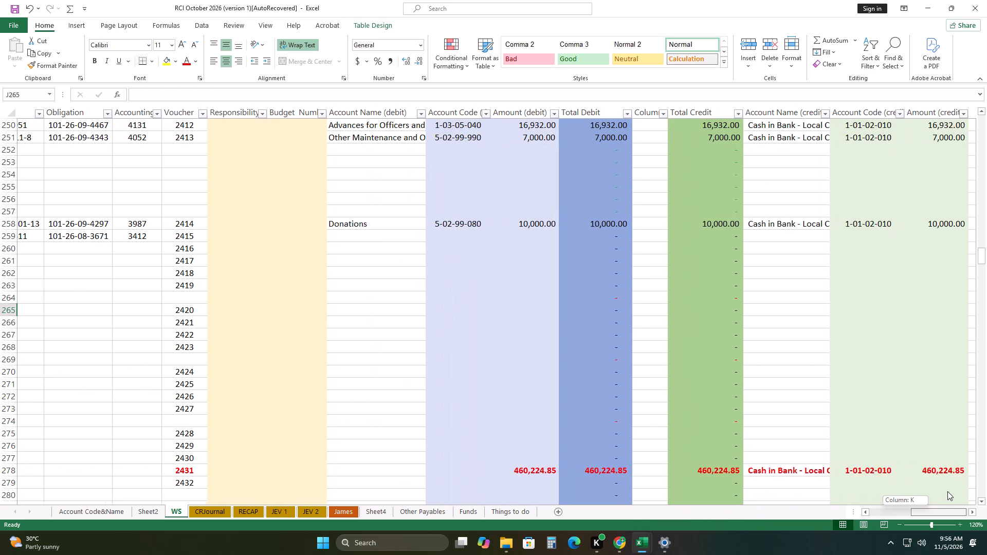
left_click_drag(947, 491, 955, 492)
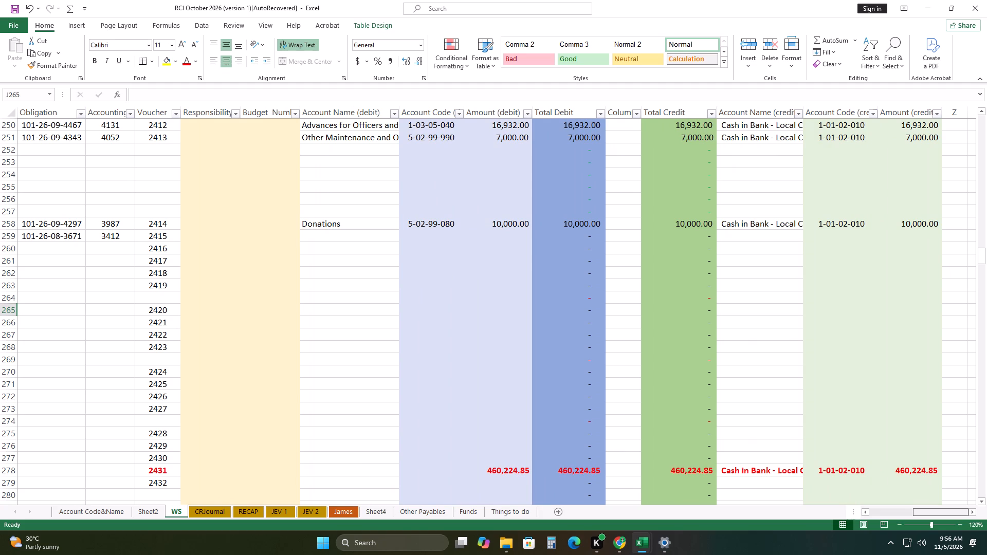
left_click(79, 510)
scroll(583, 376, "down", 4)
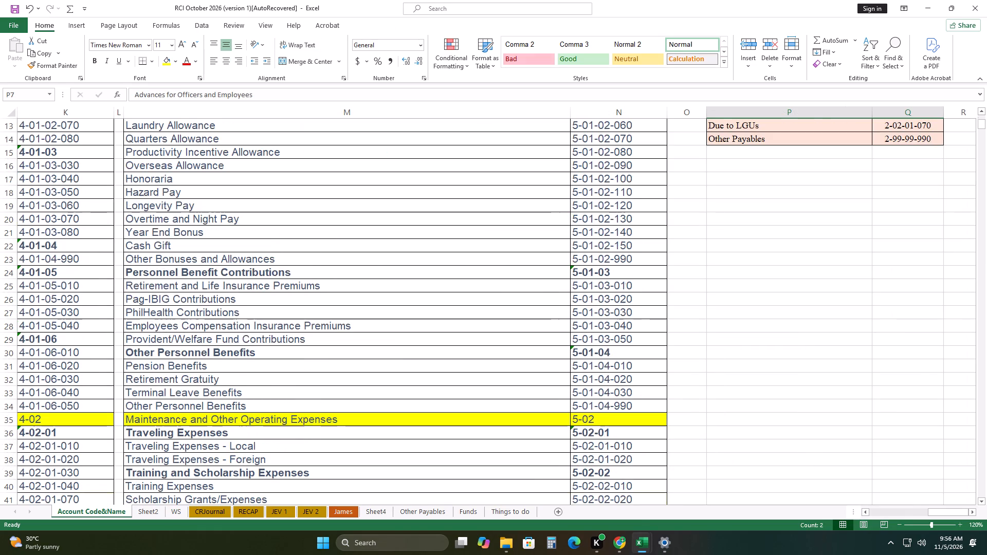
scroll(578, 384, "up", 4)
scroll(578, 384, "down", 6)
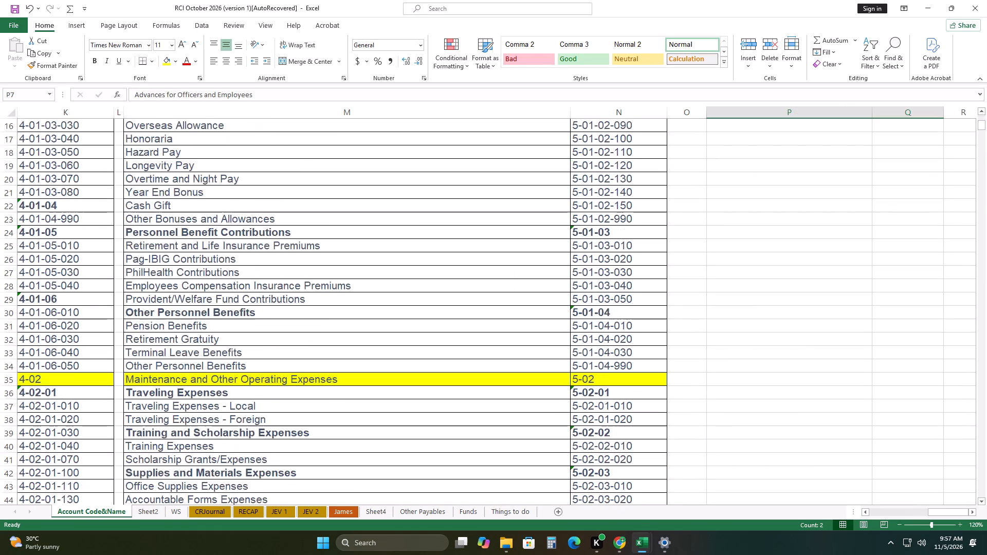
scroll(577, 384, "down", 9)
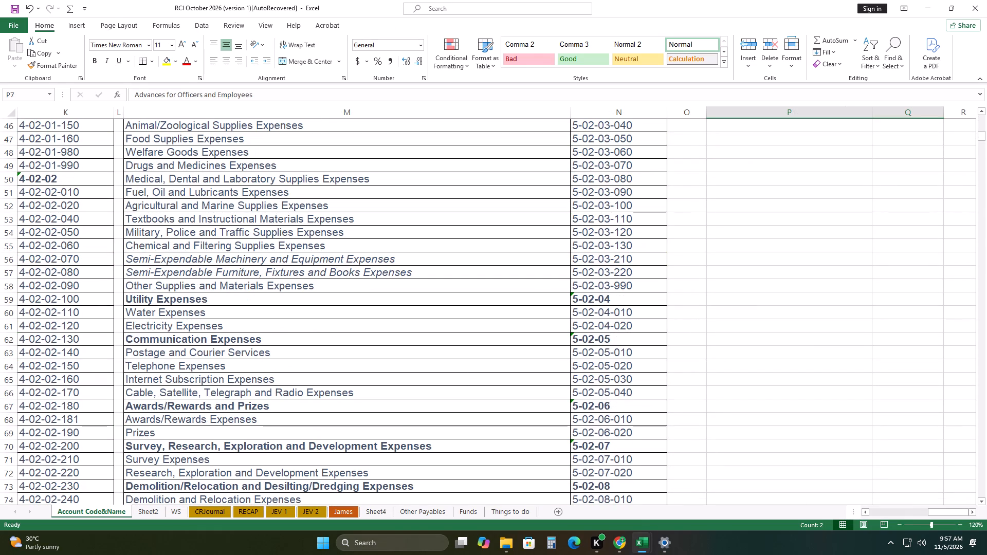
scroll(578, 398, "down", 2)
scroll(578, 399, "up", 4)
scroll(575, 399, "down", 6)
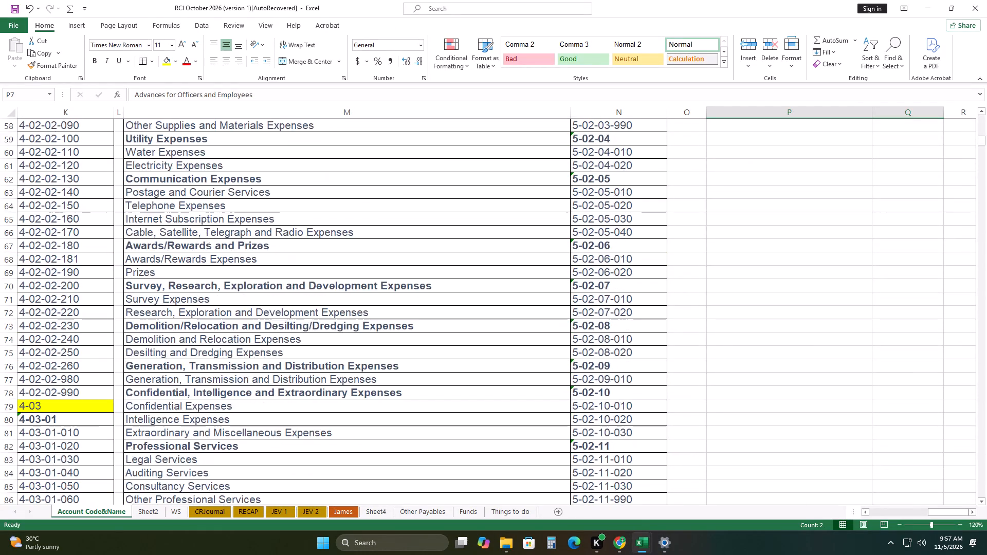
scroll(573, 398, "down", 9)
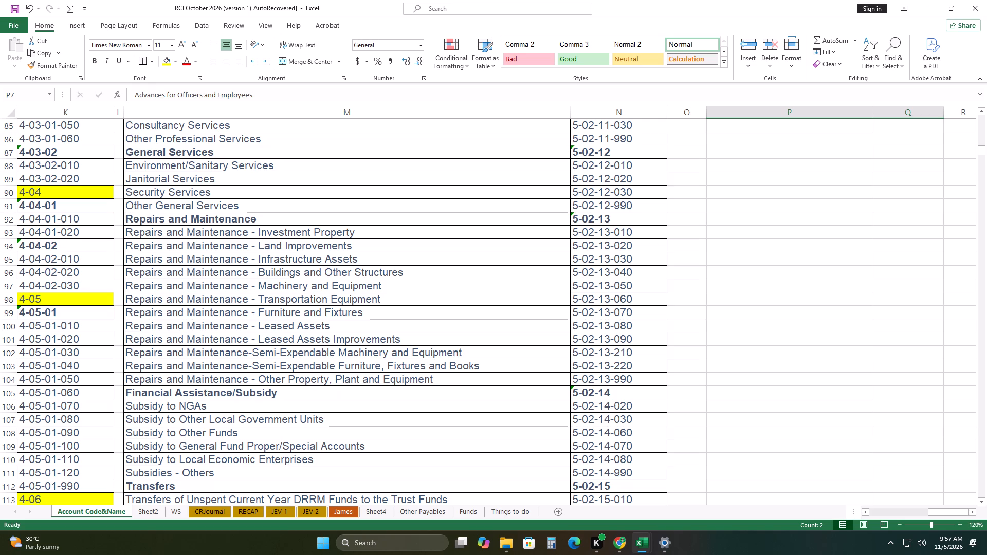
scroll(576, 408, "down", 1)
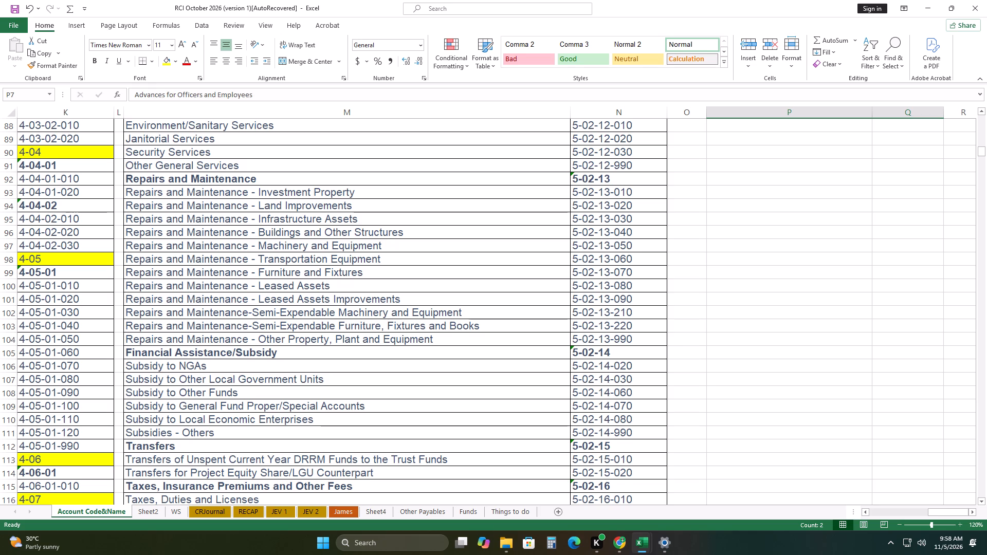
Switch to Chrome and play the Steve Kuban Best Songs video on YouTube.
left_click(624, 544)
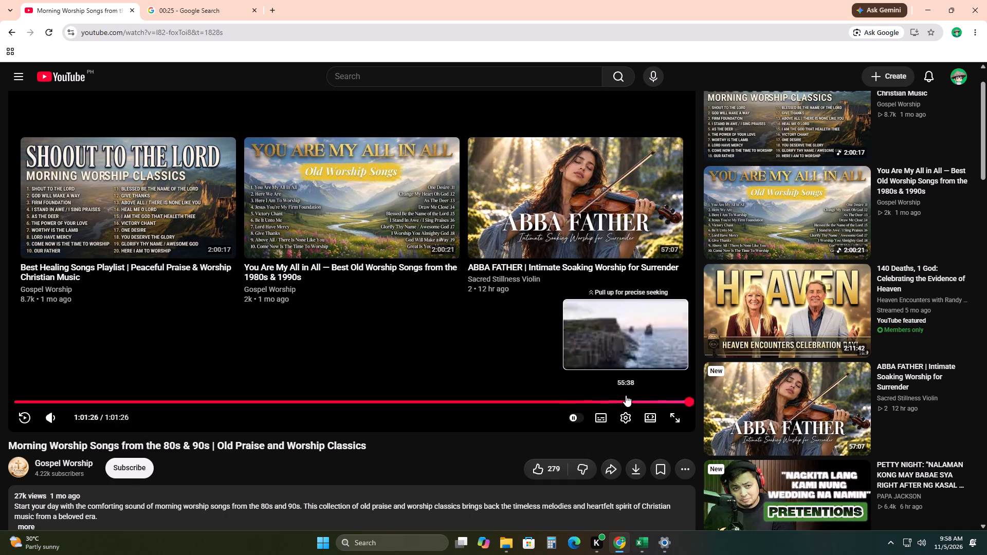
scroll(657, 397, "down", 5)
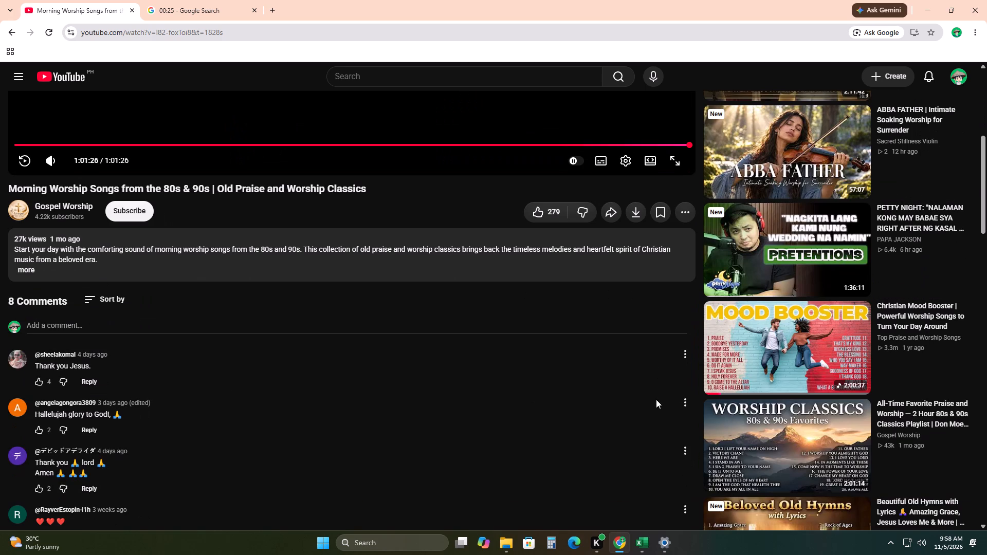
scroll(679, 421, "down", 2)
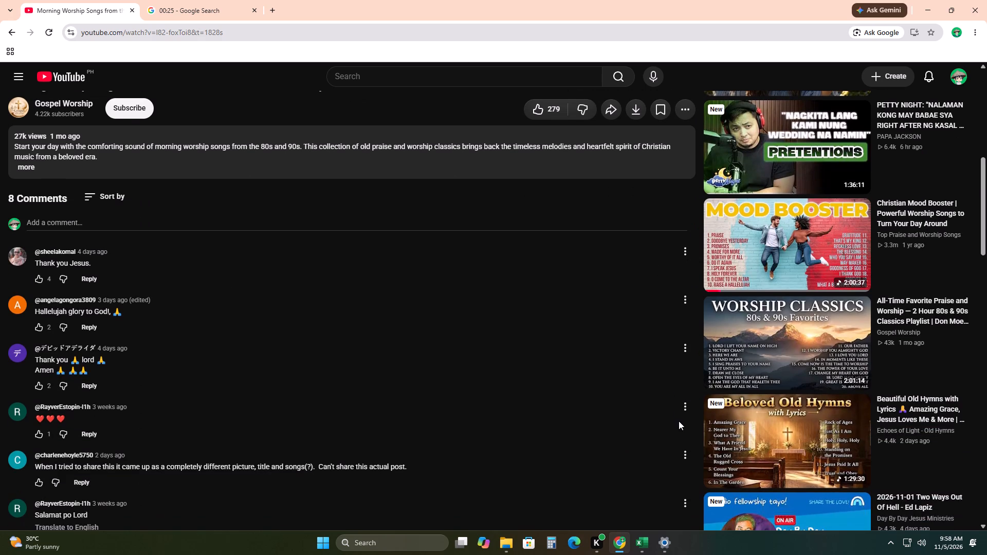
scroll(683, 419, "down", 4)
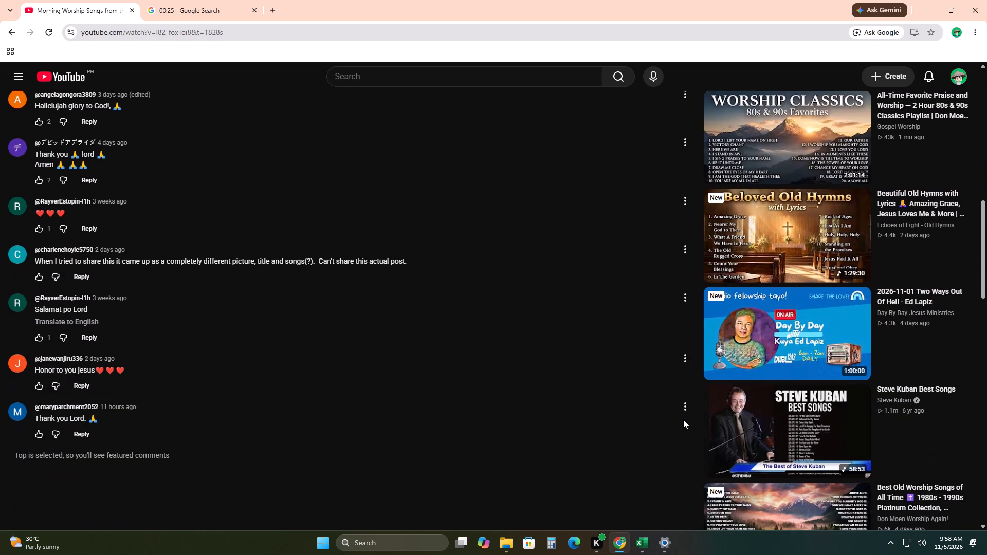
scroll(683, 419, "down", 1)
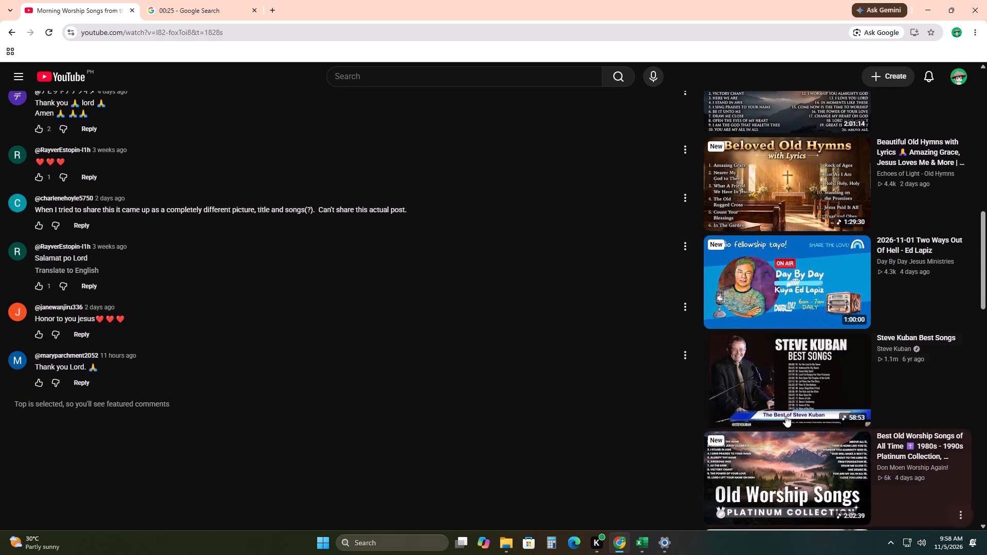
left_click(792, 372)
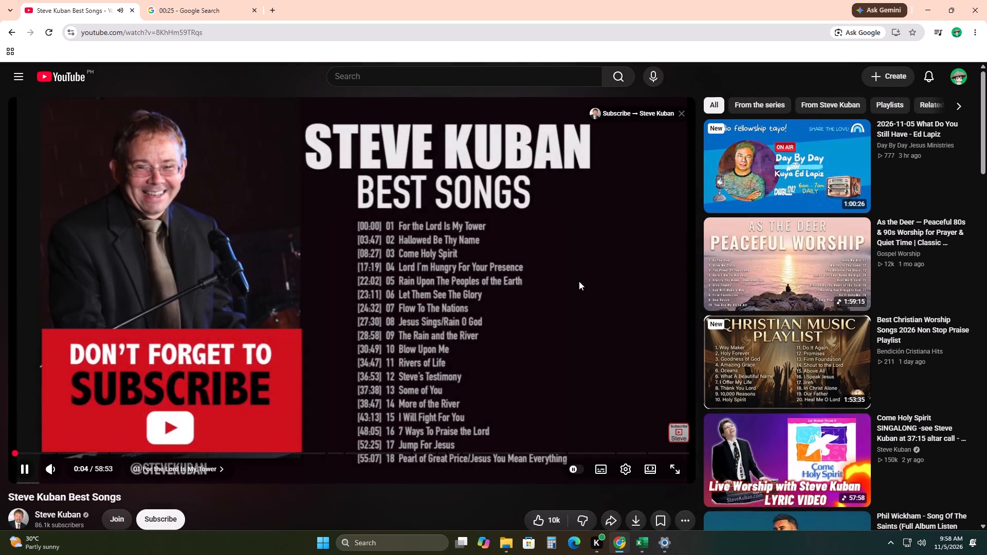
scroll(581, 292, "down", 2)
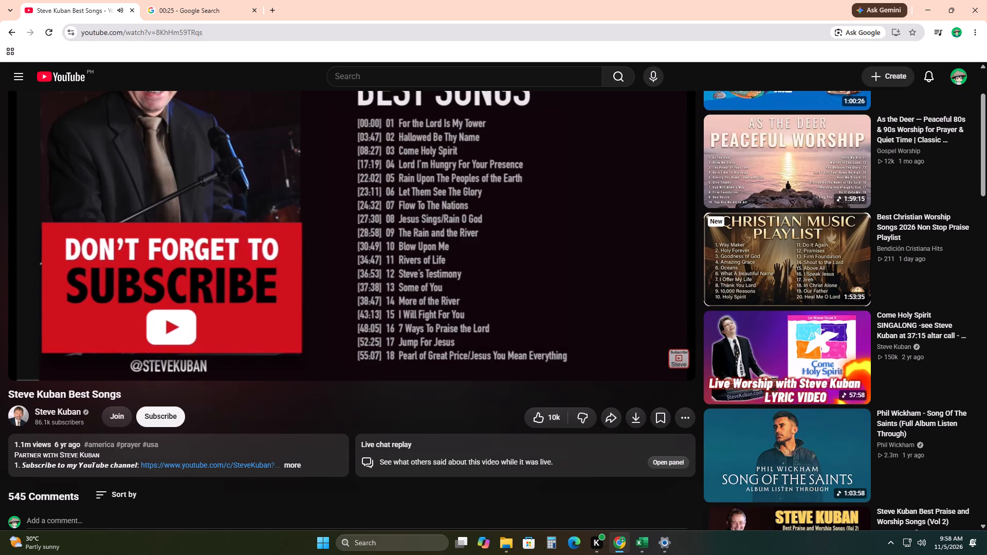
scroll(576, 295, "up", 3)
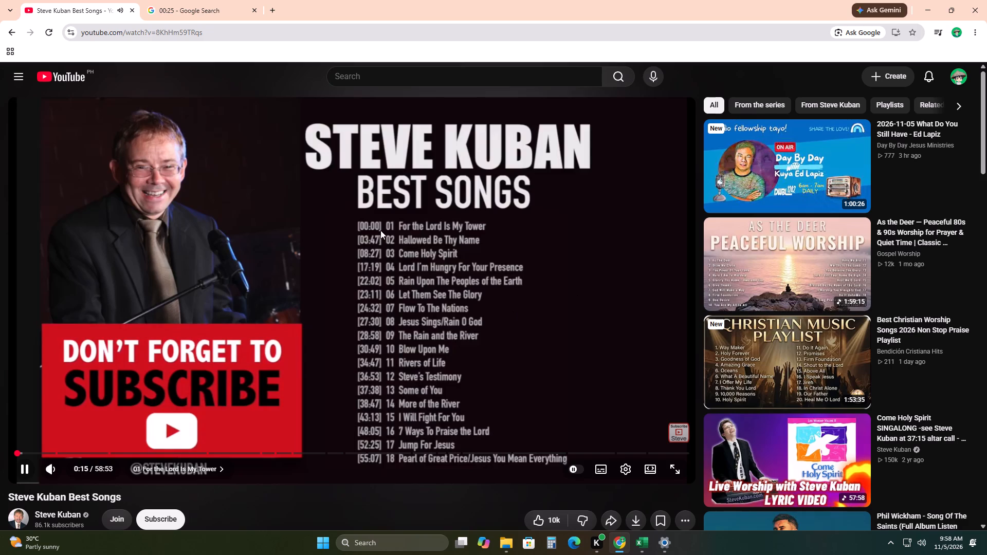
Back in Excel, copy Repairs and Maintenance-Semi-Expendable Machinery and Equipment with code 5-02-13-210 into row 259's debit account cells on WS, as values.
left_click(622, 546)
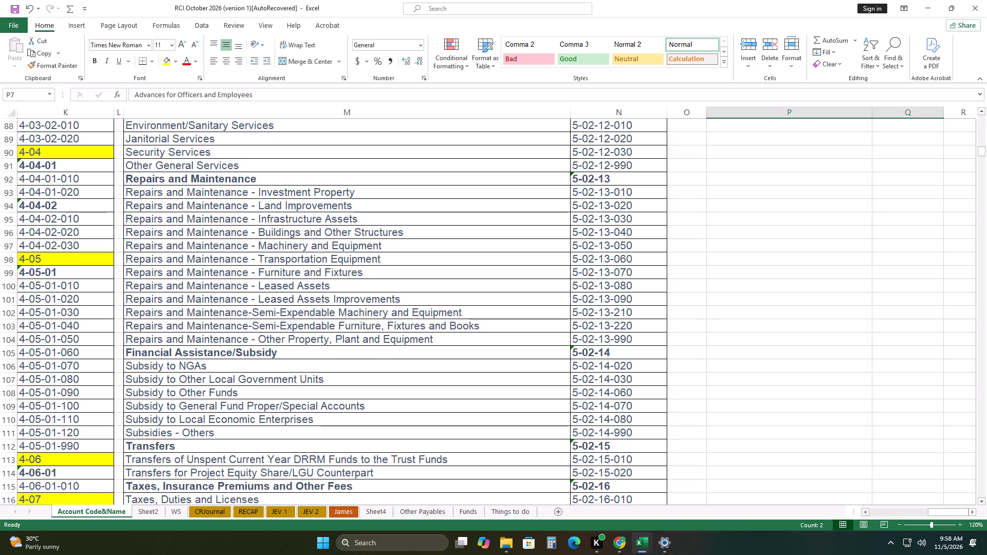
left_click_drag(529, 313, 531, 312)
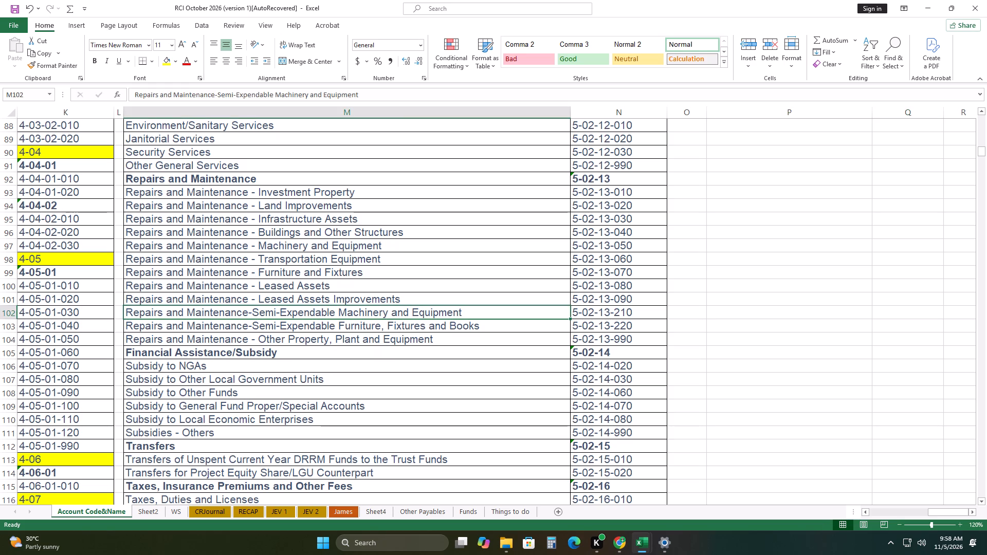
left_click_drag(531, 312, 620, 314)
right_click(620, 314)
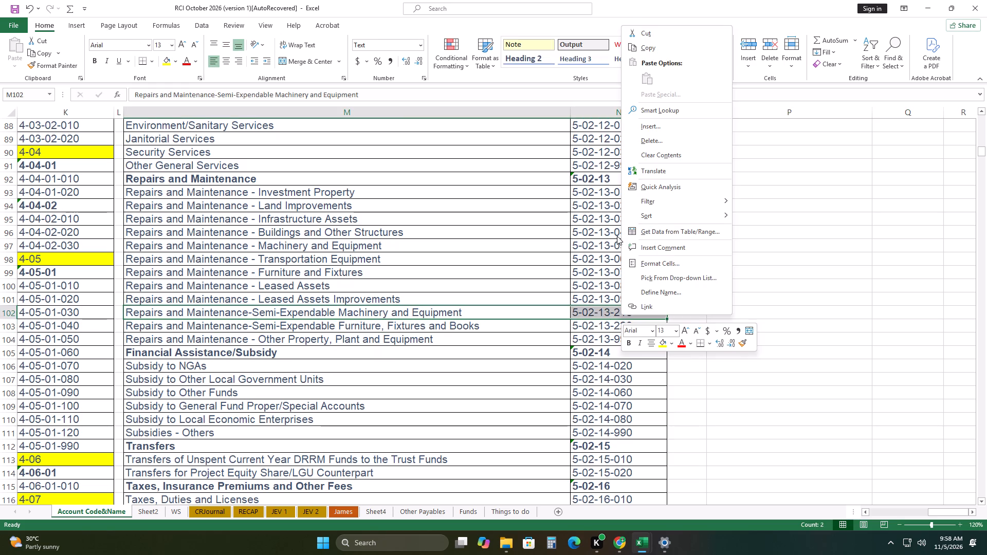
left_click(660, 49)
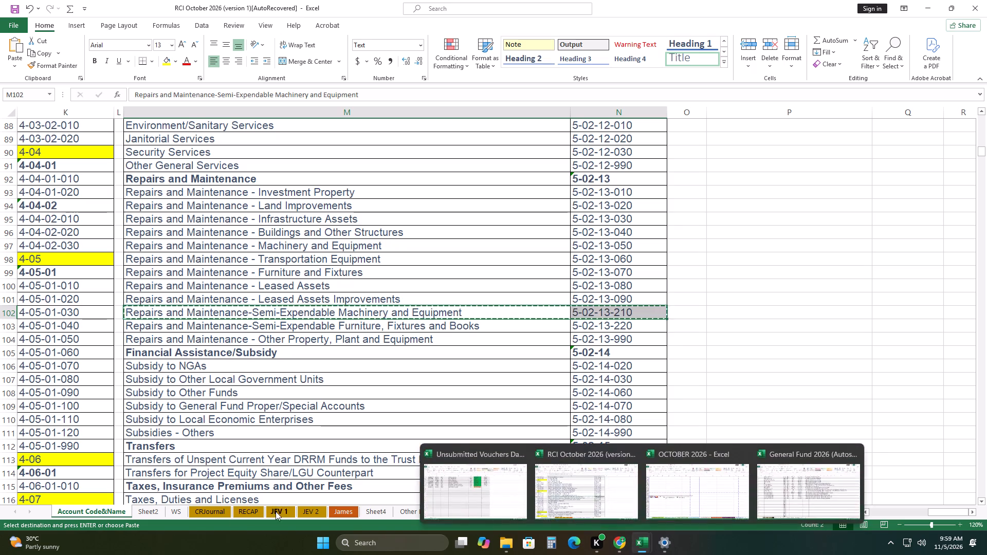
left_click(178, 514)
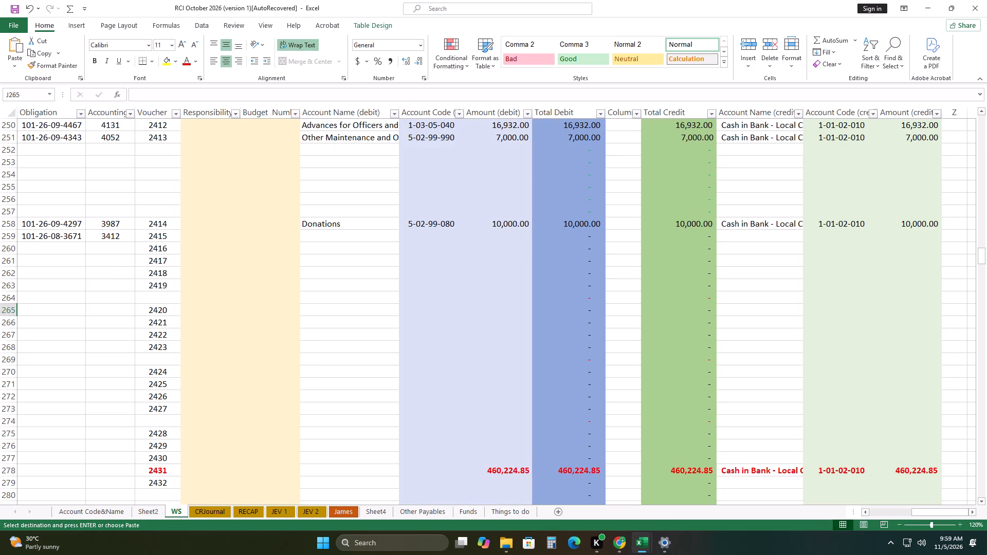
left_click(315, 234)
right_click(319, 234)
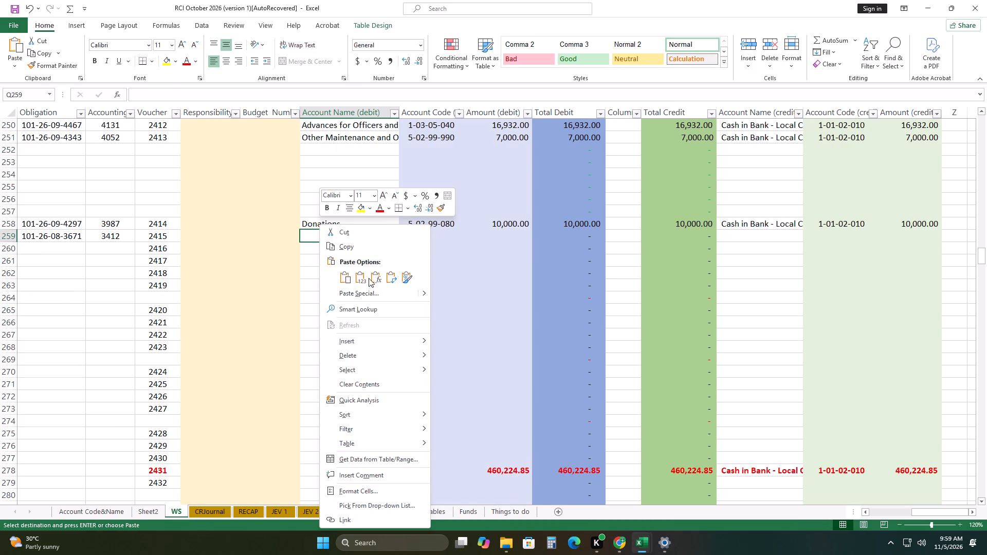
left_click(360, 278)
left_click_drag(313, 286, 322, 286)
Enter 7500 as the debit amount in row 259.
left_click(501, 232)
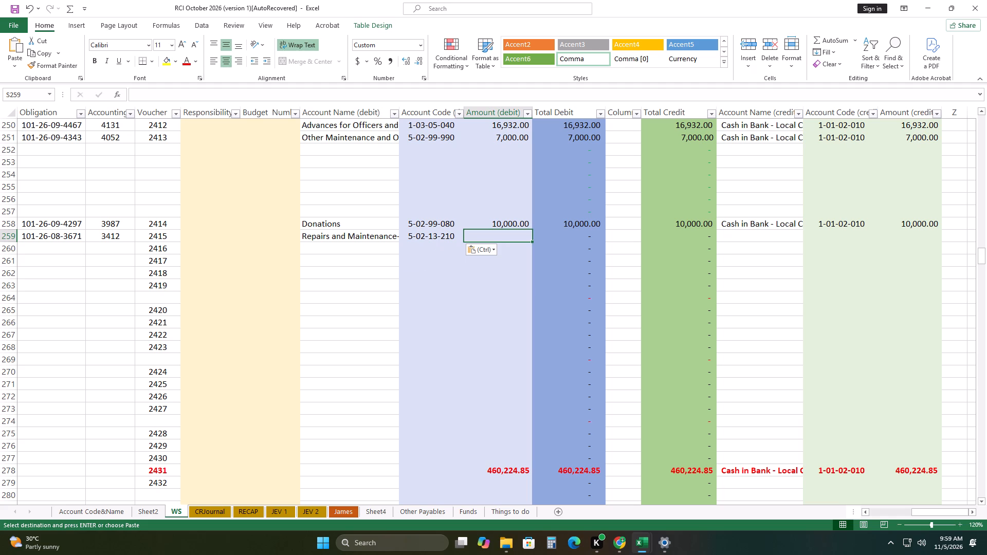
type("75")
type("00")
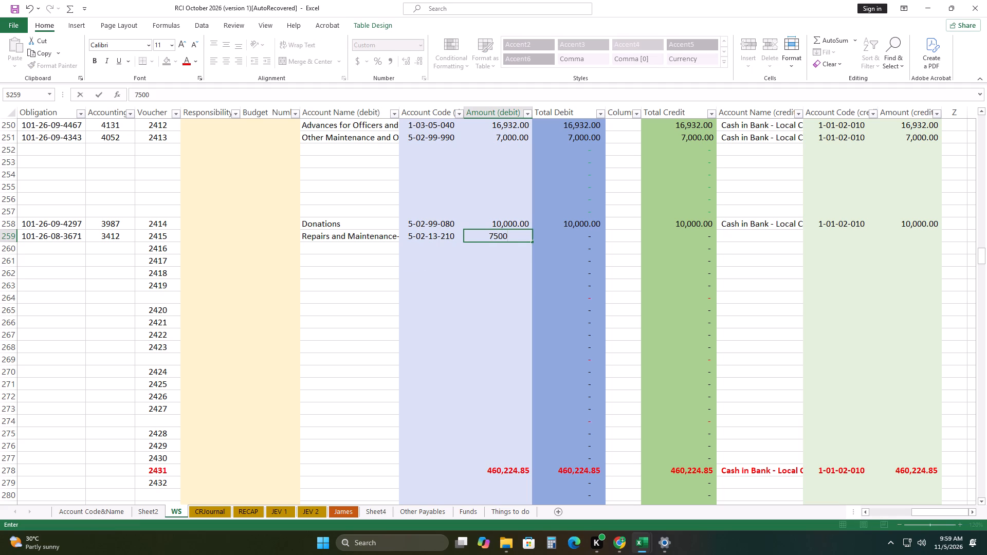
left_click(736, 294)
Copy the Cash in Bank credit account name and code 1-01-02-010 from row 258 into row 259.
left_click_drag(773, 225, 810, 224)
right_click(810, 224)
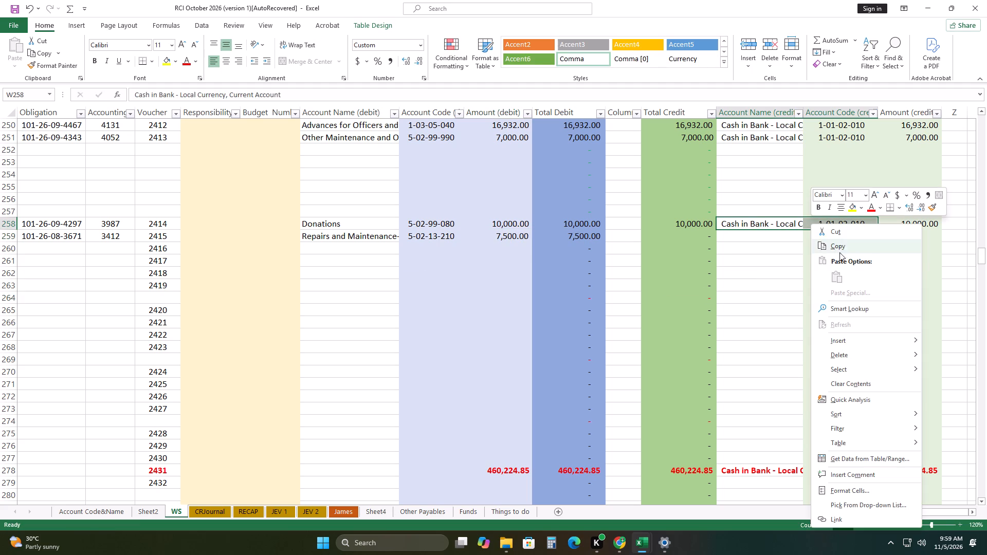
left_click(847, 245)
right_click(750, 237)
left_click(791, 279)
left_click(738, 294)
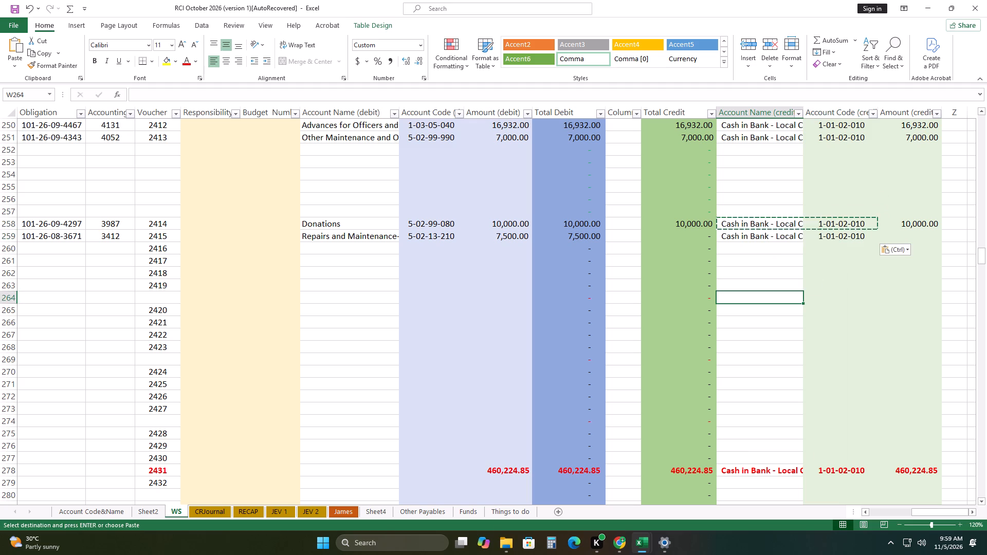
Copy row 259's debit amount of 7,500.00 into its credit amount cell.
right_click(516, 237)
left_click(552, 249)
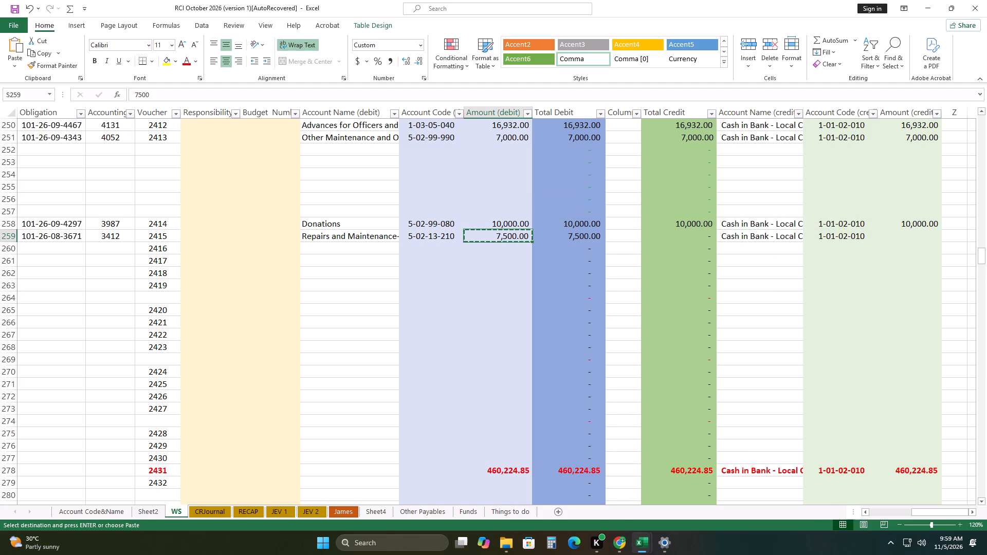
right_click(909, 236)
left_click(842, 282)
left_click_drag(811, 313, 815, 321)
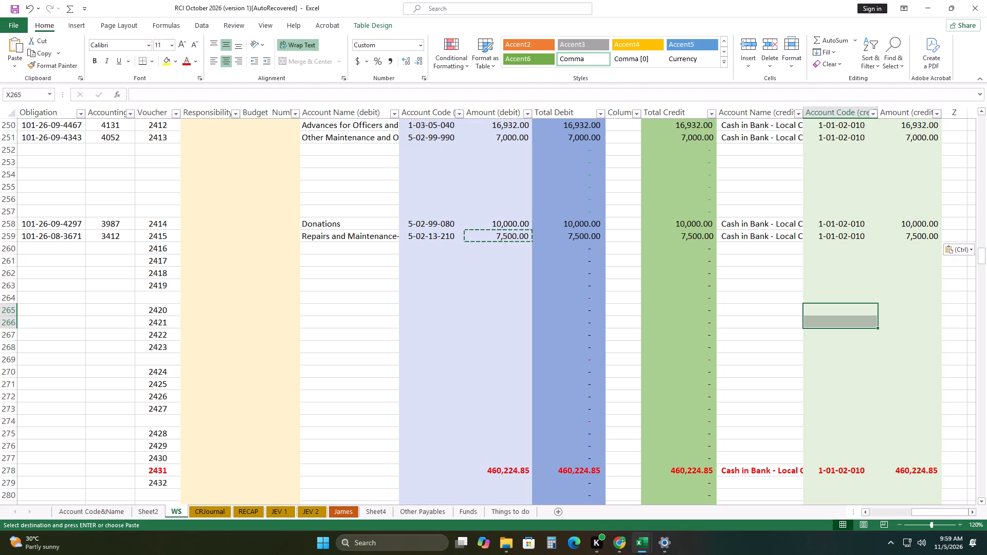
left_click_drag(926, 512, 577, 481)
left_click_drag(349, 299, 322, 303)
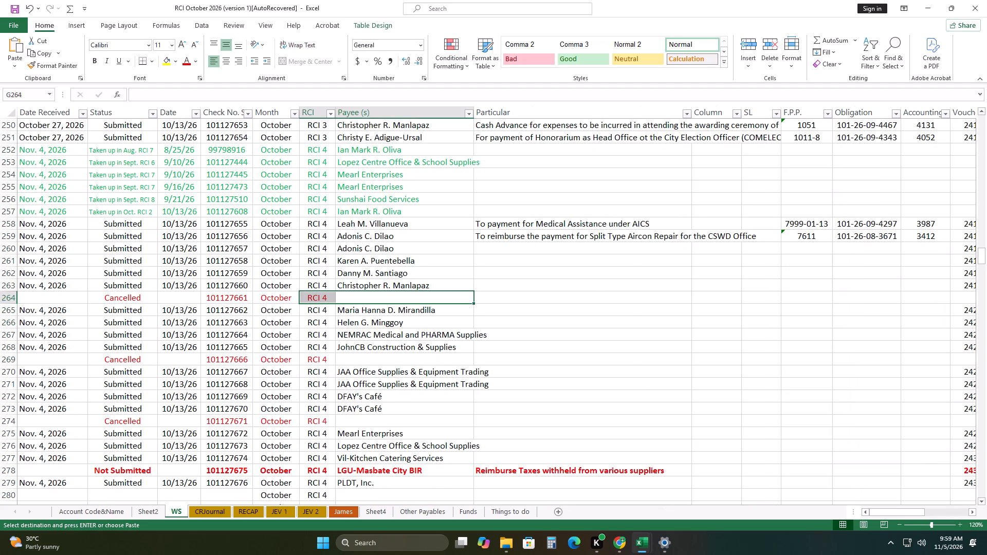
left_click(9, 247)
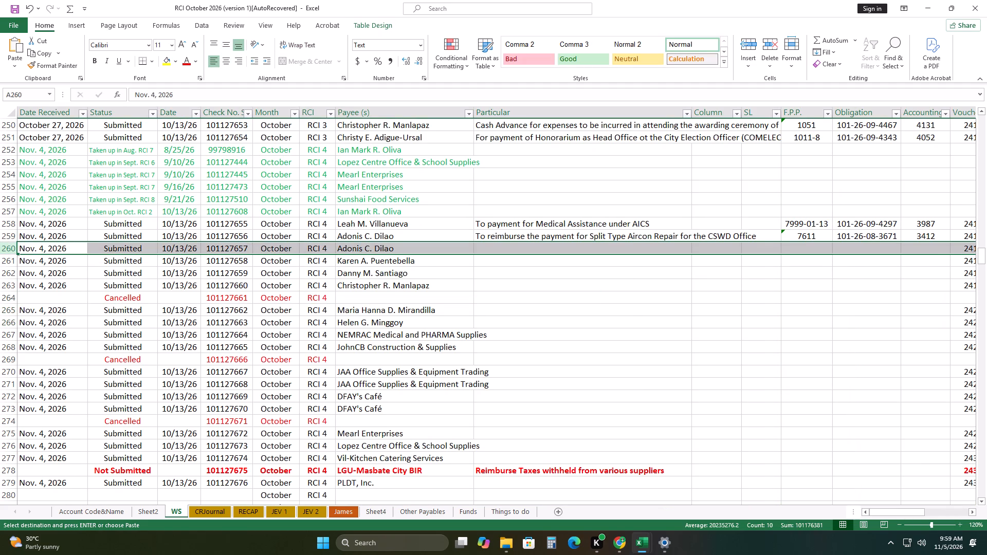
left_click(924, 247)
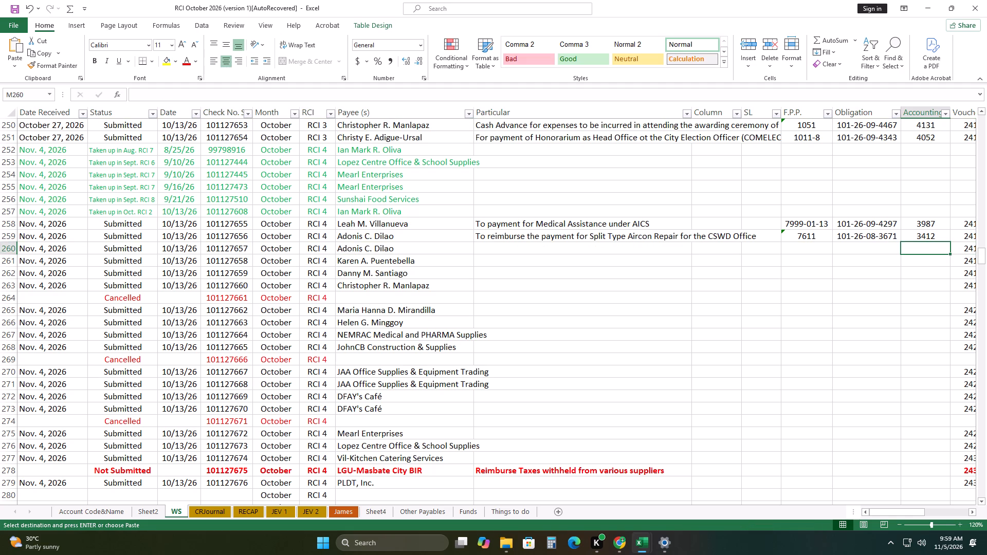
type("3413")
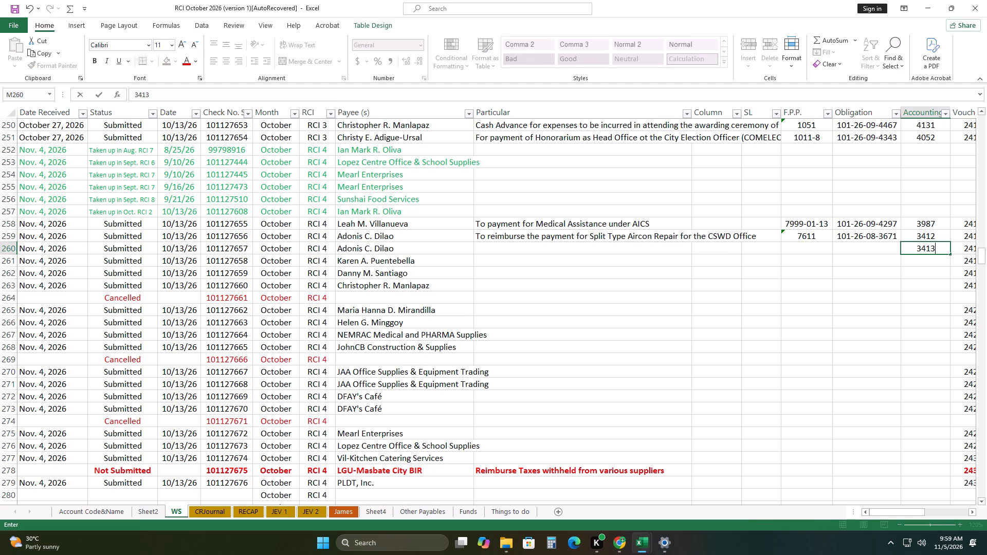
left_click_drag(808, 221, 857, 221)
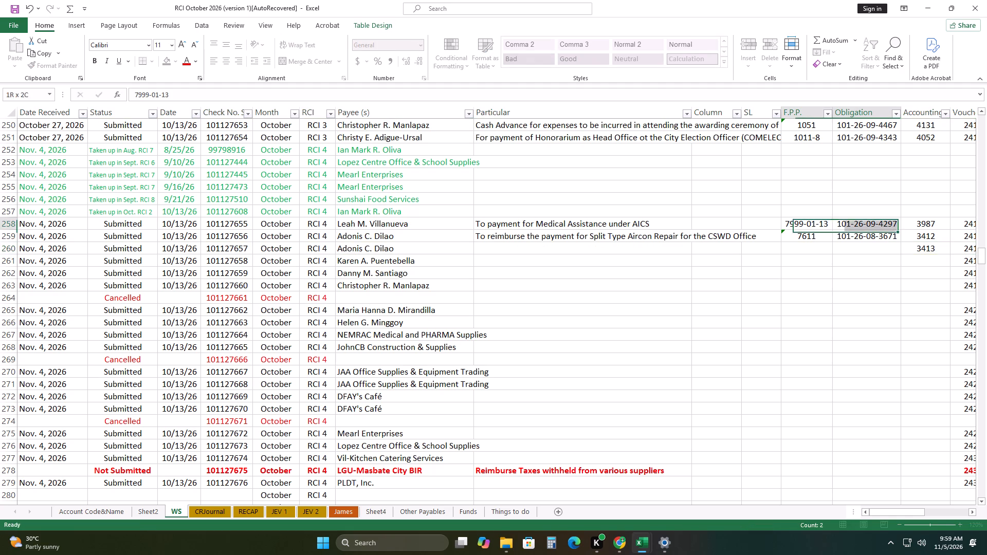
left_click_drag(857, 221, 858, 222)
right_click(856, 223)
left_click(892, 246)
right_click(817, 251)
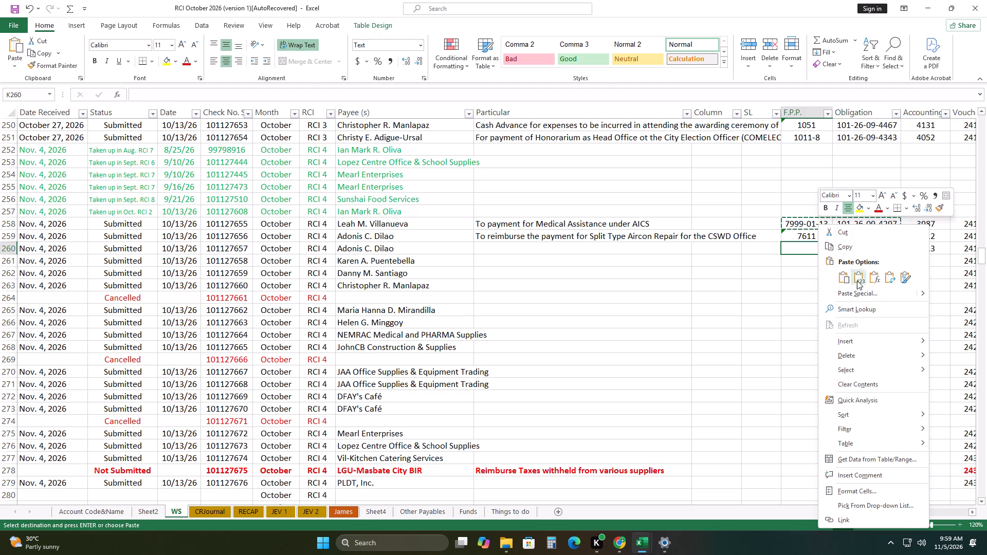
left_click(857, 280)
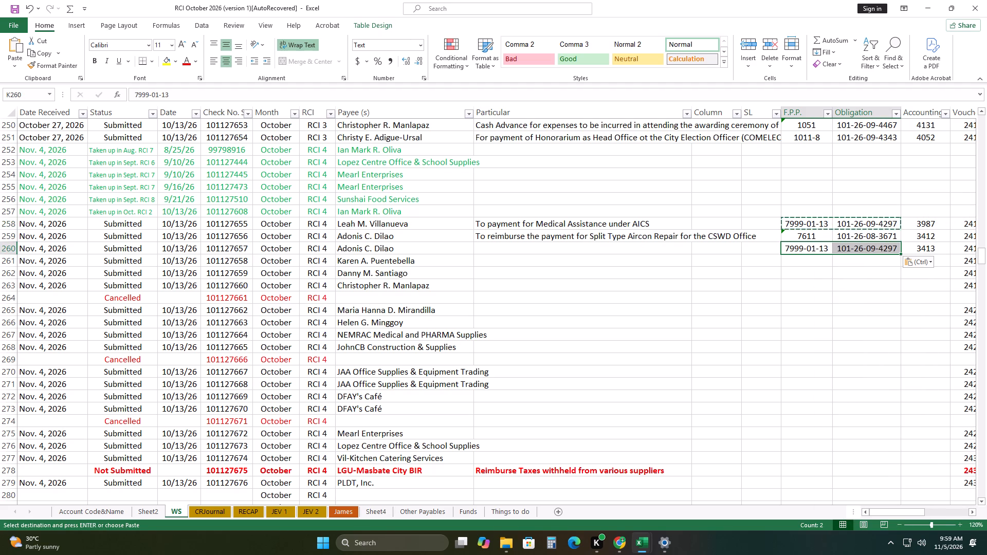
double_click(815, 249)
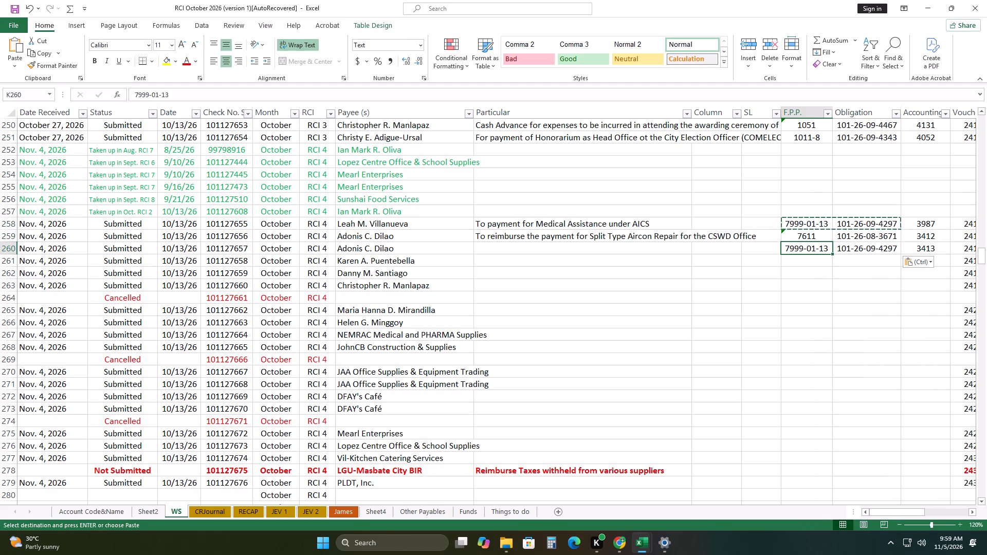
double_click(815, 249)
key("BackSpace")
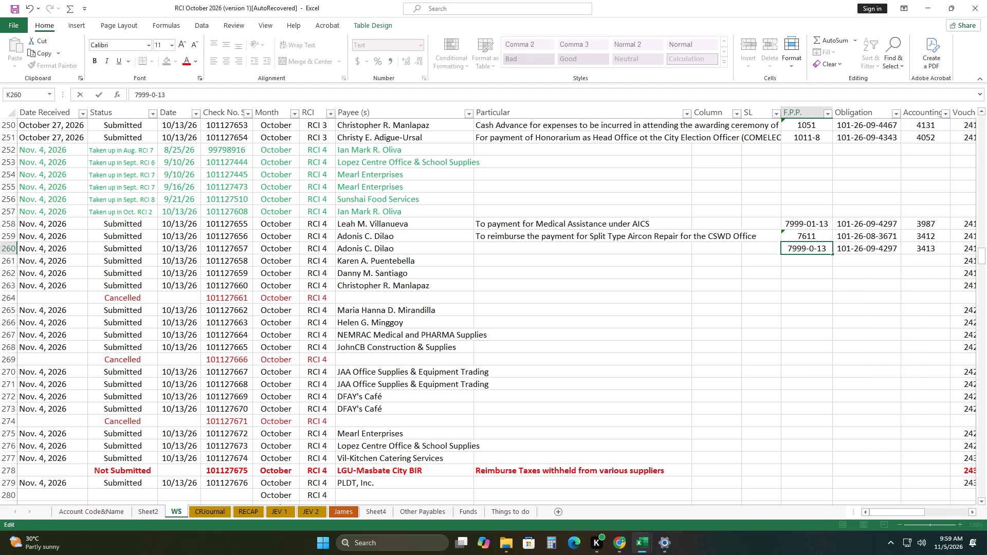
key("2")
key("Right")
key("Right")
key("Right")
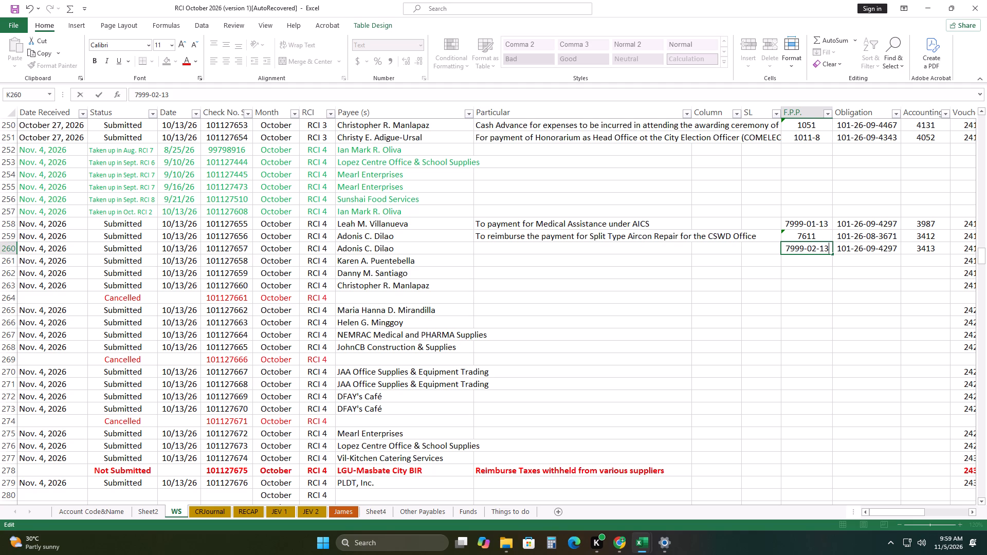
key("Right")
key("Right")
key("BackSpace")
key("BackSpace")
type("07")
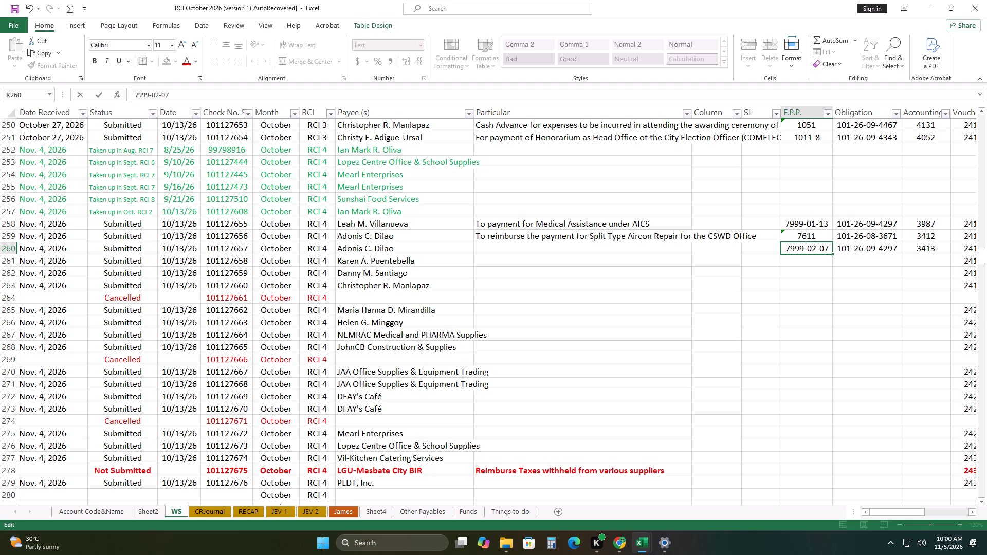
double_click(874, 249)
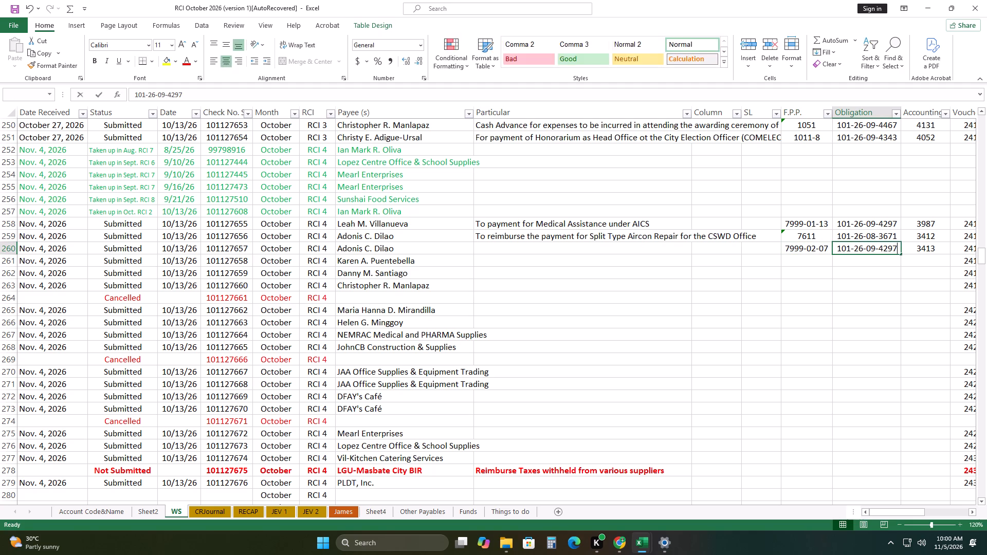
key("BackSpace")
key("8")
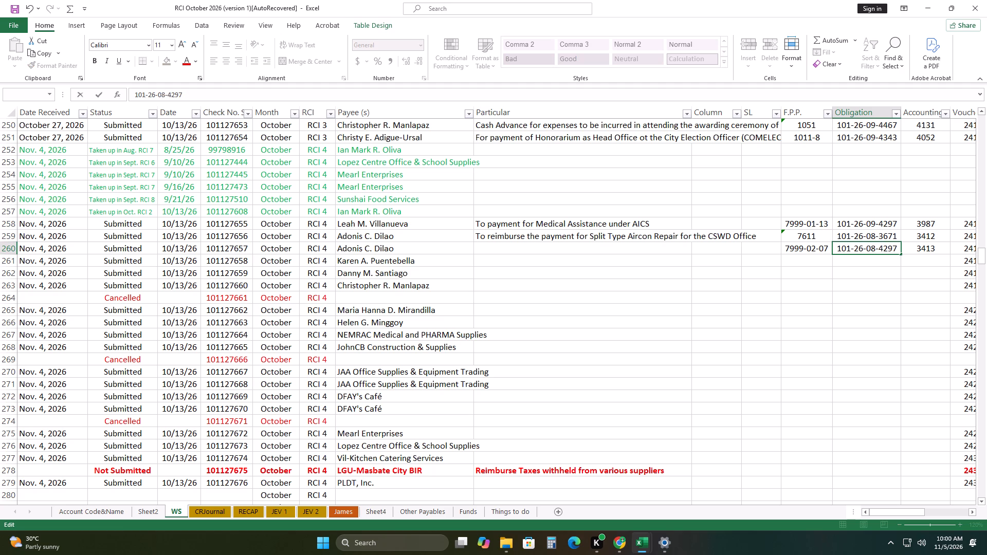
key("Right")
key("Right")
key("Right")
key("Right")
key("Right")
key("BackSpace")
key("BackSpace")
key("BackSpace")
key("BackSpace")
key("3")
key("6")
key("7")
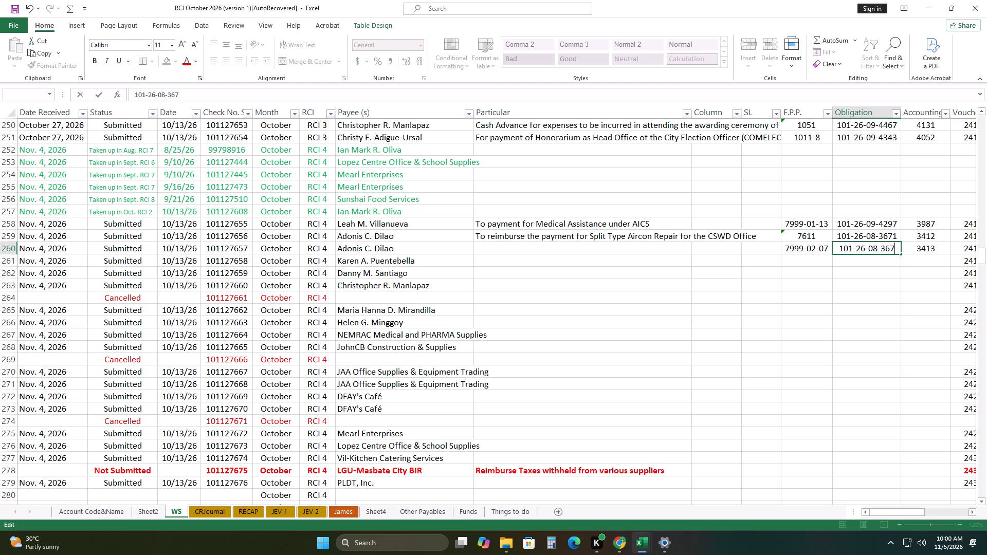
key("0")
Enter row 260's Particular as "To reimburse the payment for the installation of Aircon Repair for the Senior Citizen Bldg".
left_click(582, 251)
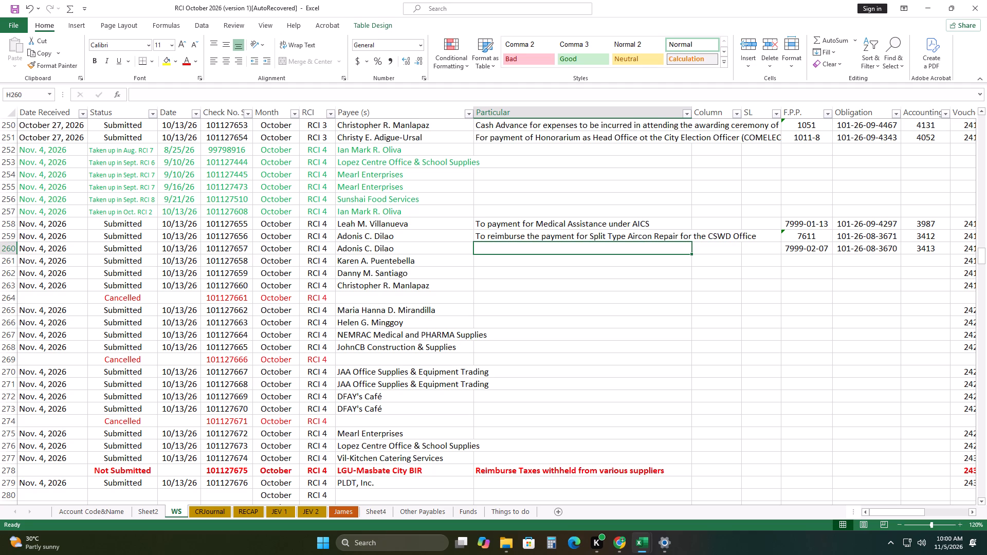
type("To reimburse the payment")
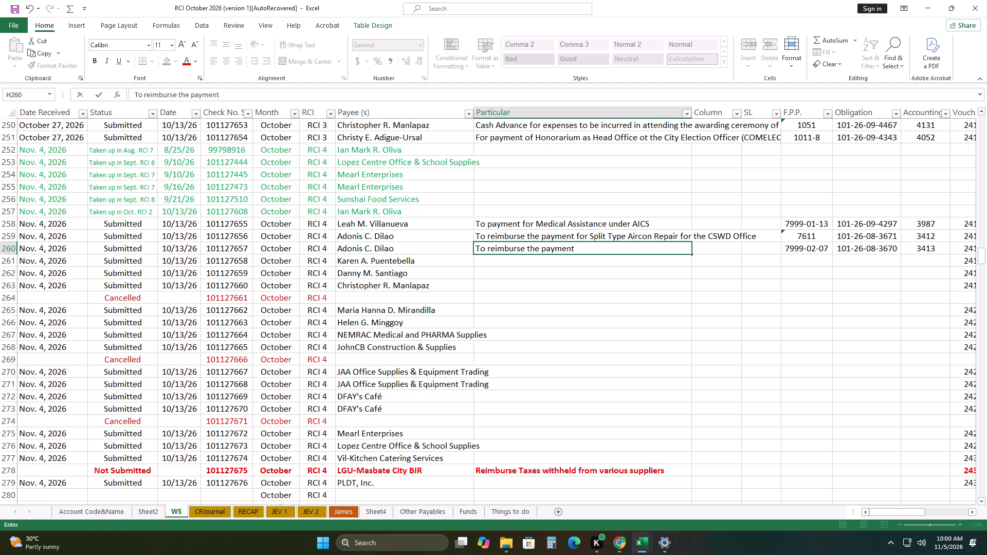
key("space")
type("for the installation")
key("space")
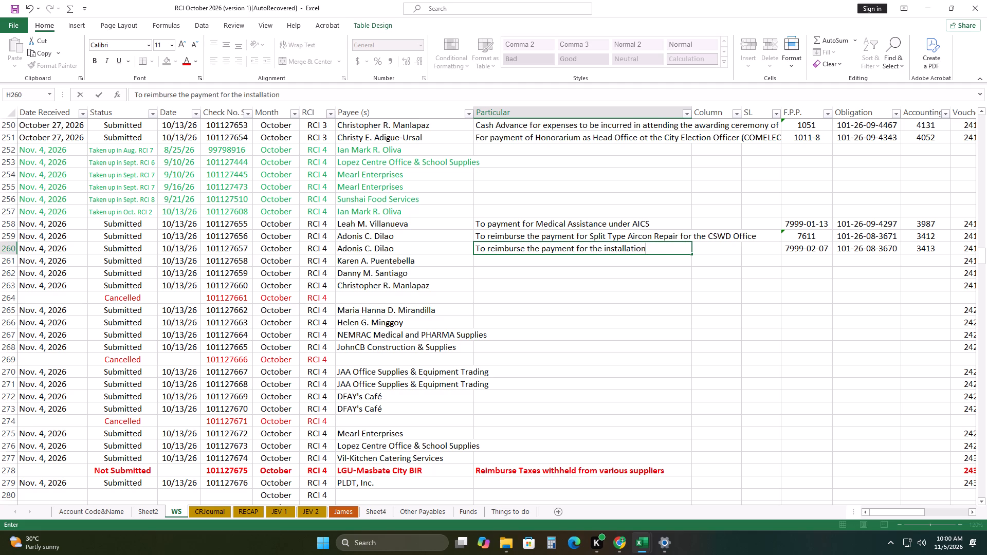
type("of")
key("space")
type("Aircon")
key("space")
type("REpa")
key("BackSpace")
key("BackSpace")
key("BackSpace")
type("epair")
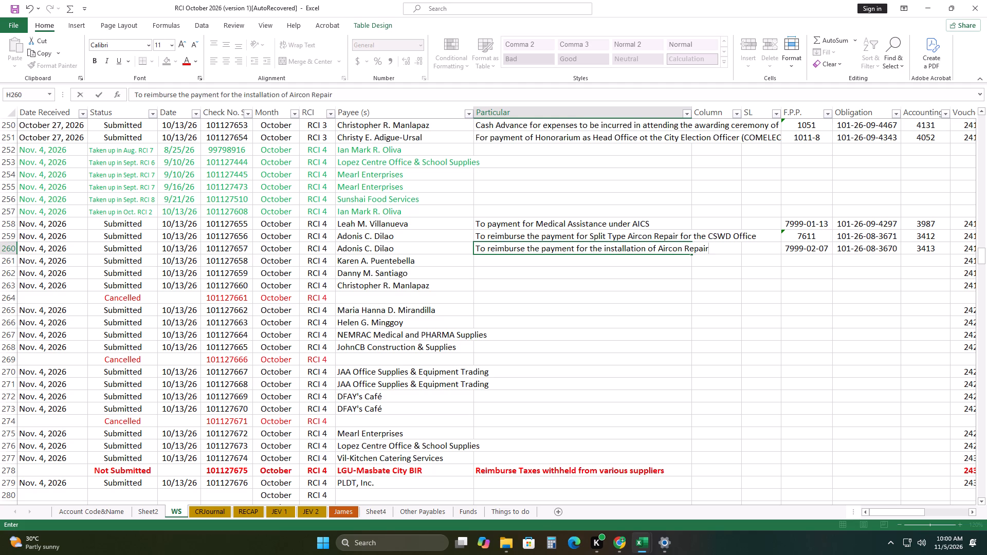
key("space")
type("for the Senior")
key("space")
type("Citizen")
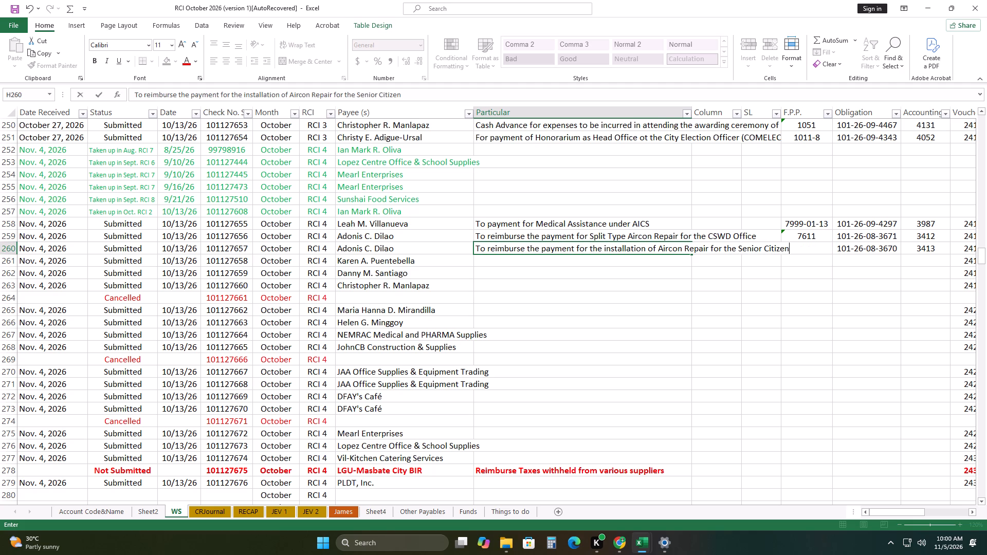
key("space")
type("Bldg")
left_click_drag(697, 287, 708, 285)
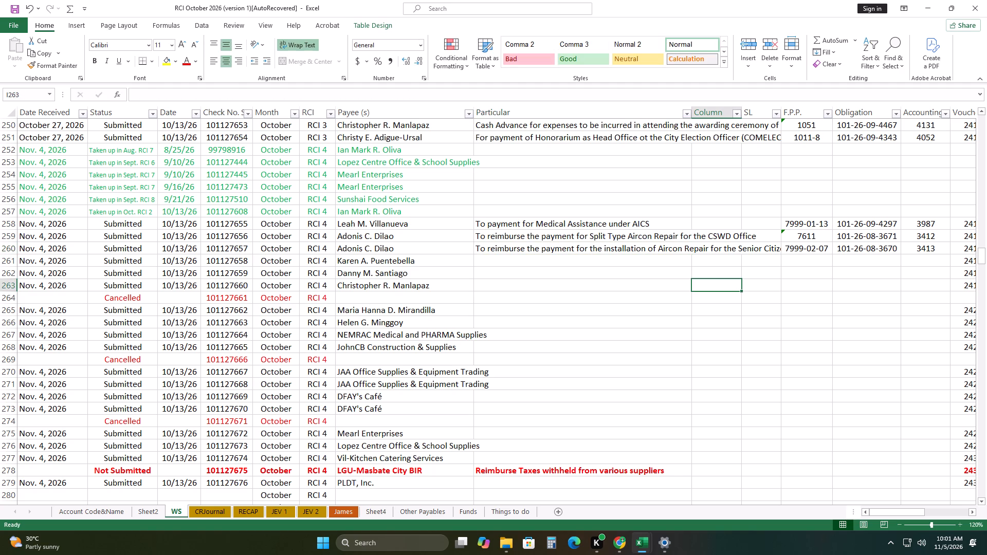
left_click_drag(882, 512, 833, 511)
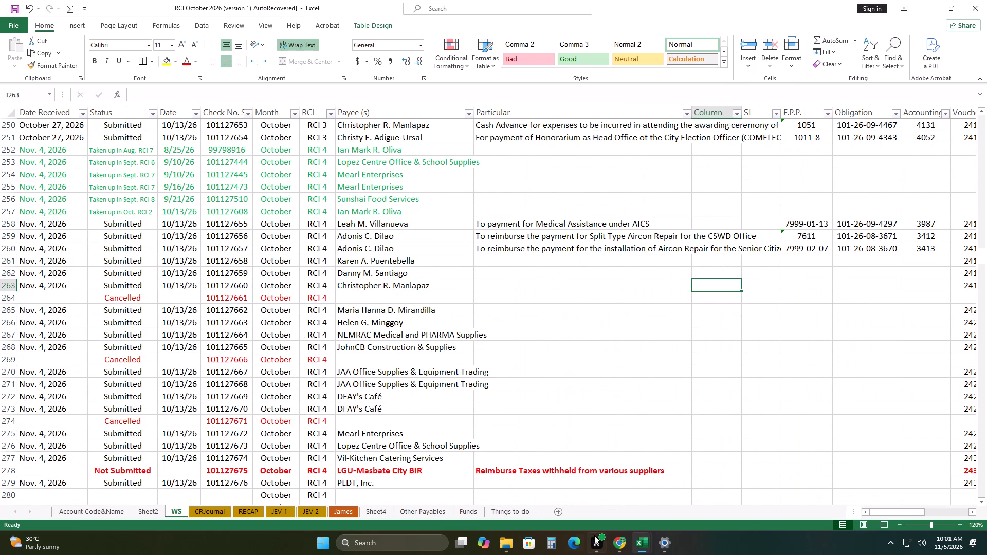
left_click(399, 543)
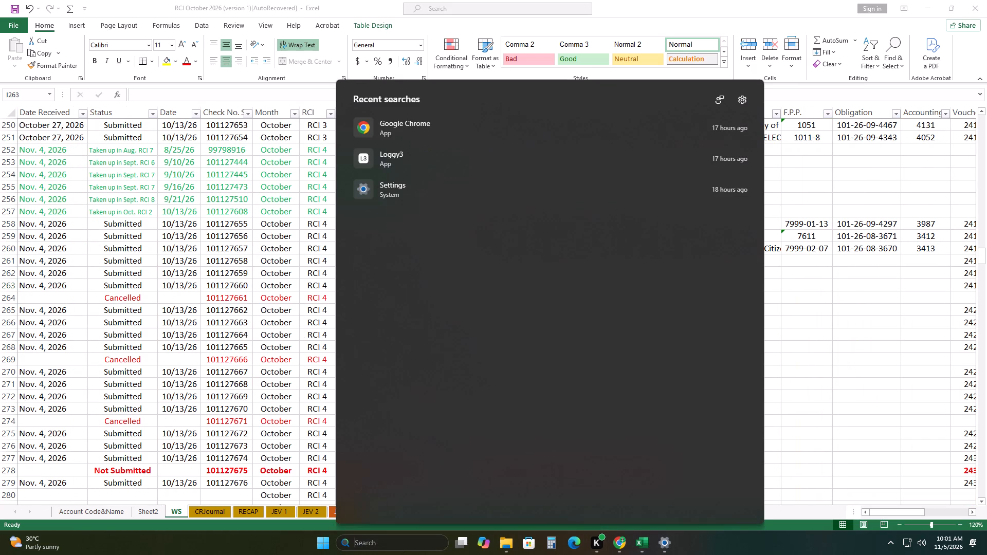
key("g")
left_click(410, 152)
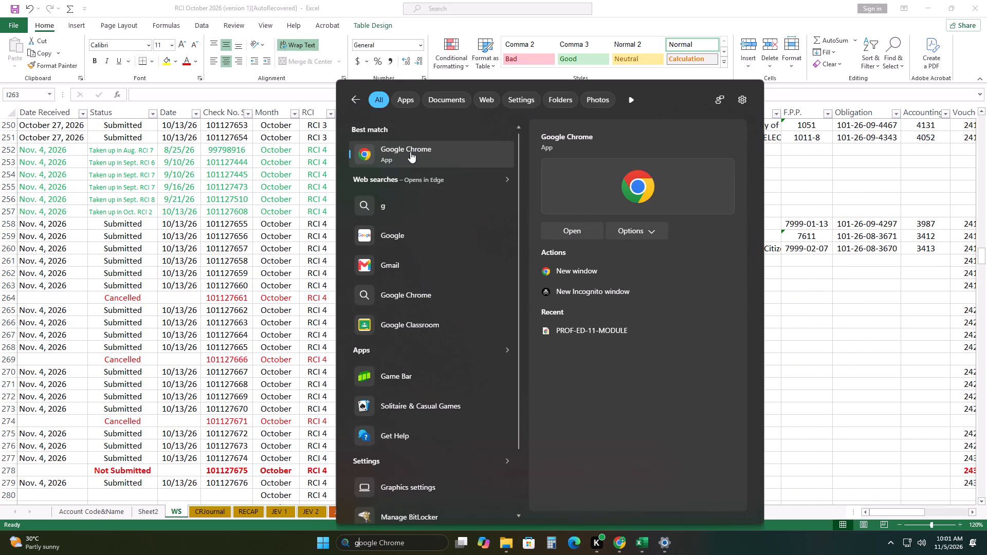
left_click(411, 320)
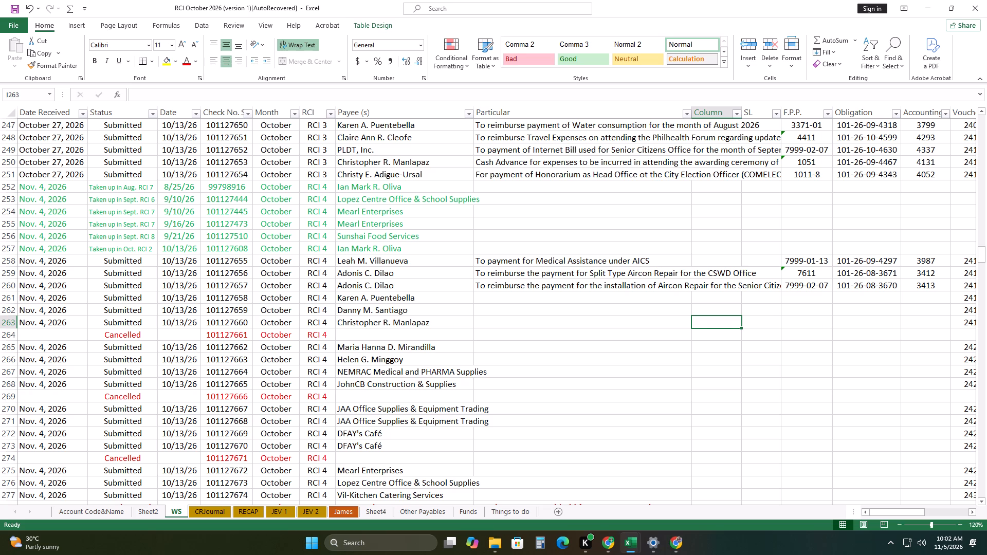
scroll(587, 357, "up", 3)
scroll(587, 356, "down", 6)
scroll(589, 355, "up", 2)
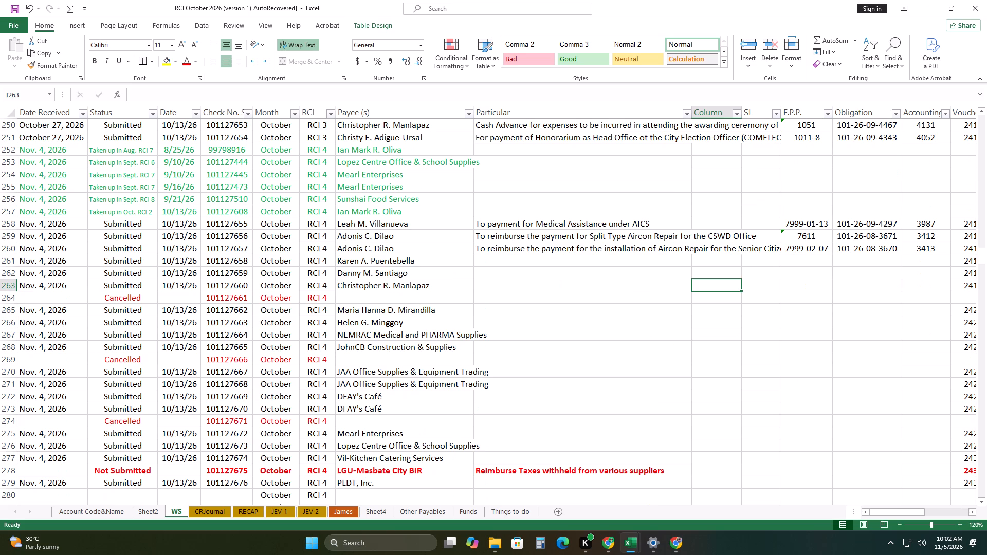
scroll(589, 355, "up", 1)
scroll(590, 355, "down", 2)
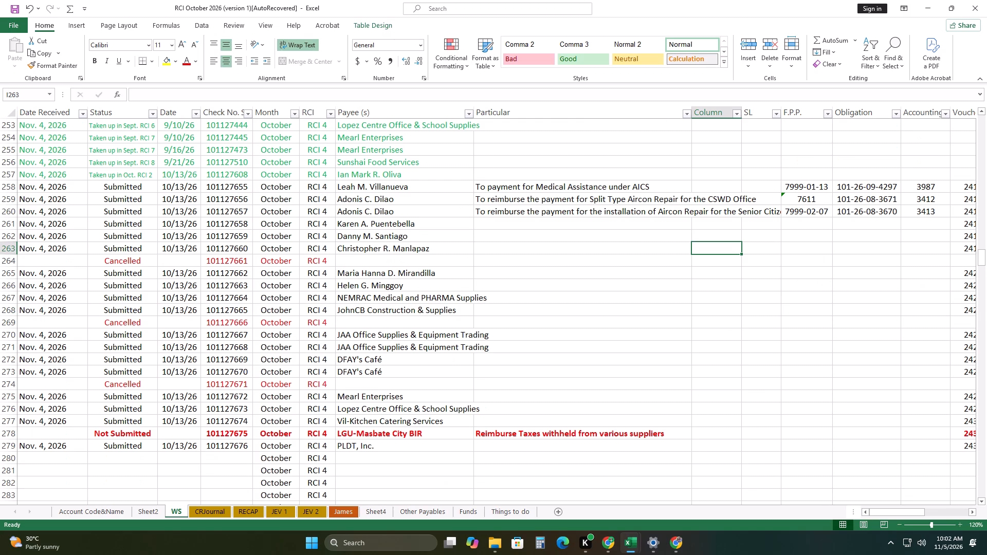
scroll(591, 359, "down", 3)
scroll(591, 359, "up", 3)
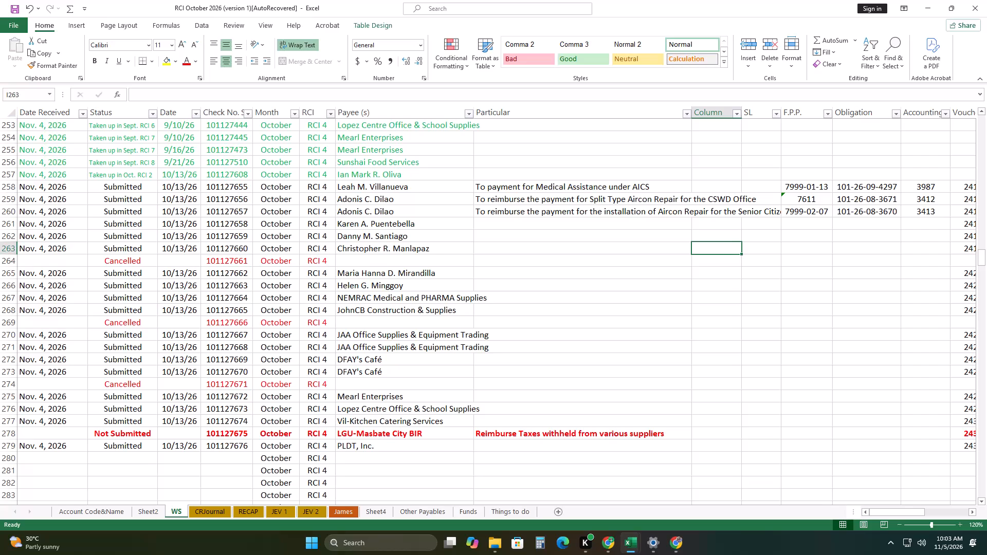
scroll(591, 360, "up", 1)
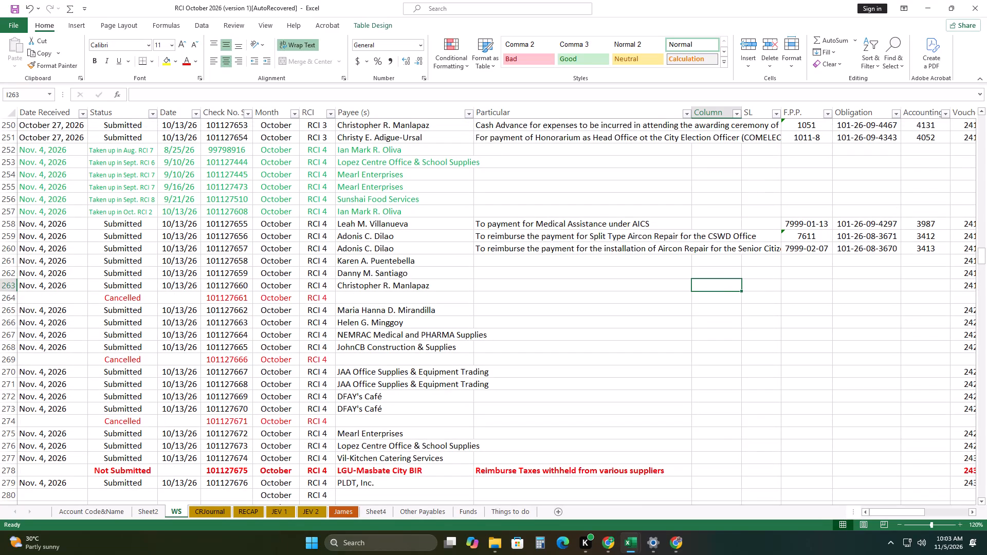
Copy Other Maintenance and Operating Expenses, code 5-02-99-990, from the Account Code&Name sheet into row 260's debit account name and code on WS.
scroll(591, 360, "up", 1)
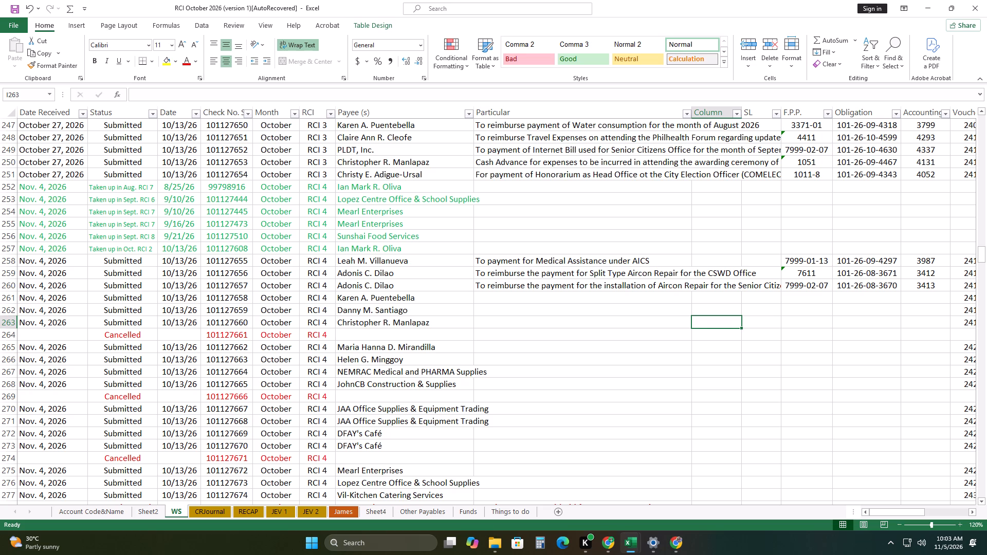
left_click_drag(565, 388, 575, 389)
left_click(4, 285)
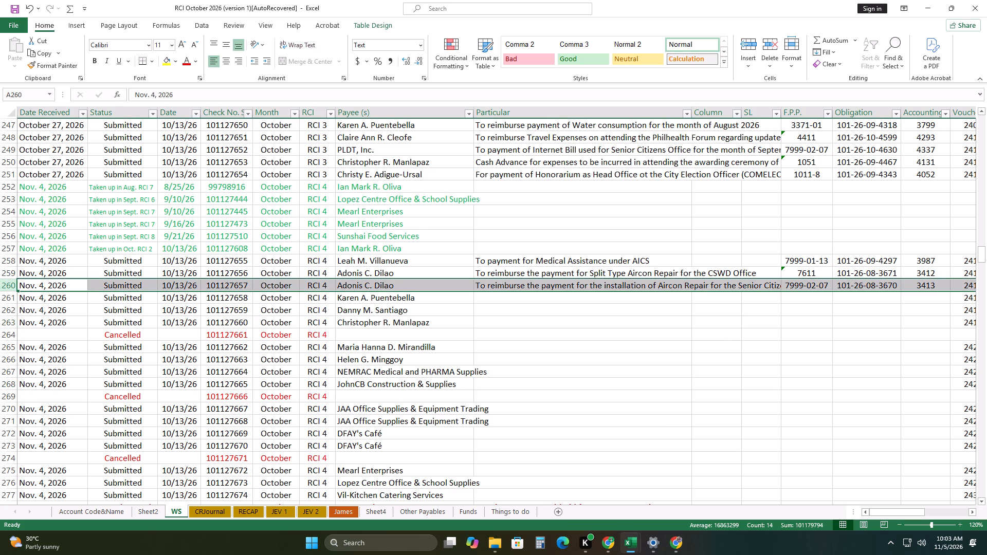
left_click_drag(909, 513, 920, 512)
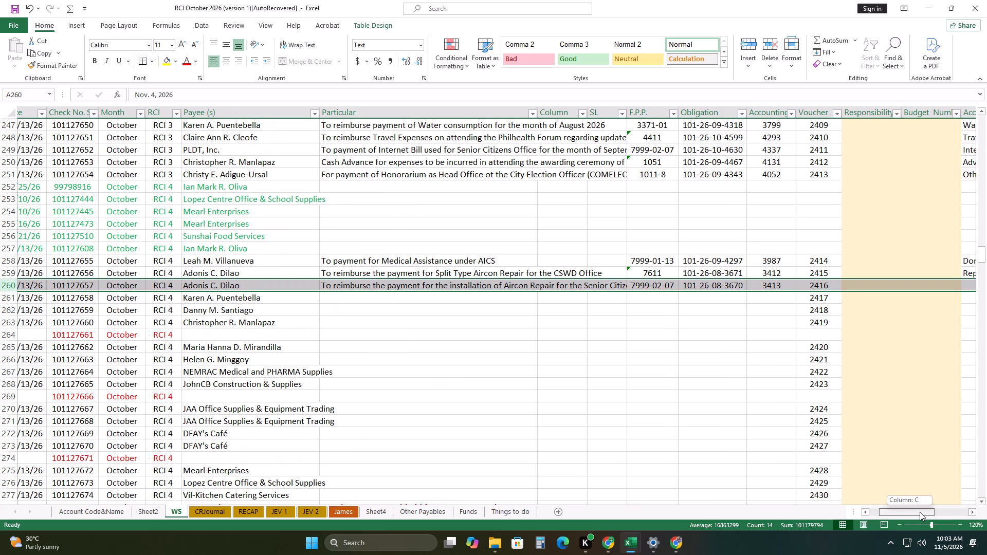
left_click_drag(920, 512, 959, 489)
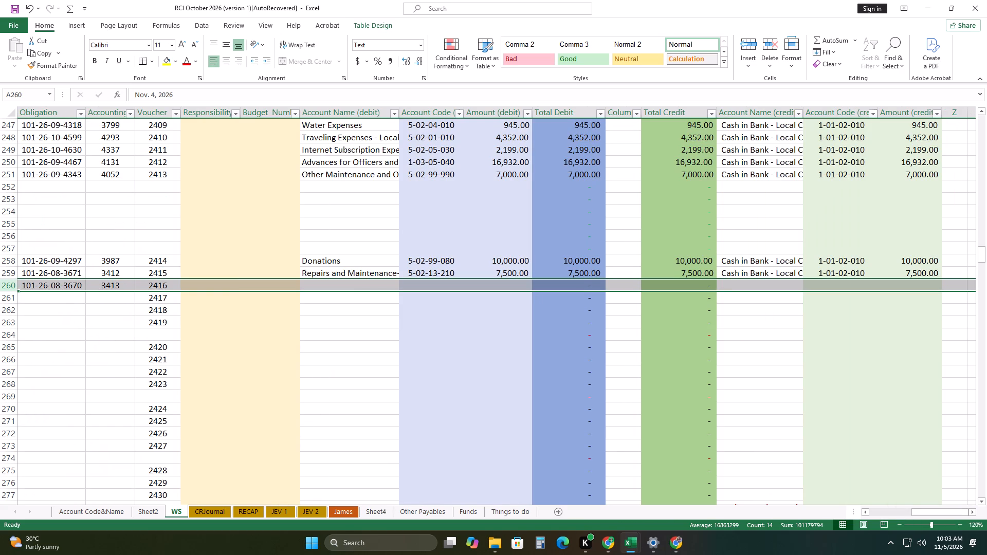
left_click(393, 428)
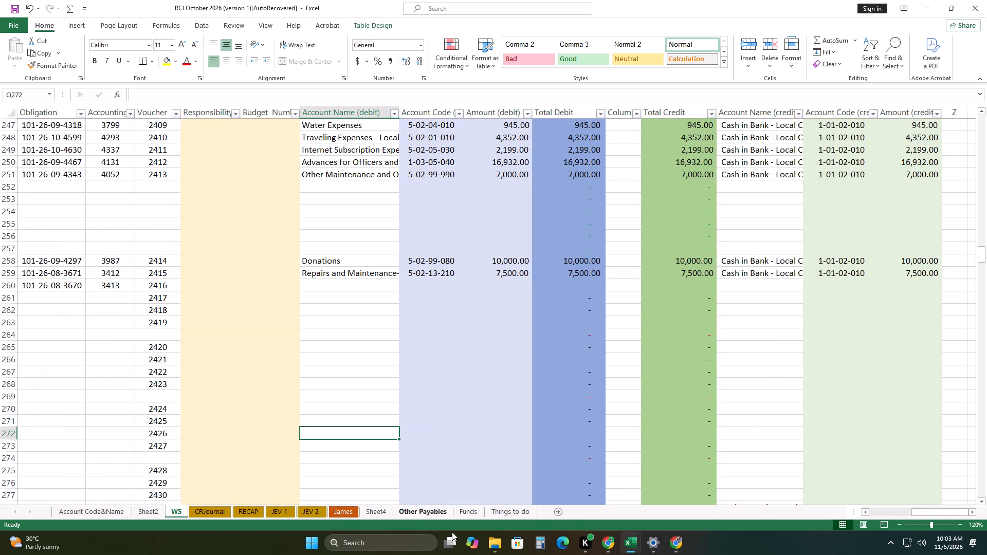
left_click(108, 513)
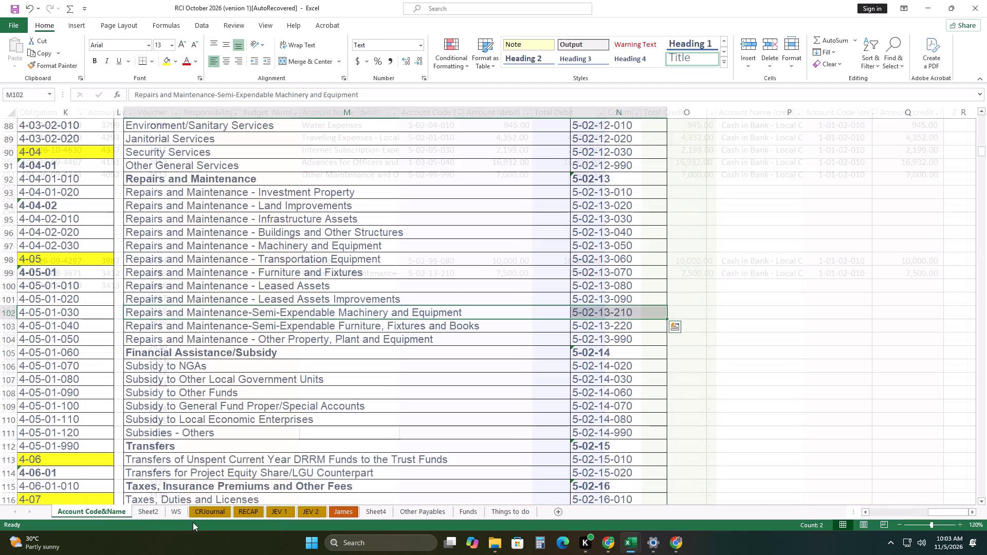
scroll(497, 378, "up", 4)
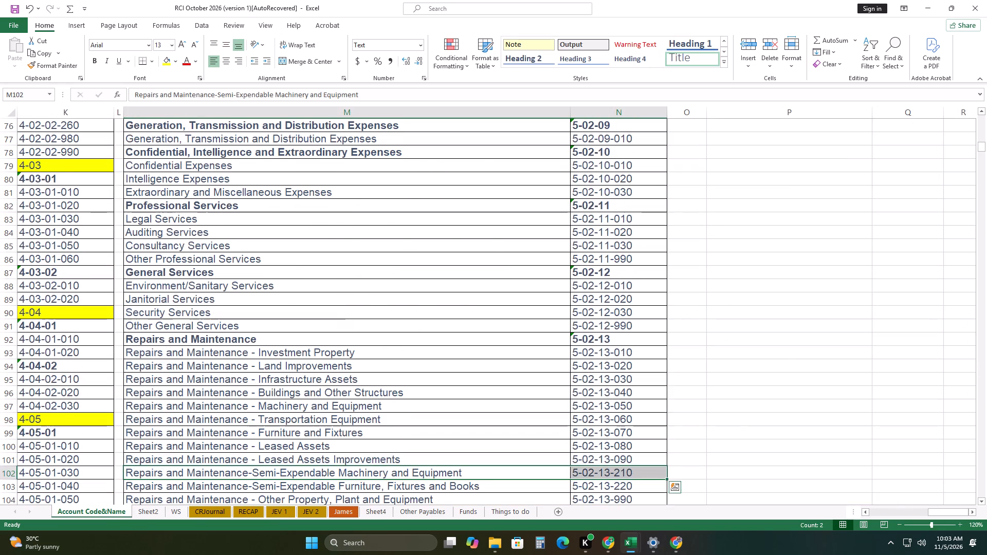
scroll(498, 382, "up", 3)
scroll(499, 382, "down", 17)
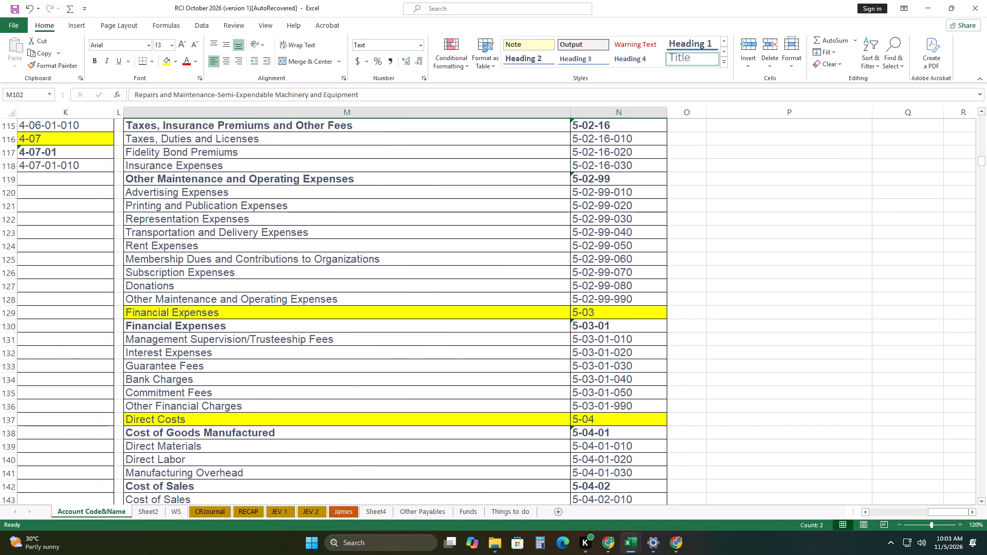
scroll(499, 386, "down", 18)
scroll(500, 388, "up", 3)
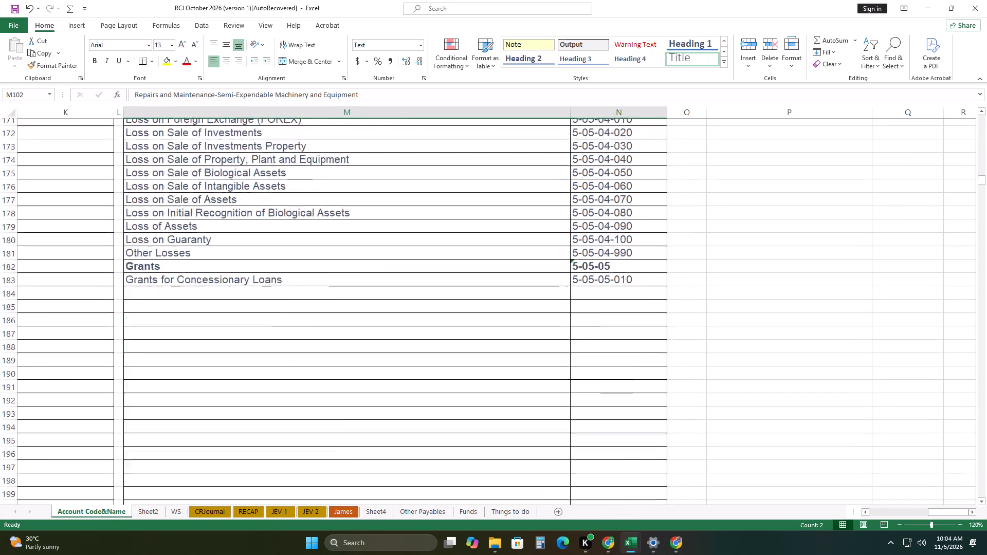
scroll(500, 384, "up", 15)
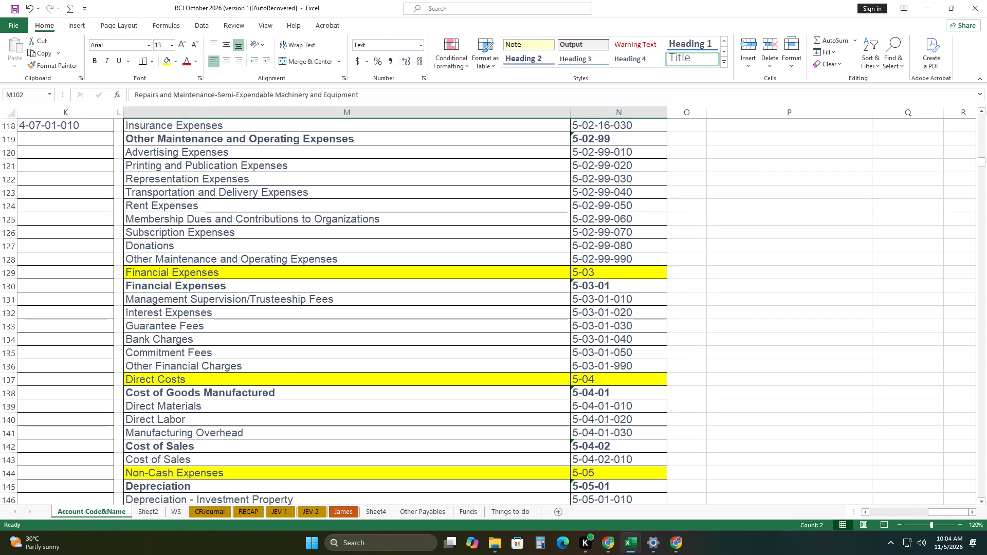
left_click_drag(556, 261, 595, 259)
right_click(595, 259)
left_click(634, 256)
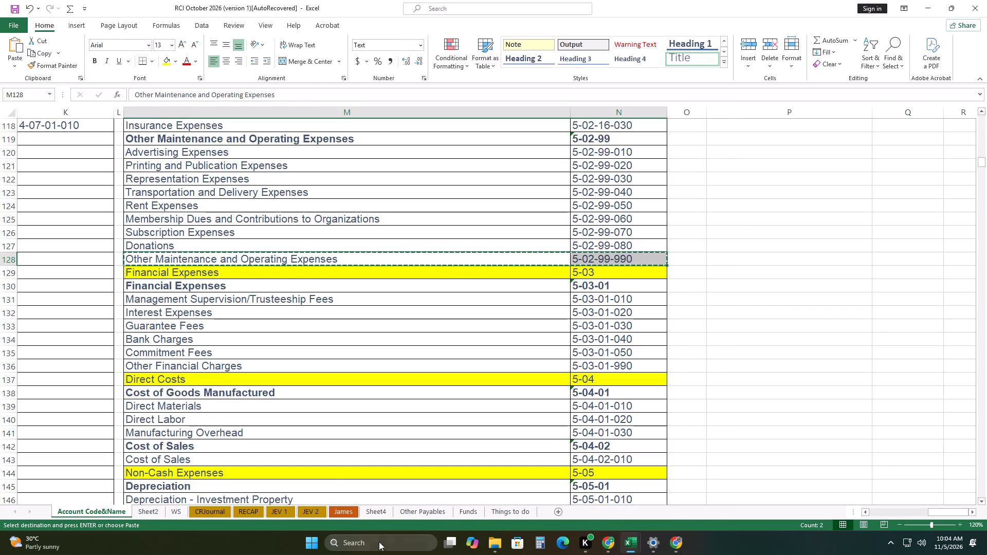
left_click(179, 513)
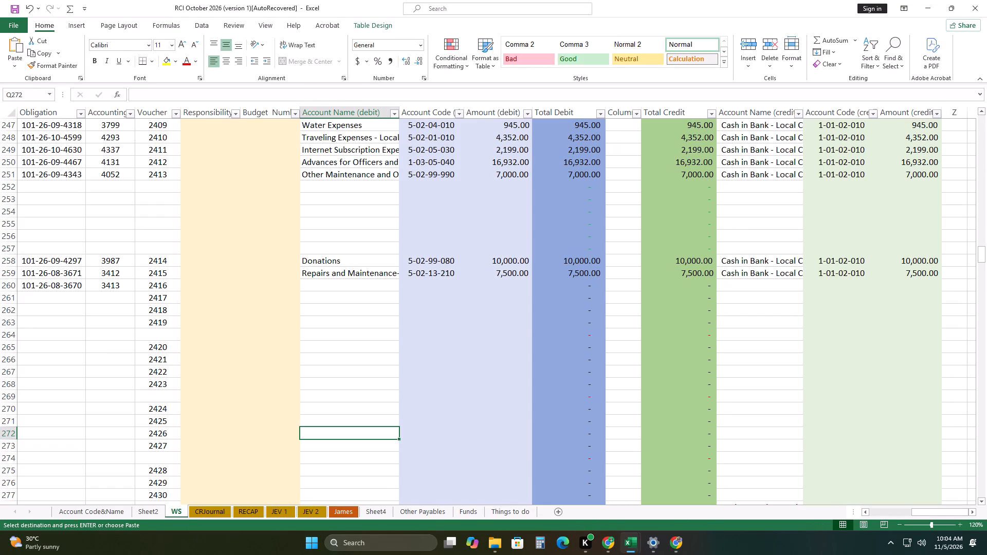
left_click(324, 288)
right_click(324, 288)
left_click(371, 280)
left_click_drag(441, 349, 449, 343)
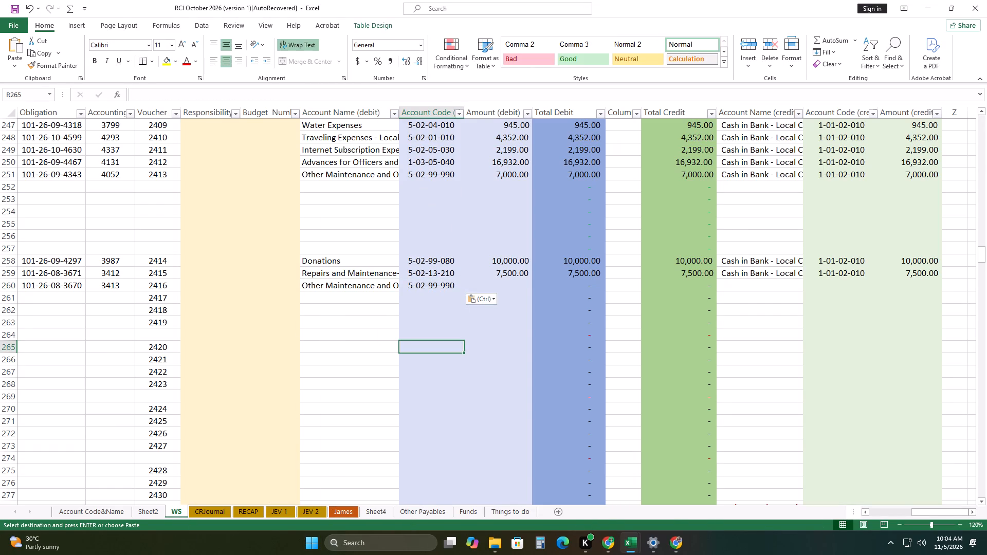
Enter 9750 as row 260's debit amount.
left_click(493, 284)
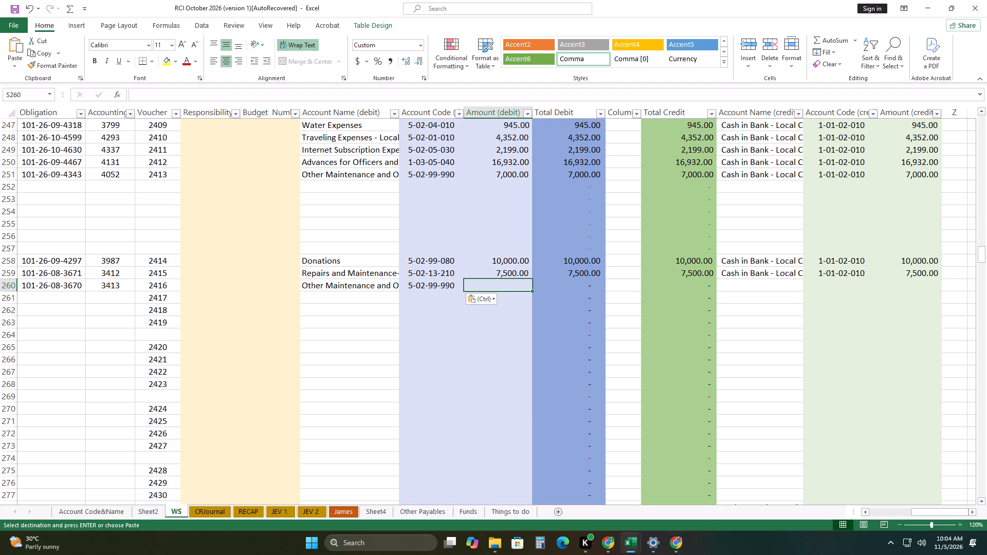
key("9")
type("750")
key("Right")
left_click(611, 382)
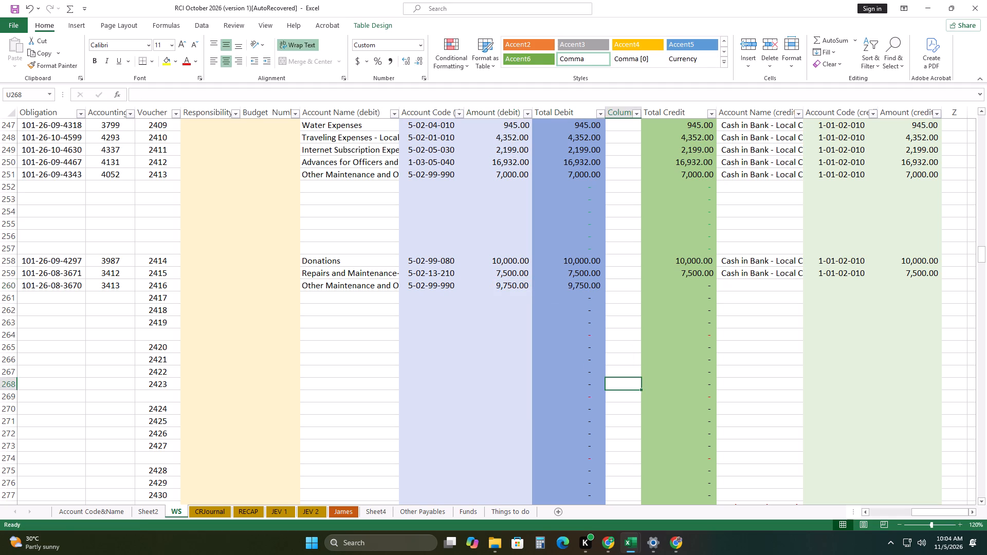
Copy the Cash in Bank - Local Currency, Current Account name and code 1-01-02-010 from row 259 into row 260's credit account cells.
left_click_drag(782, 277, 832, 276)
right_click(832, 273)
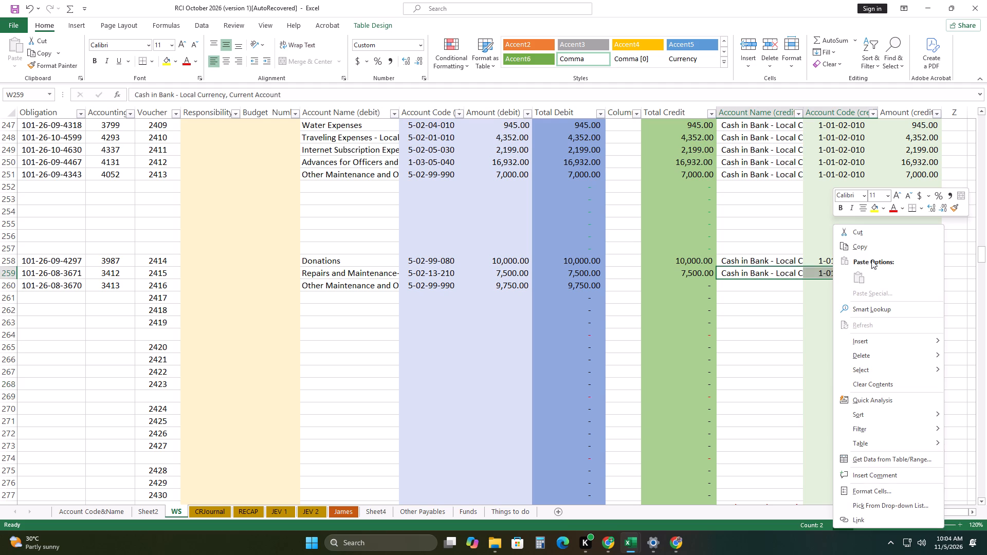
left_click(873, 247)
right_click(749, 287)
left_click(789, 280)
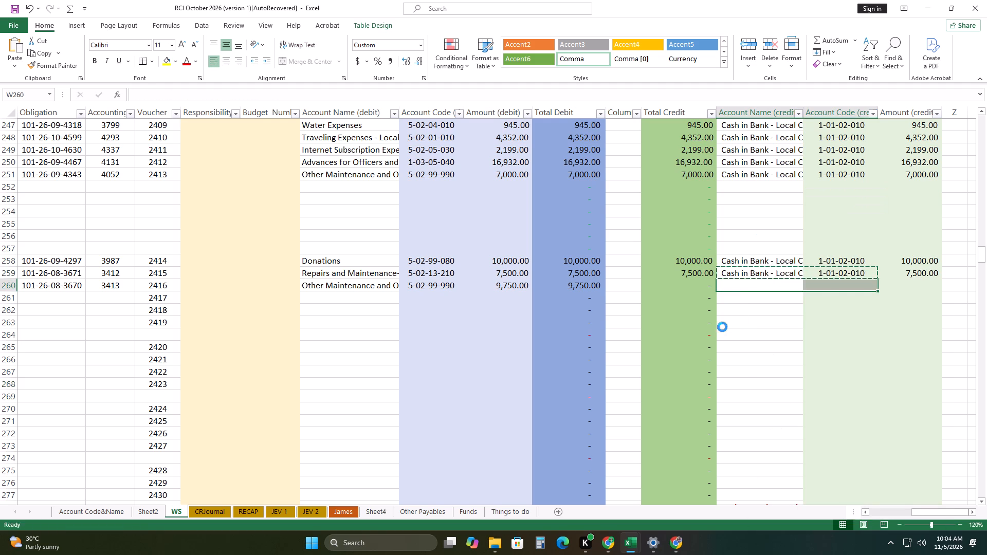
left_click(722, 327)
Copy row 260's debit amount of 9,750.00 into its credit amount cell.
right_click(507, 290)
left_click(570, 249)
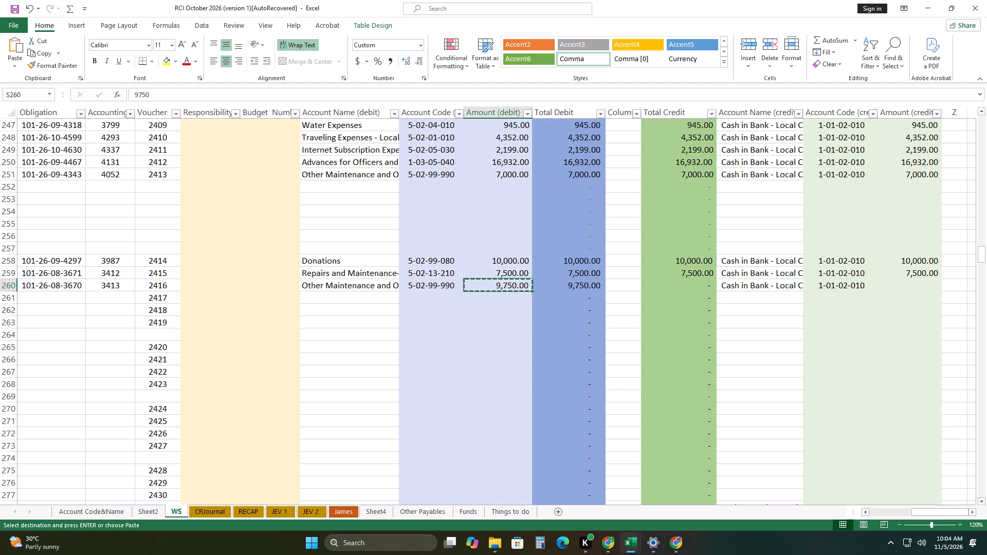
right_click(916, 288)
left_click(845, 279)
left_click(834, 373)
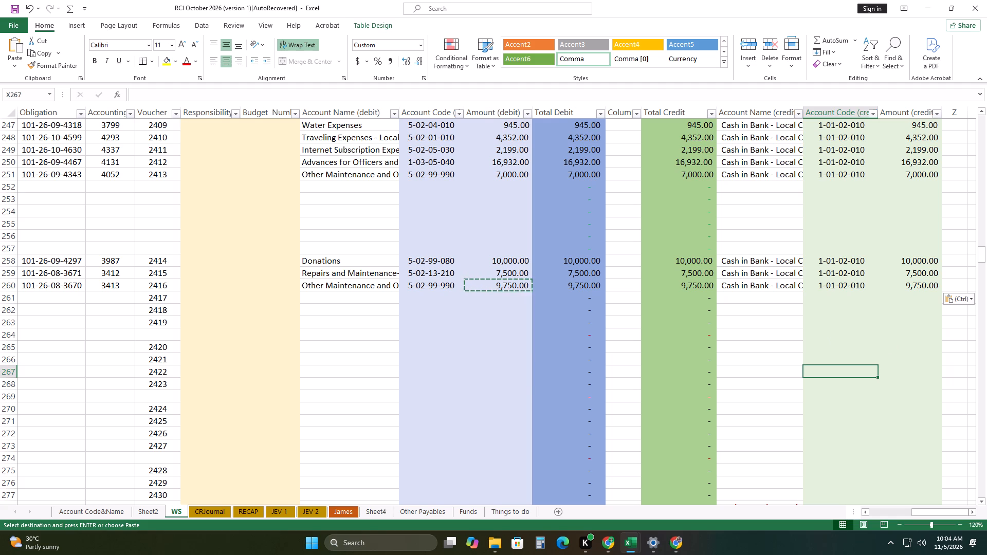
left_click_drag(926, 513, 598, 505)
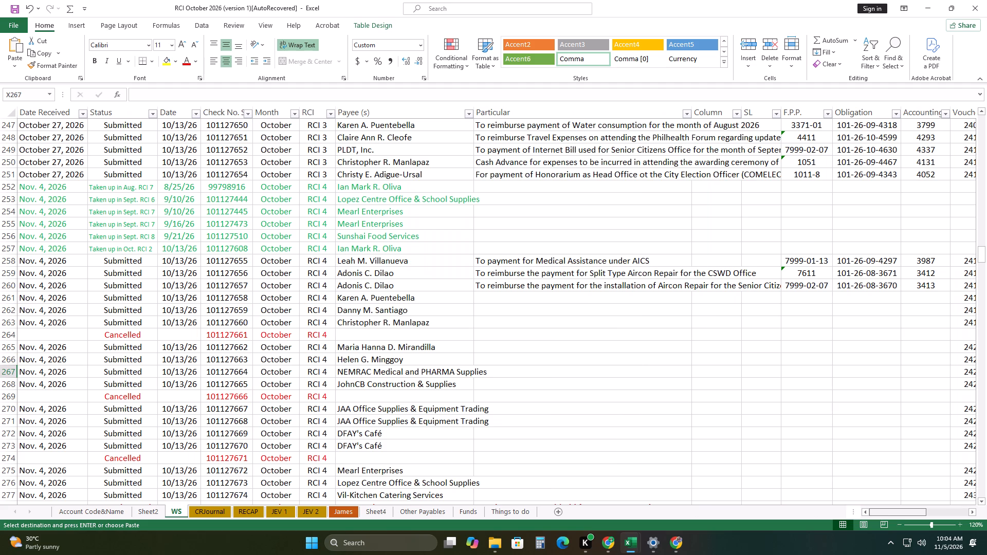
left_click(7, 297)
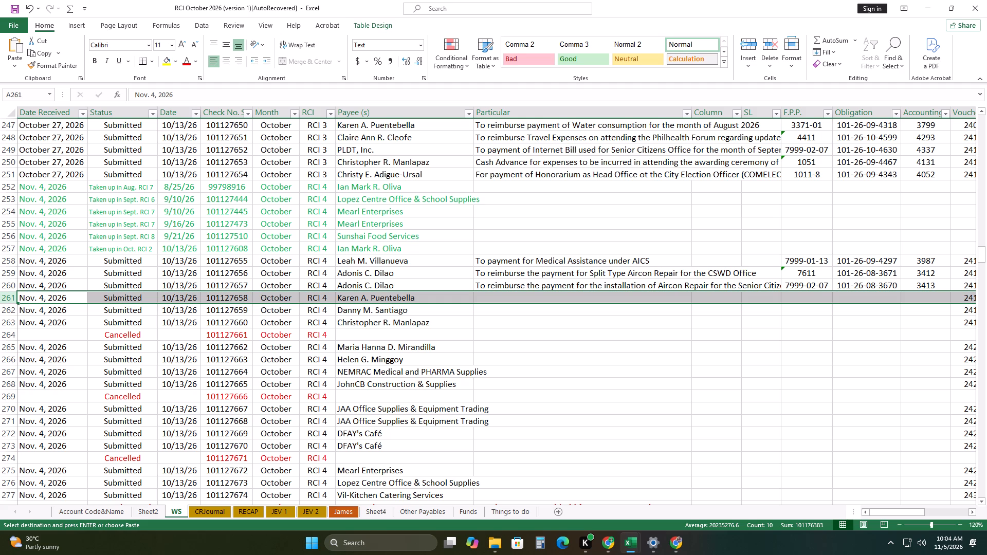
left_click(928, 293)
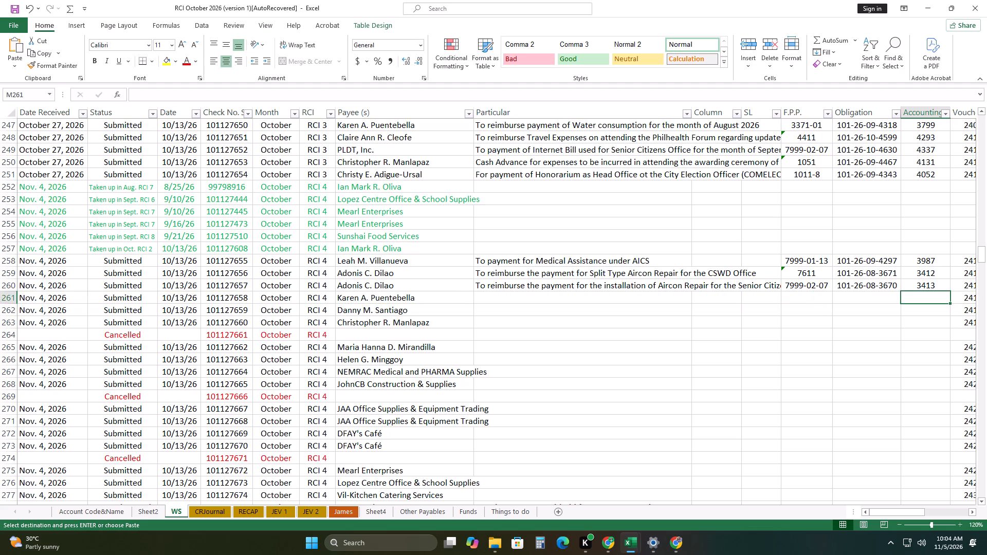
key("3")
type("959")
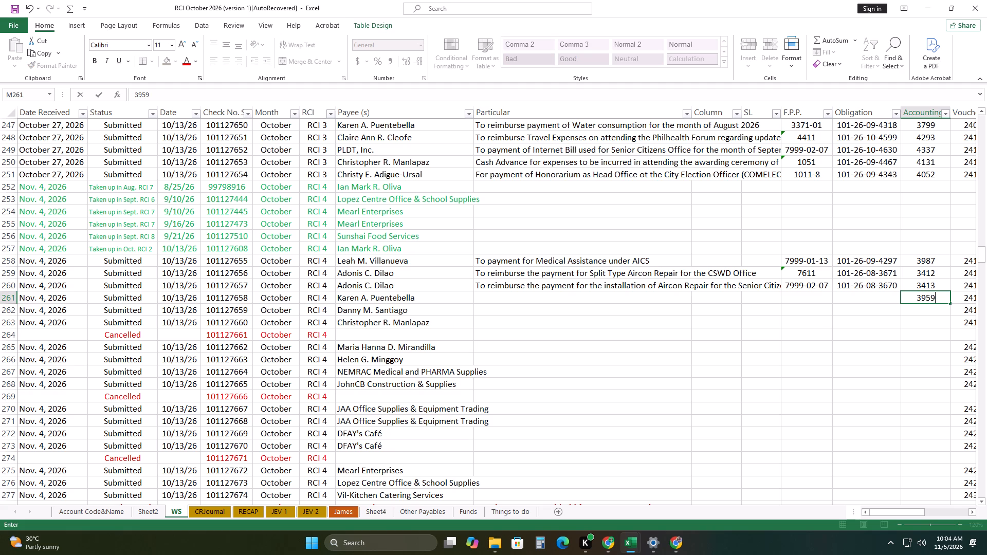
Fill row 260's F.P.P. and obligation values down into row 261, and set row 261's F.P.P. to 3371-01.
left_click_drag(812, 285, 858, 285)
left_click_drag(901, 291, 902, 302)
left_click(816, 297)
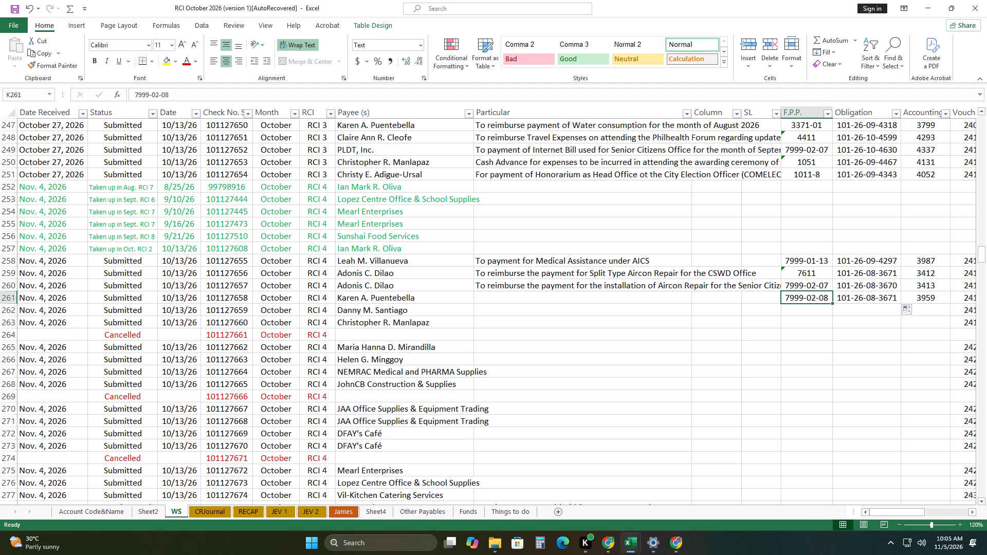
type("337")
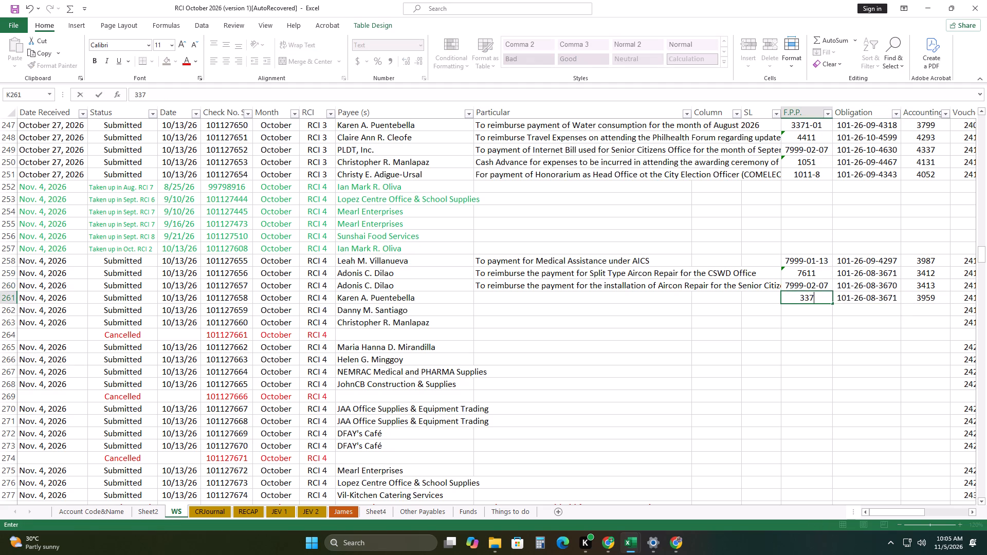
type("1-01")
left_click_drag(816, 360, 820, 366)
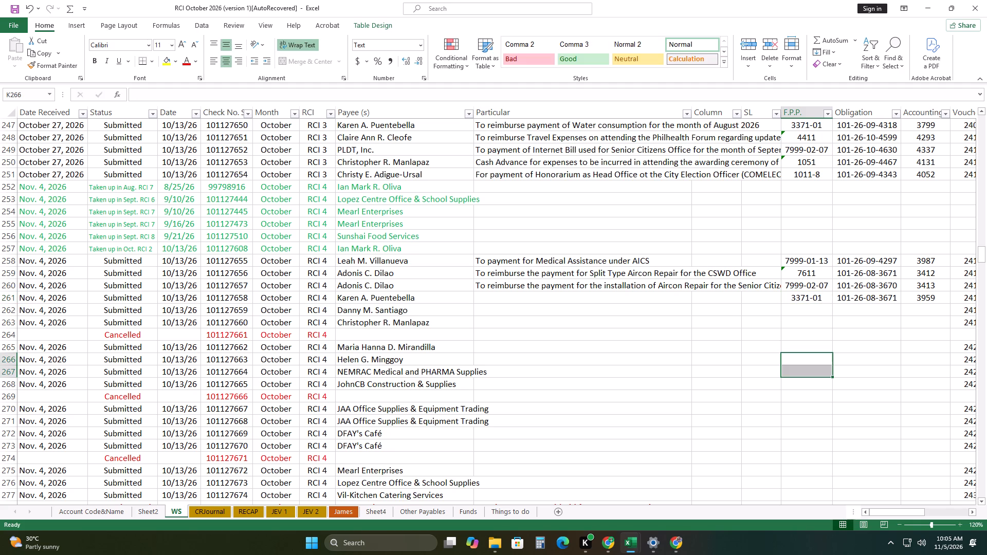
double_click(857, 297)
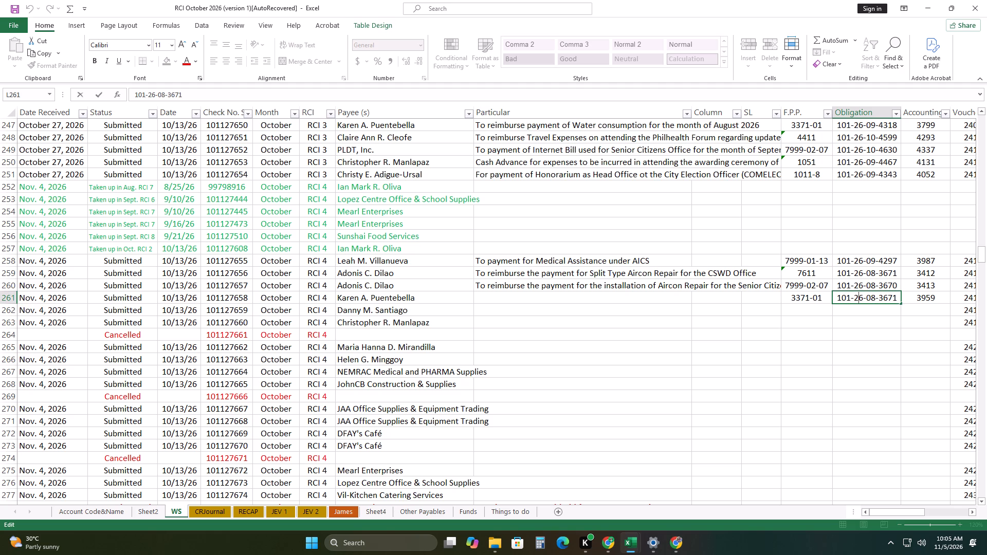
left_click(876, 297)
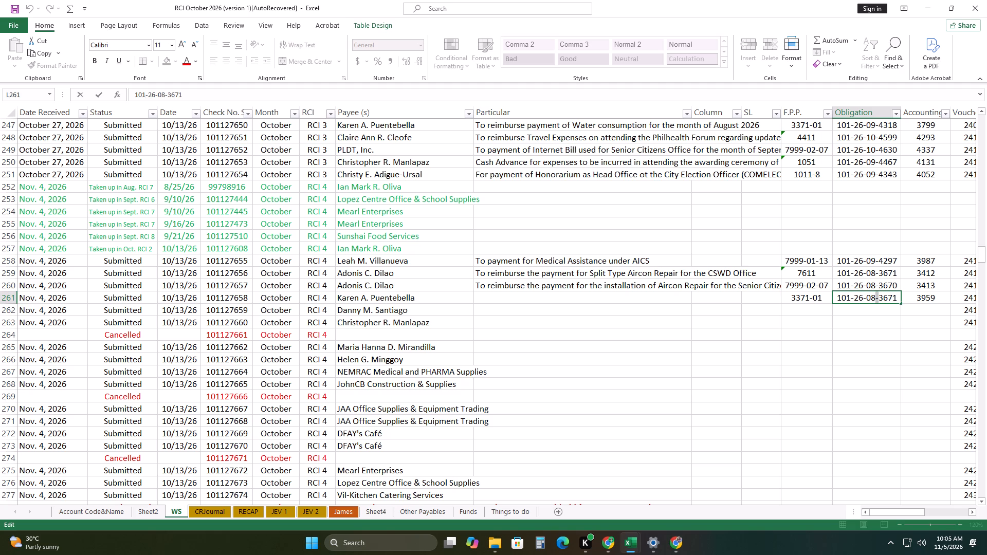
left_click(876, 299)
key("BackSpace")
key("9")
key("Right")
key("Right")
key("Right")
key("Right")
key("Right")
key("BackSpace")
key("BackSpace")
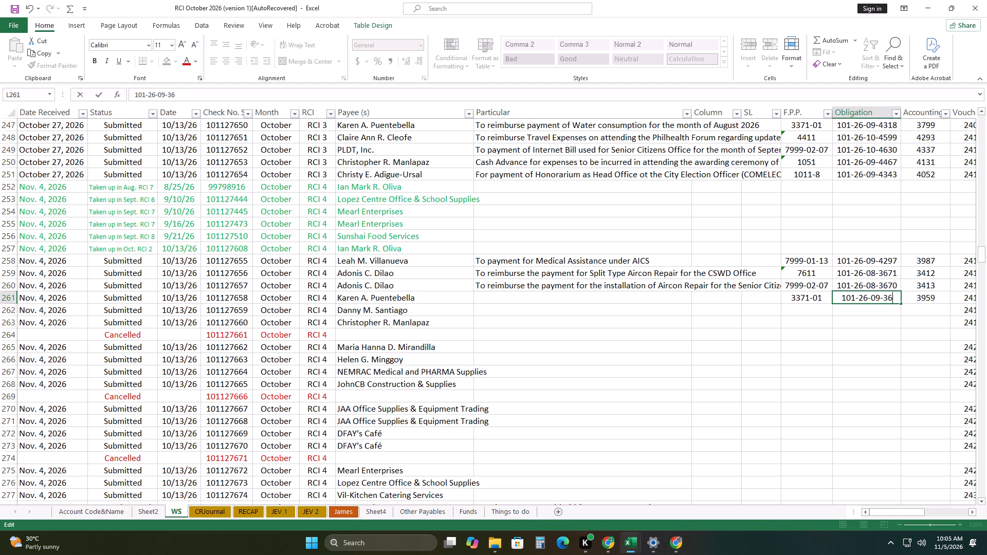
key("BackSpace")
key("BackSpace")
type("4266")
Enter row 261's particular as "To reimburse Travel Expenses incurred during 3rd Quarter CY 2026 Regional Ecotourism Committee Meeting on September 9, 2026 at Legazpi City".
left_click(663, 298)
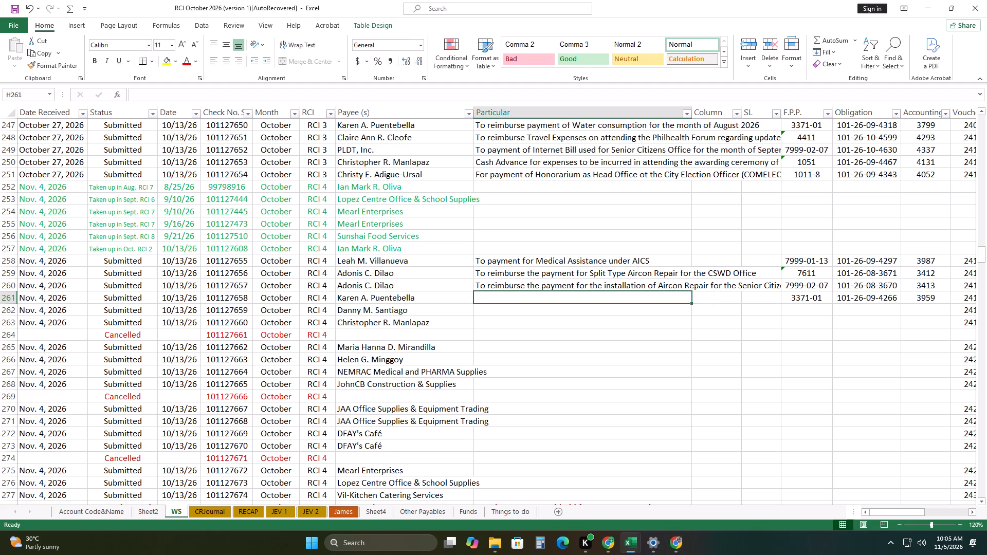
type("To reijmu")
key("BackSpace")
key("BackSpace")
key("BackSpace")
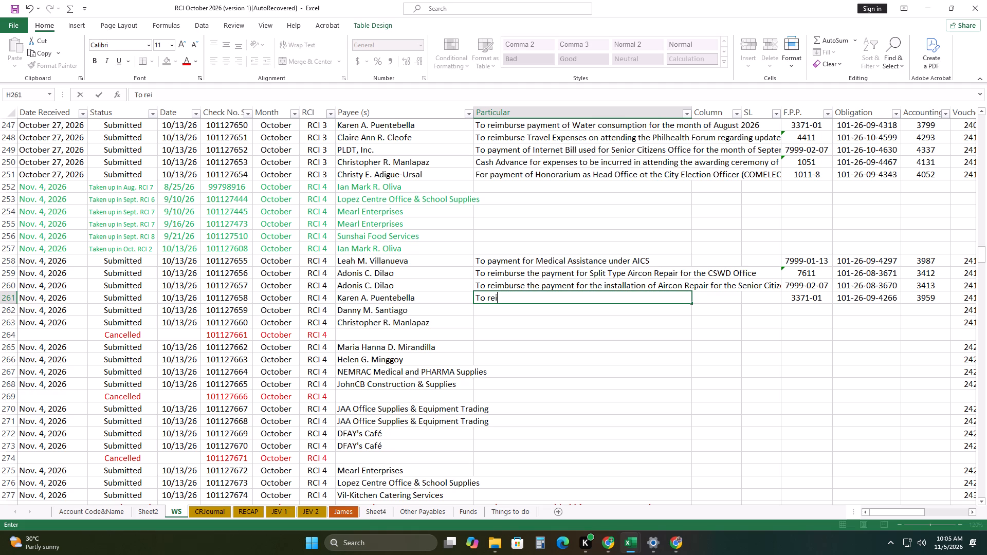
type("mburwse")
key("space")
key("BackSpace")
key("BackSpace")
key("BackSpace")
key("BackSpace")
type("se Travel Ex[p")
key("BackSpace")
key("BackSpace")
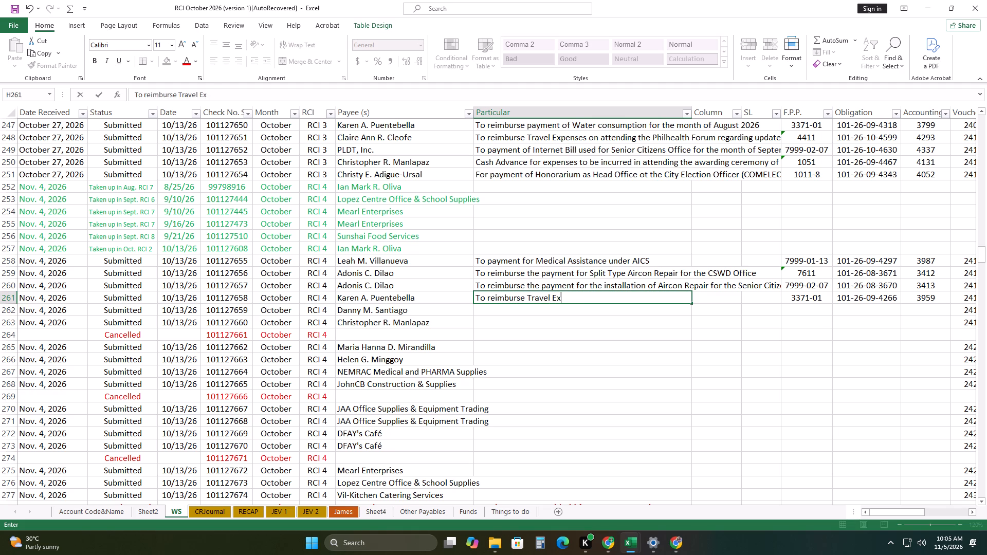
type("p[")
key("BackSpace")
type("enses")
key("space")
type("incurred during")
key("space")
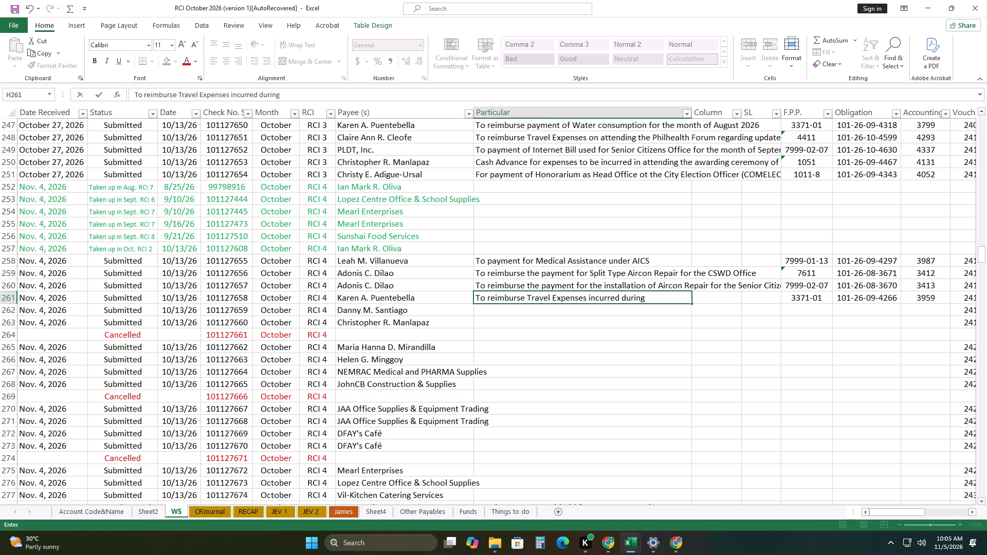
key("3")
type("rd Quarteer")
key("BackSpace")
key("BackSpace")
key("r")
key("space")
type("CY")
key("space")
type("2026")
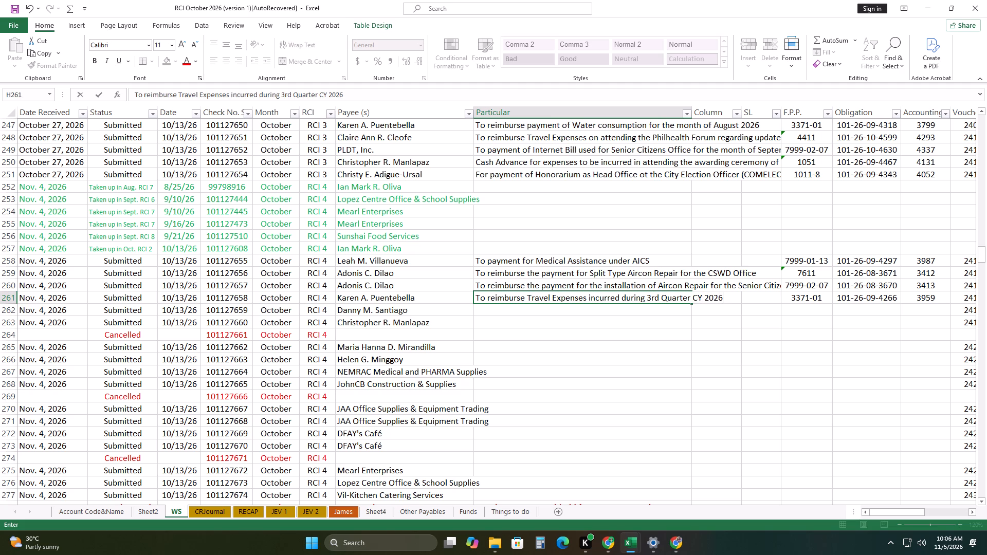
key("space")
type("Regional Ecotou")
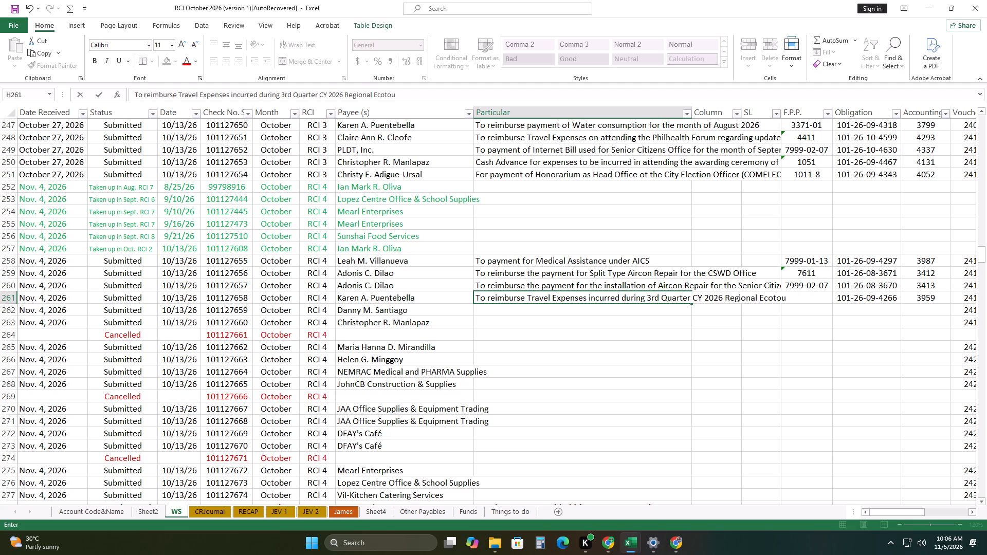
type("rism")
key("space")
type("Committee")
key("space")
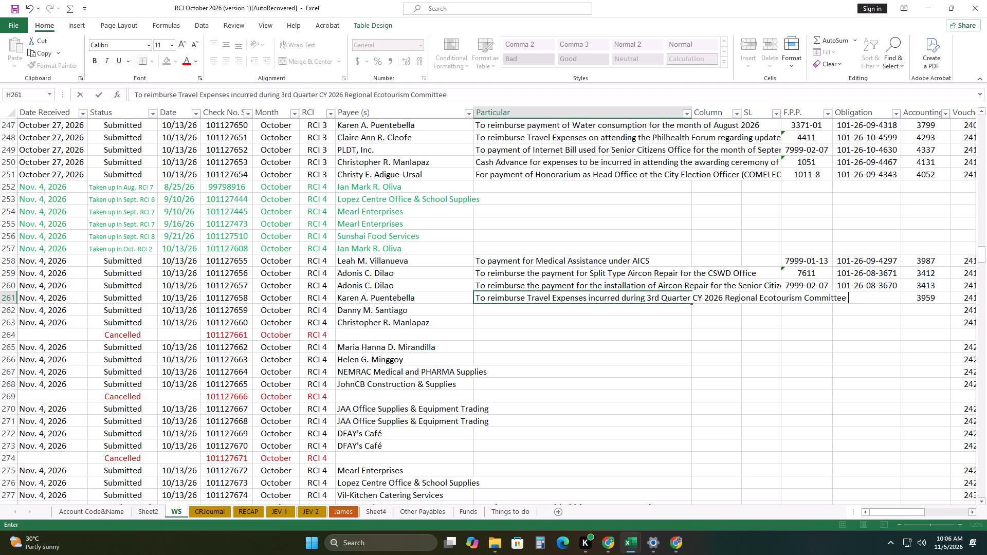
type("Meeting on September")
key("space")
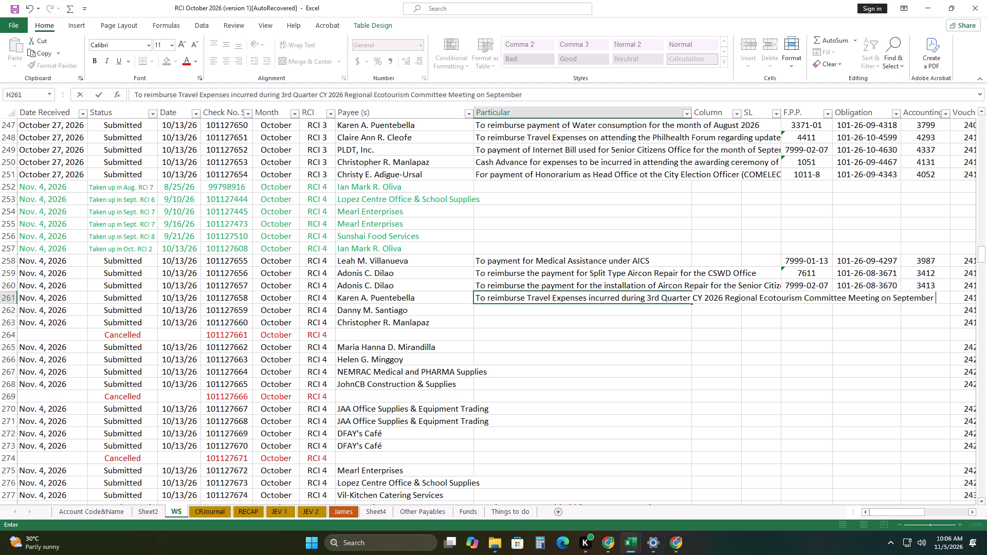
key("9")
type(",")
key("space")
type("2026")
key("space")
type("in Legazpi")
key("space")
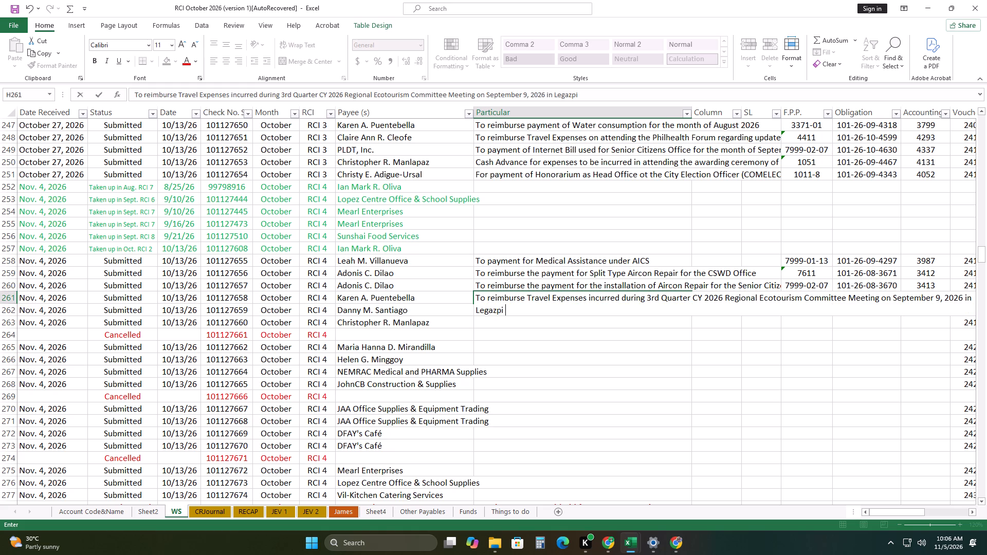
key("BackSpace")
key("BackSpace")
key("BackSpace")
key("BackSpace")
key("BackSpace")
key("BackSpace")
key("BackSpace")
key("BackSpace")
key("BackSpace")
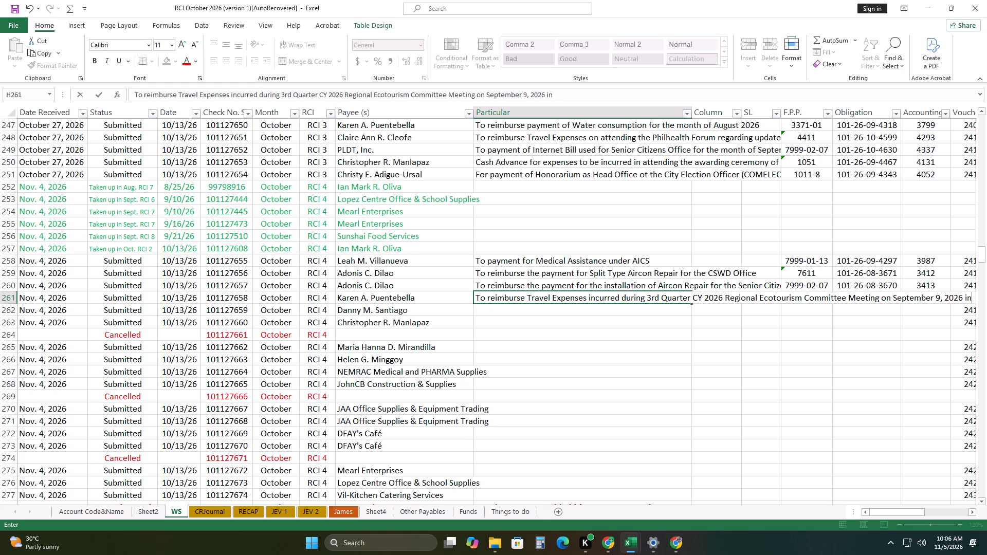
key("BackSpace")
key("BackSpace")
type("at Legazpi")
key("space")
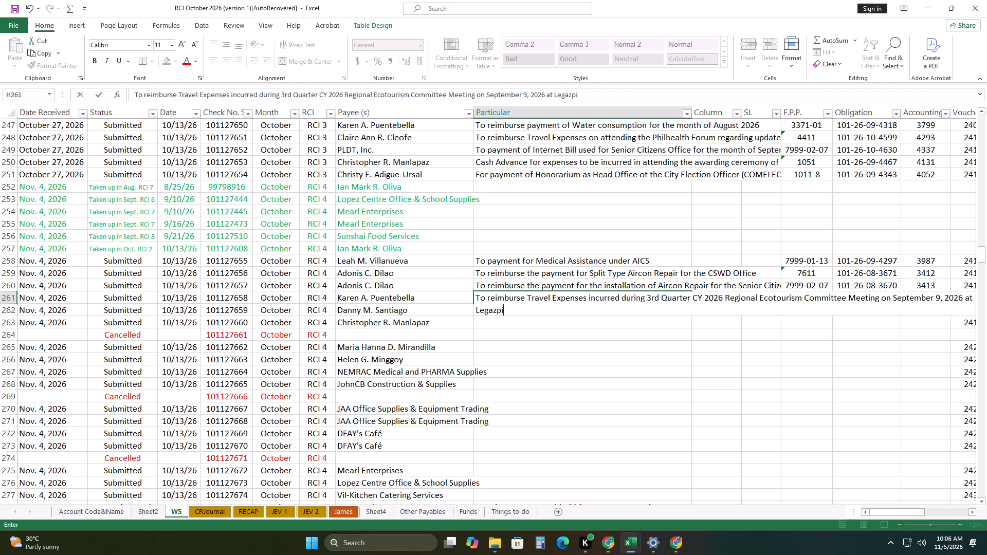
type("City")
left_click(828, 368)
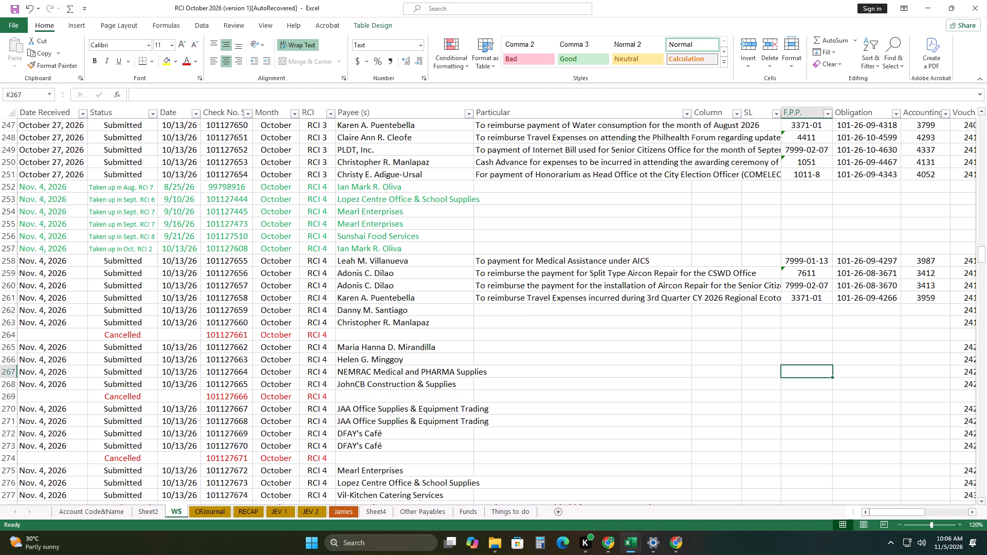
Copy the debit account name Traveling Expenses - Local and code 5-02-01-010 from row 239 into row 261.
left_click_drag(885, 514, 893, 506)
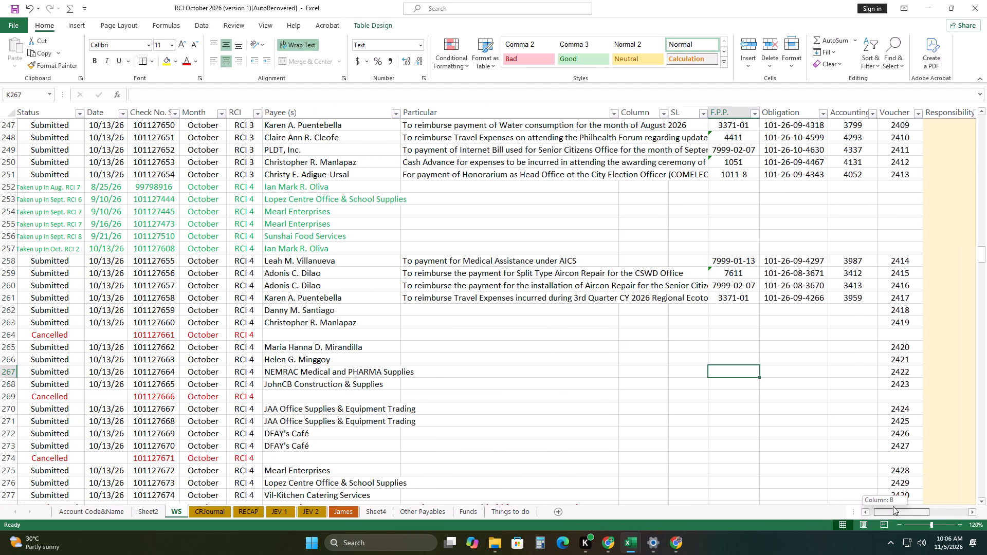
left_click_drag(893, 506, 942, 477)
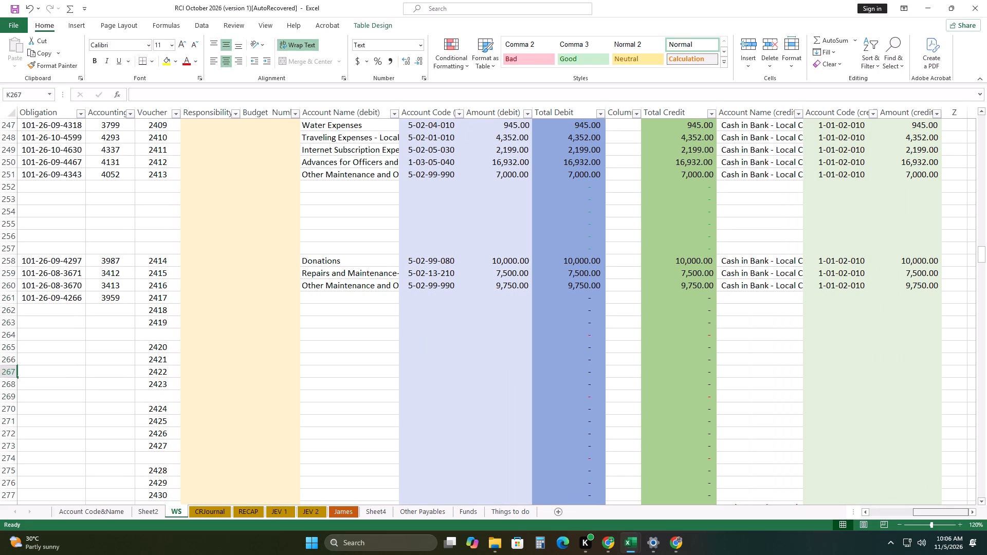
scroll(405, 338, "down", 2)
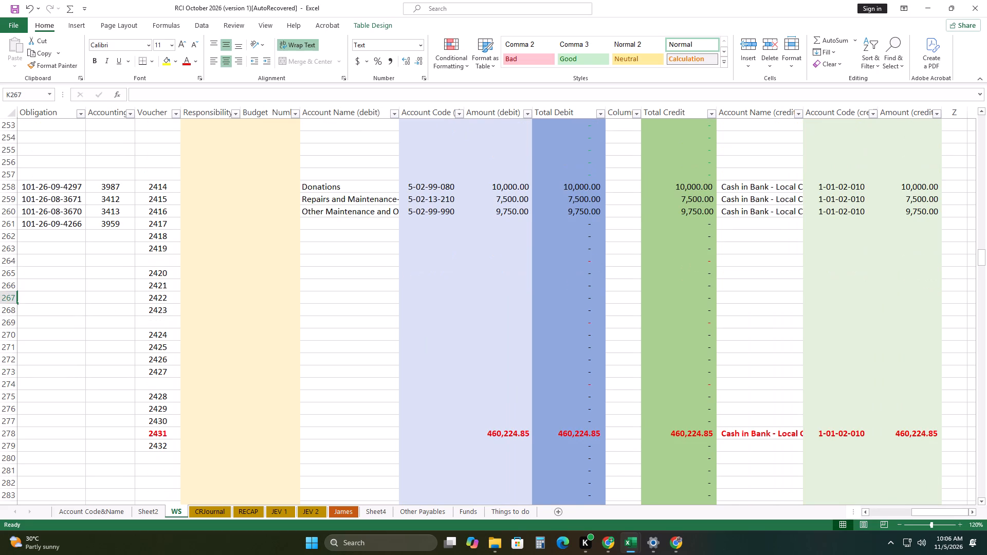
scroll(357, 323, "up", 3)
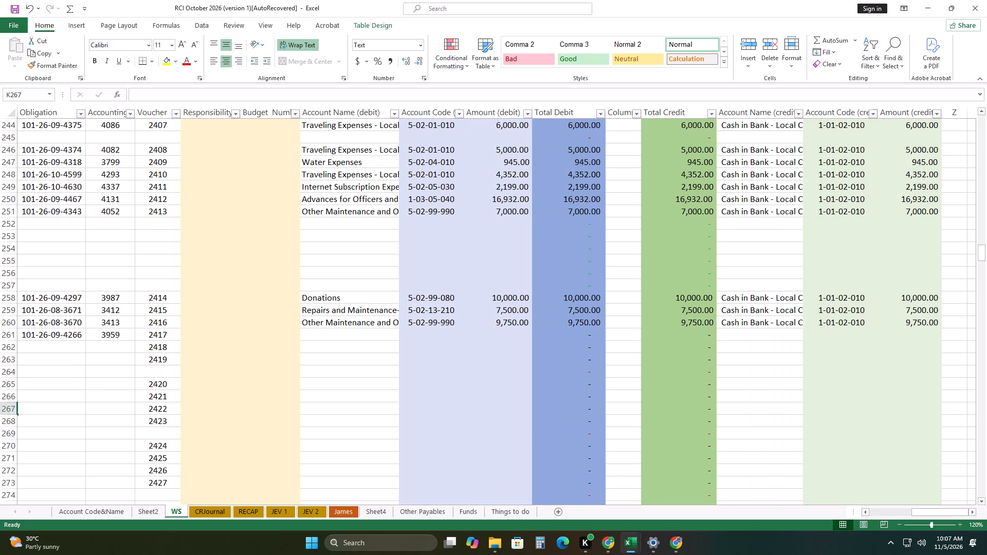
scroll(362, 332, "down", 1)
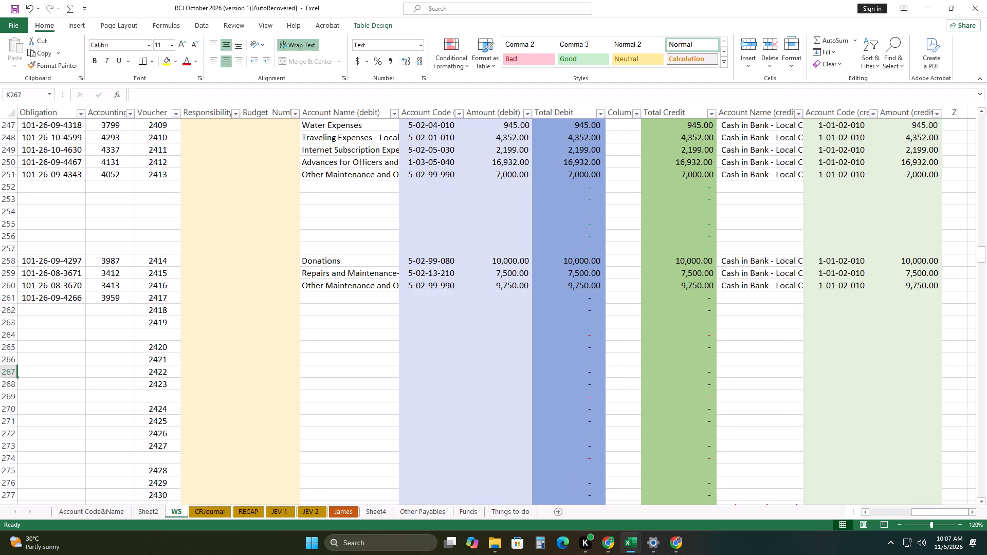
scroll(362, 337, "up", 4)
left_click_drag(350, 175, 422, 184)
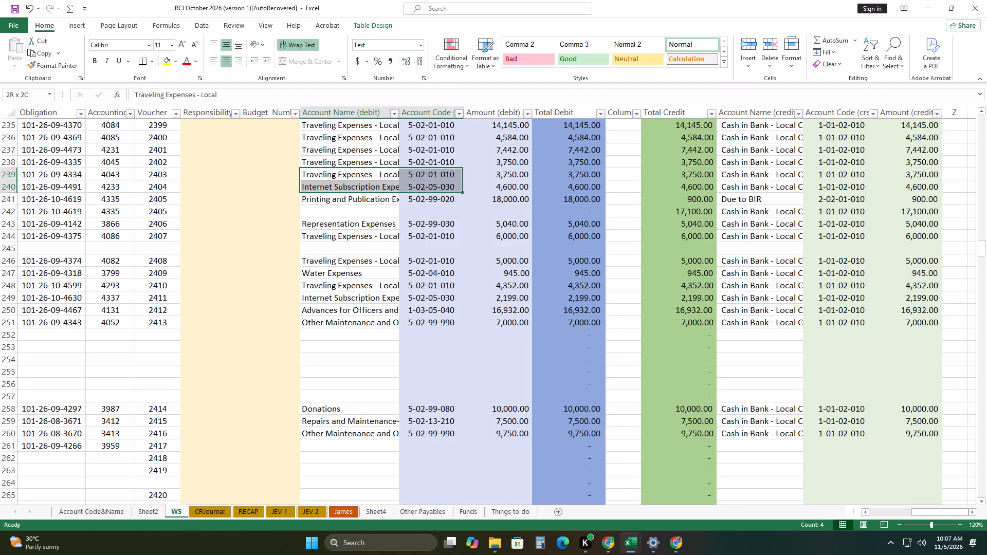
left_click_drag(422, 184, 431, 177)
right_click(431, 177)
left_click(470, 200)
scroll(451, 231, "down", 5)
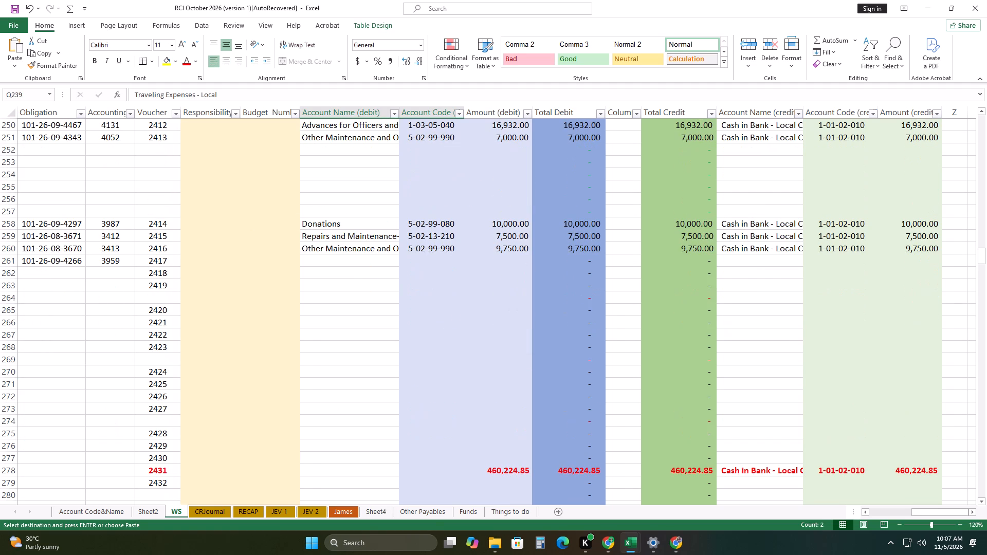
right_click(321, 260)
left_click(364, 281)
left_click(326, 309)
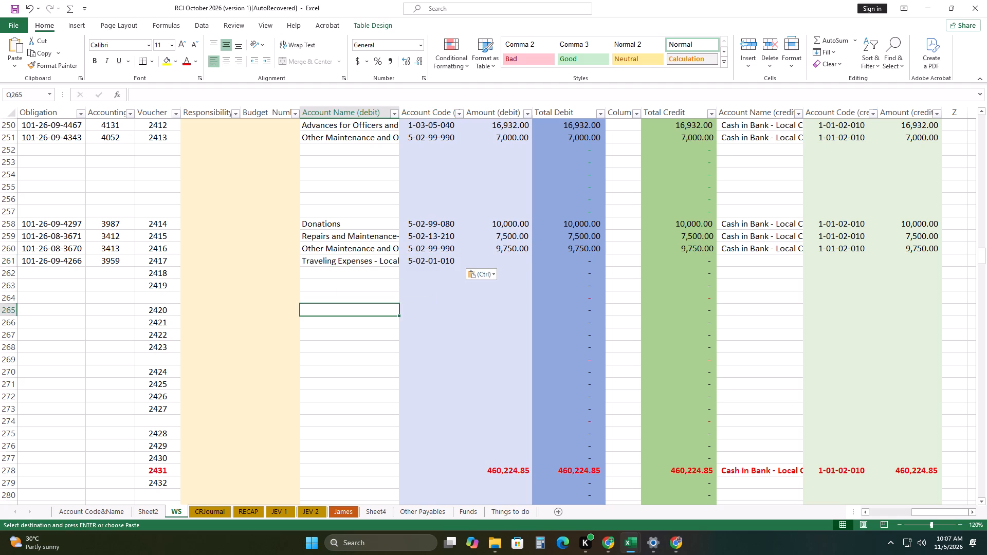
Enter 8740 as the debit amount for row 261.
left_click(510, 258)
key("8")
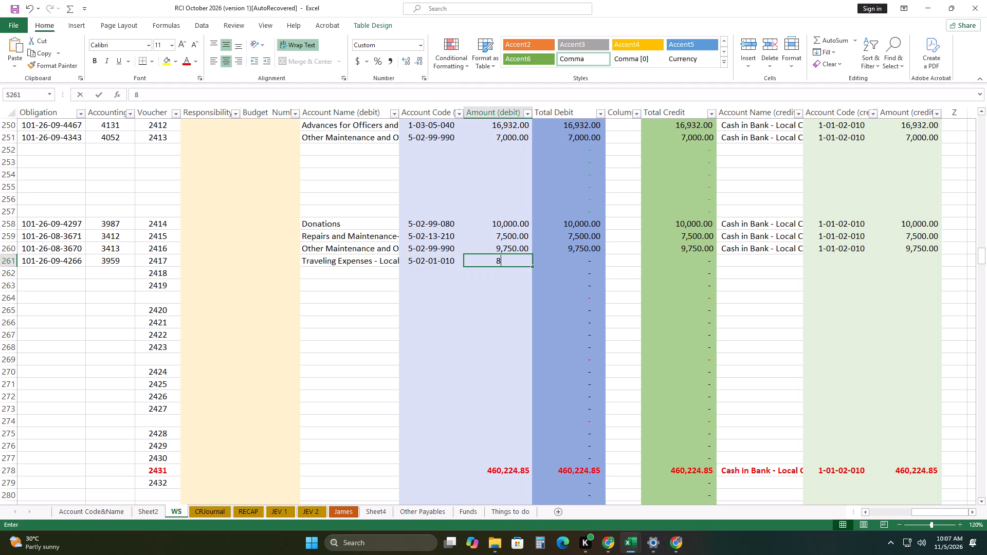
type("740")
key("Right")
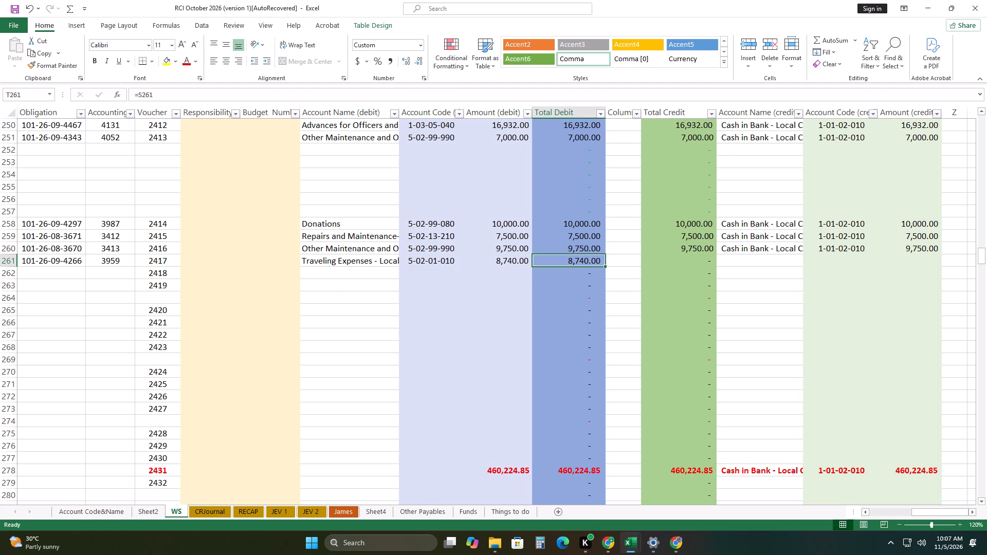
Copy row 260's credit account, Cash in Bank - Local Currency, Current Account, with code 1-01-02-010 into row 261.
left_click_drag(765, 254, 819, 250)
right_click(821, 249)
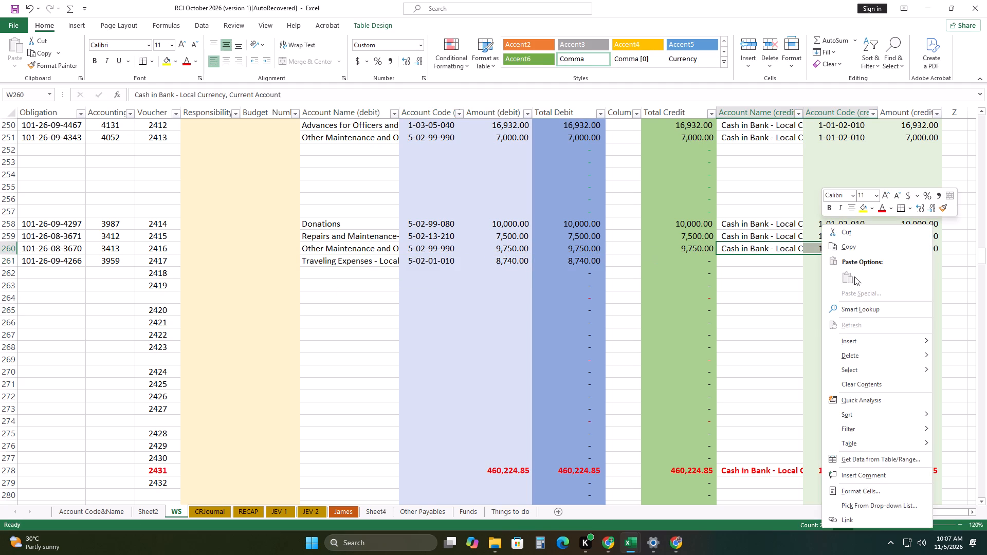
left_click(863, 248)
right_click(760, 264)
left_click(802, 279)
left_click(771, 297)
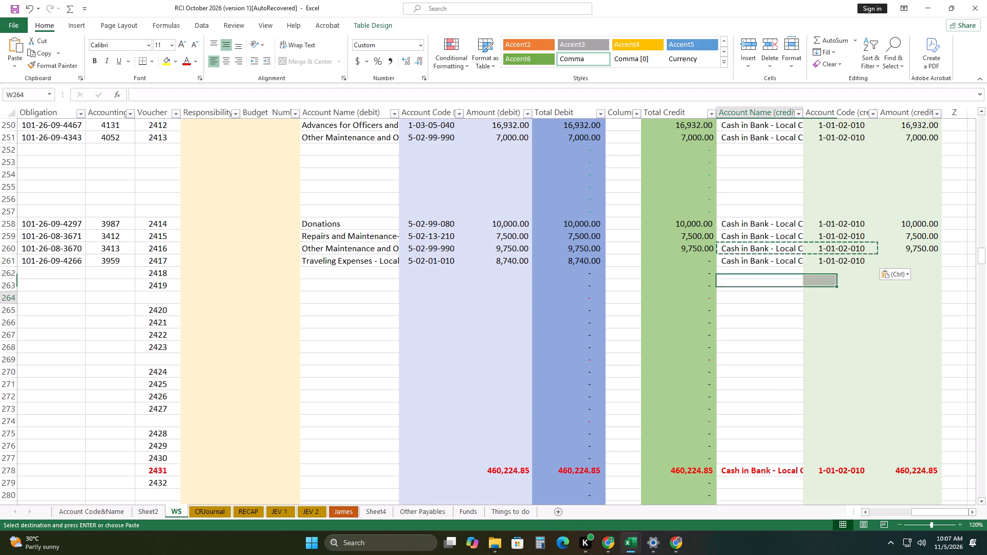
Copy row 261's debit amount of 8,740.00 into its credit amount cell.
right_click(513, 264)
left_click(574, 249)
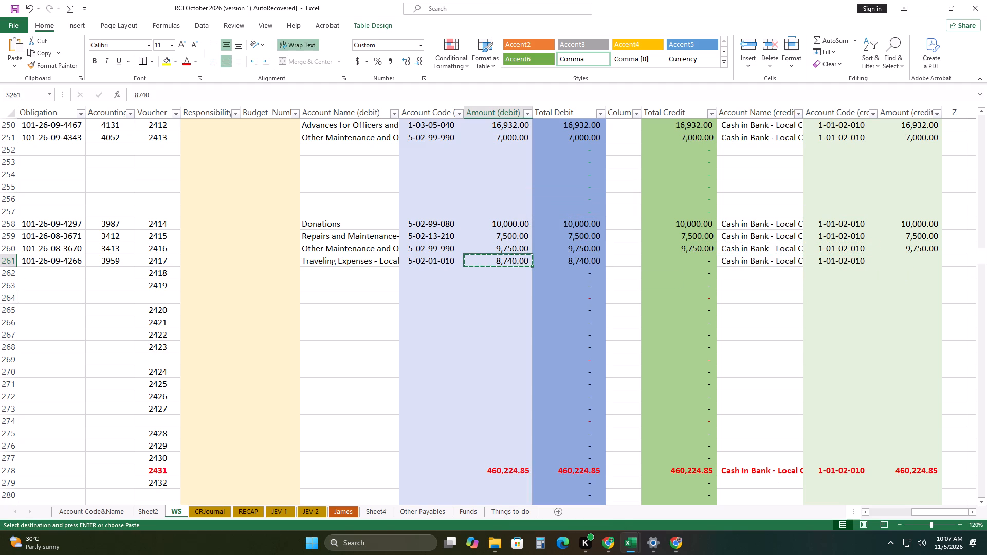
right_click(899, 261)
left_click(830, 278)
left_click_drag(793, 320, 802, 334)
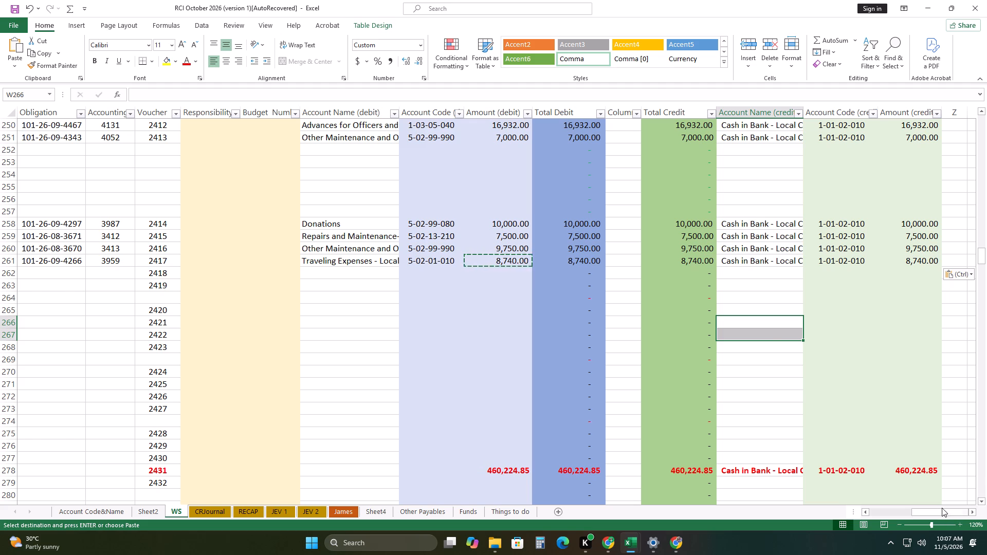
Enter 4003 as the accounting number for row 262.
left_click_drag(937, 509, 751, 505)
scroll(319, 301, "down", 2)
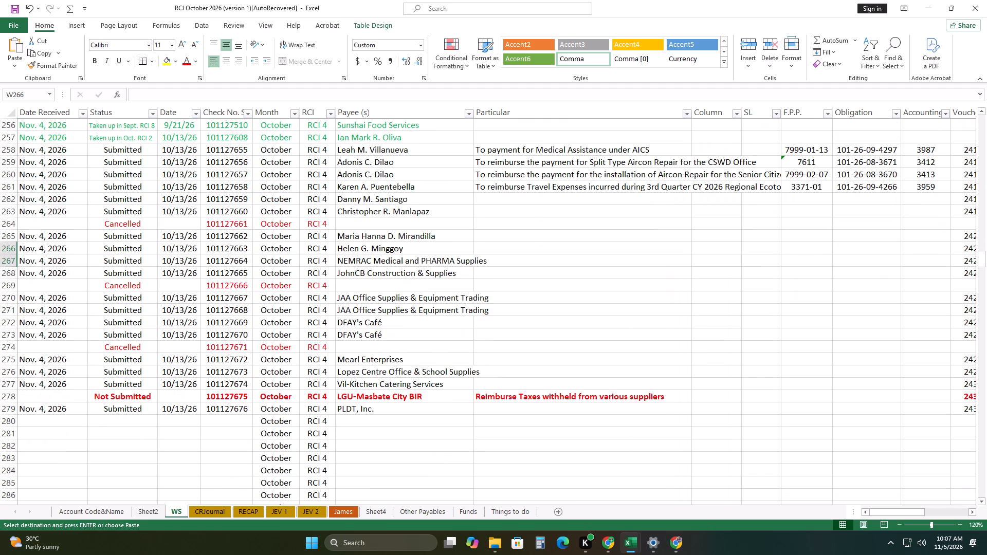
left_click(13, 199)
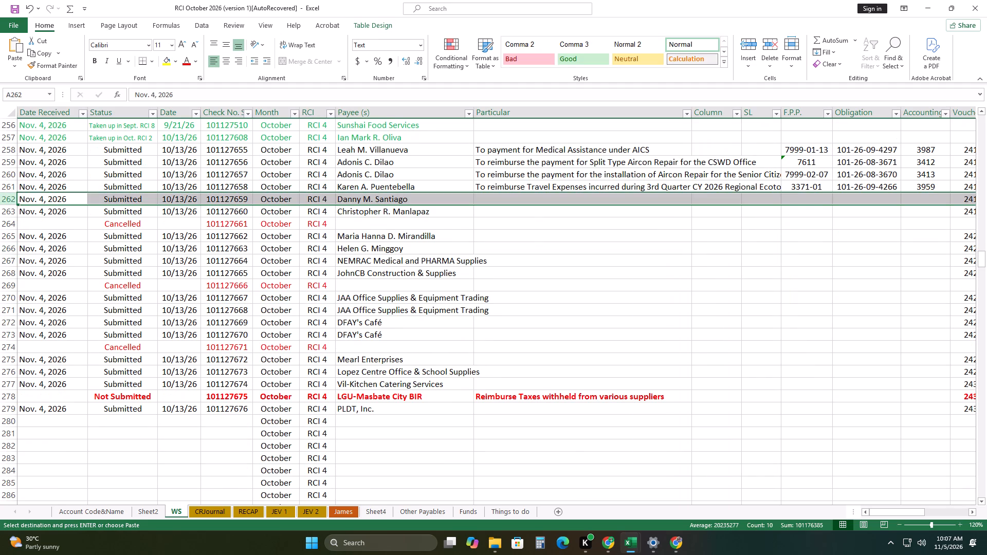
left_click(931, 199)
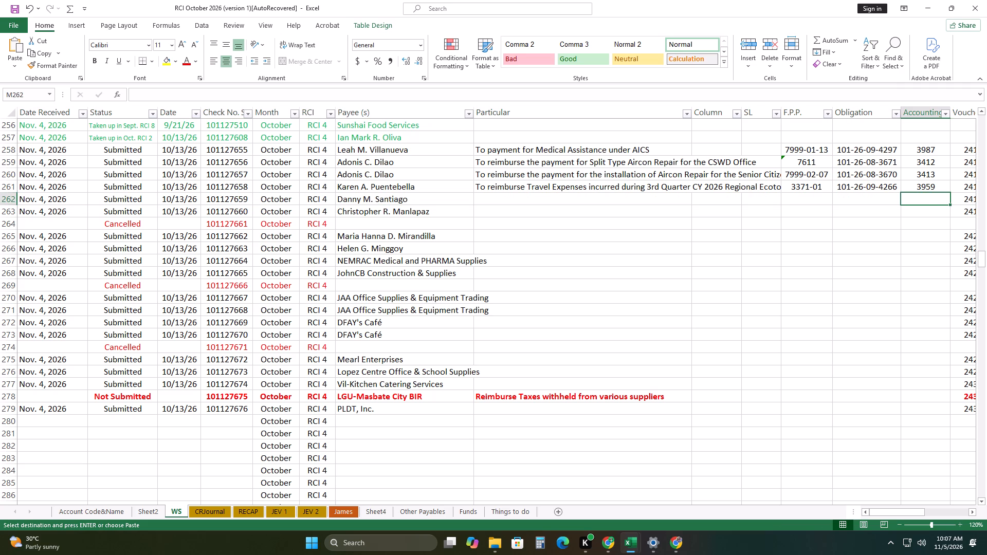
key("4")
type("00")
key("3")
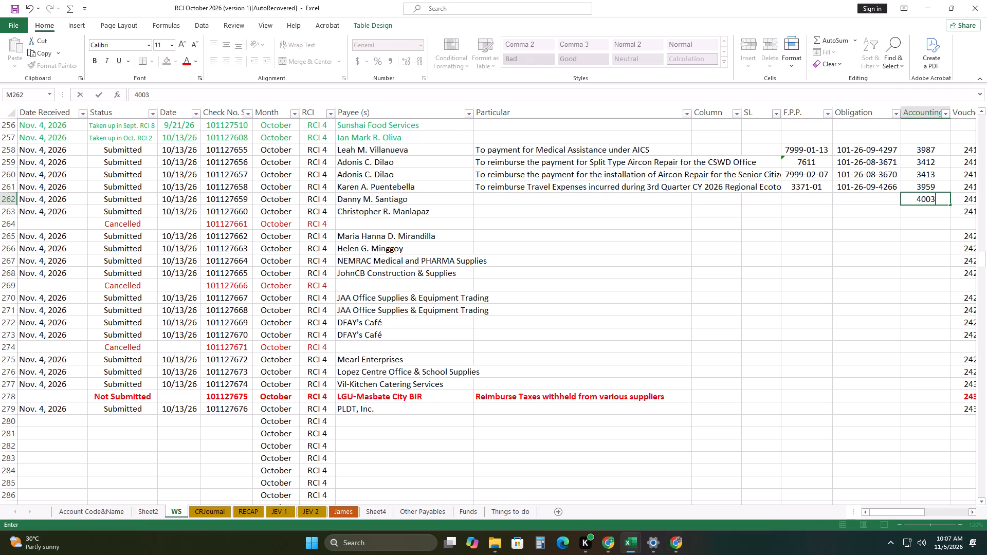
Fill row 261's F.P.P. and obligation cells down into row 262 and set row 262's F.P.P. code to 8711.
left_click_drag(808, 186, 856, 186)
left_click_drag(900, 192, 902, 200)
left_click(825, 200)
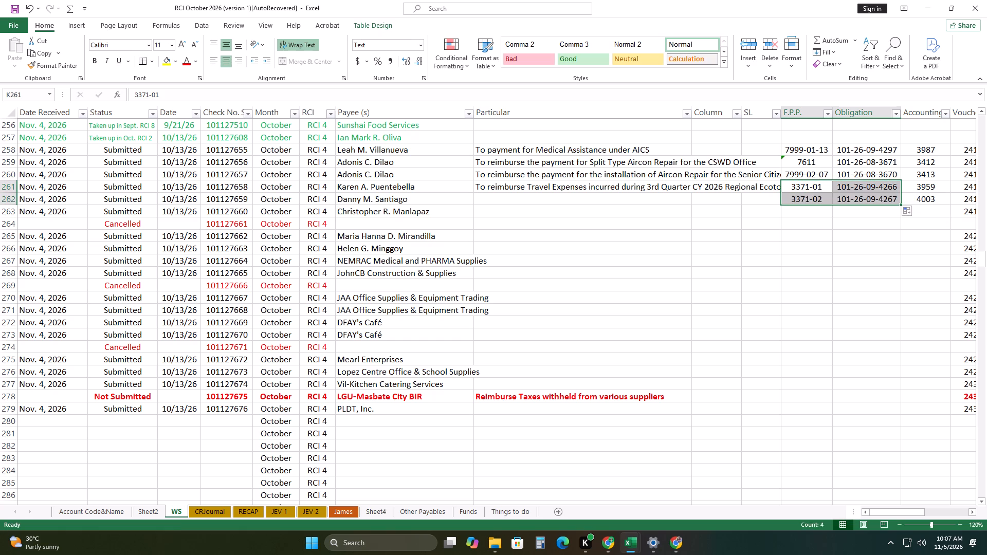
type("87")
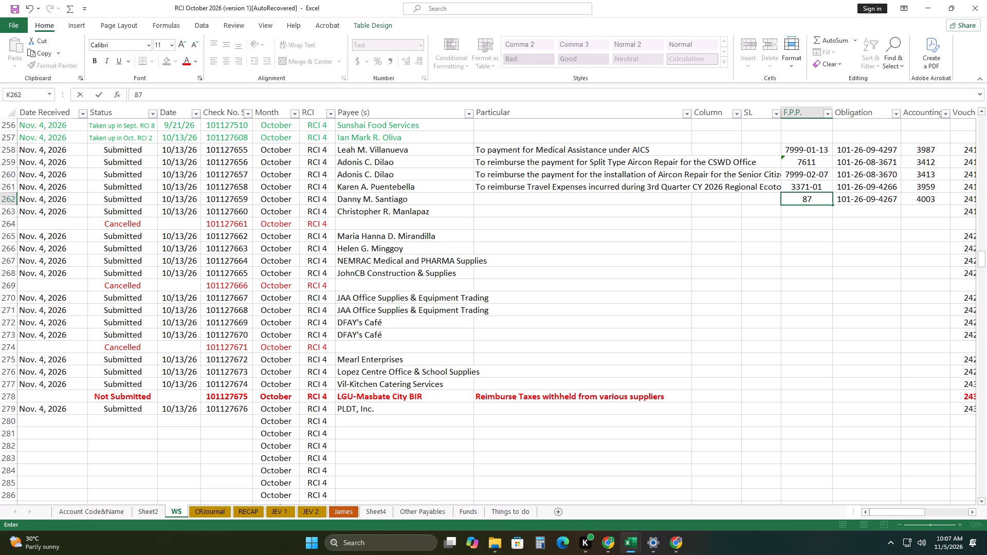
type("11")
double_click(866, 196)
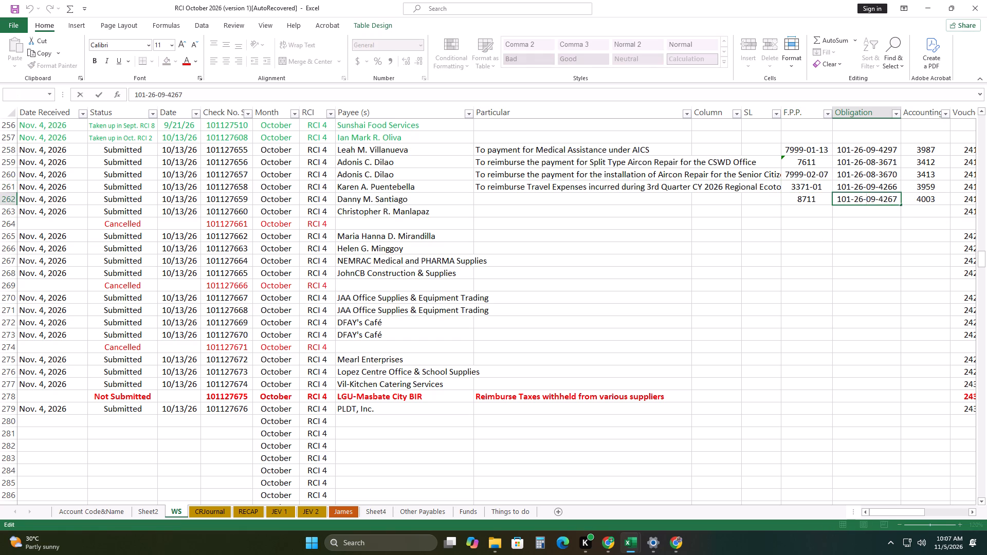
left_click(897, 201)
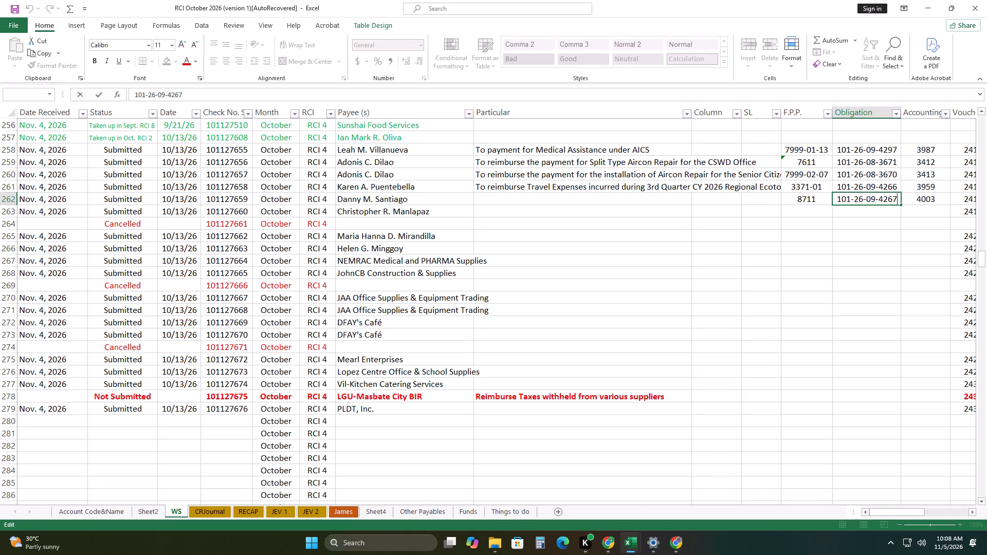
left_click(606, 540)
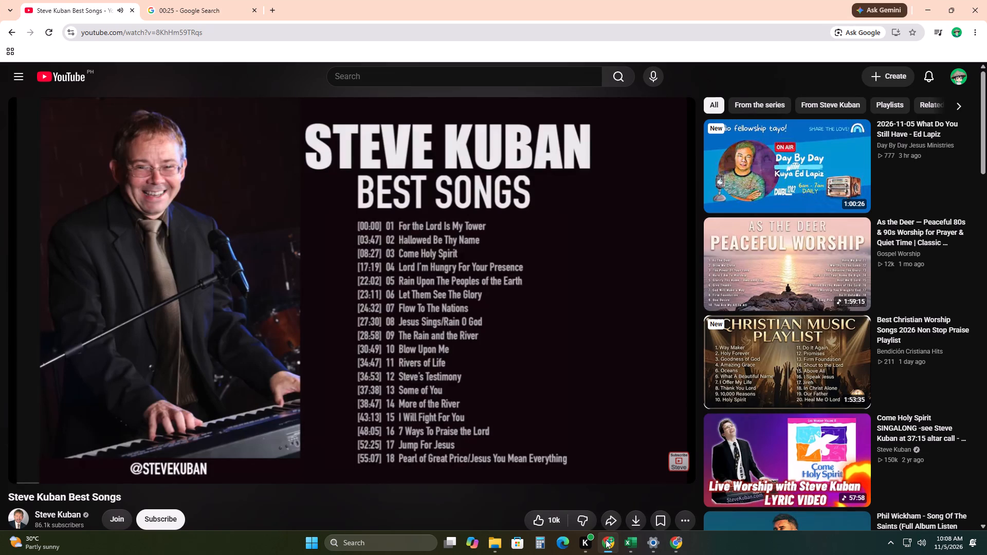
left_click(606, 540)
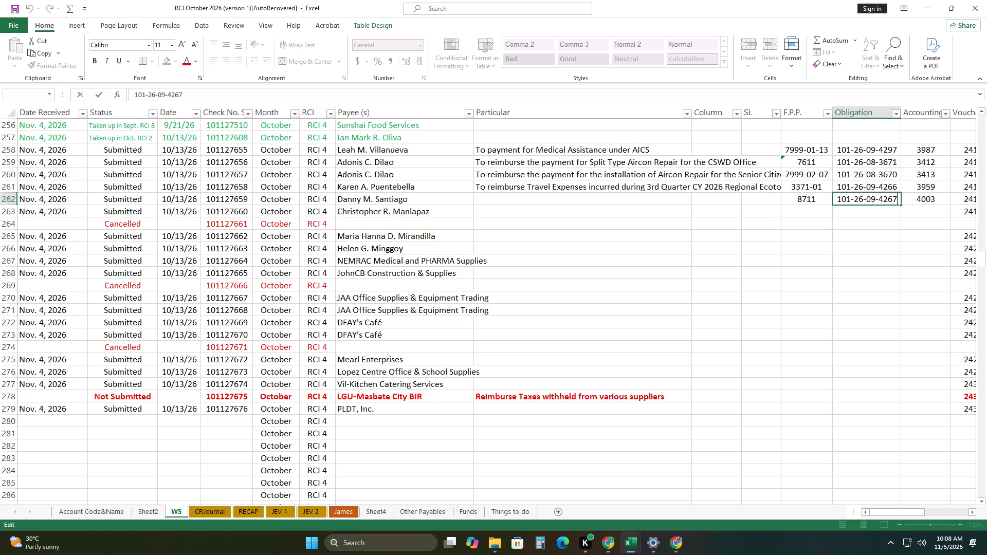
key("BackSpace")
key("BackSpace")
type("19")
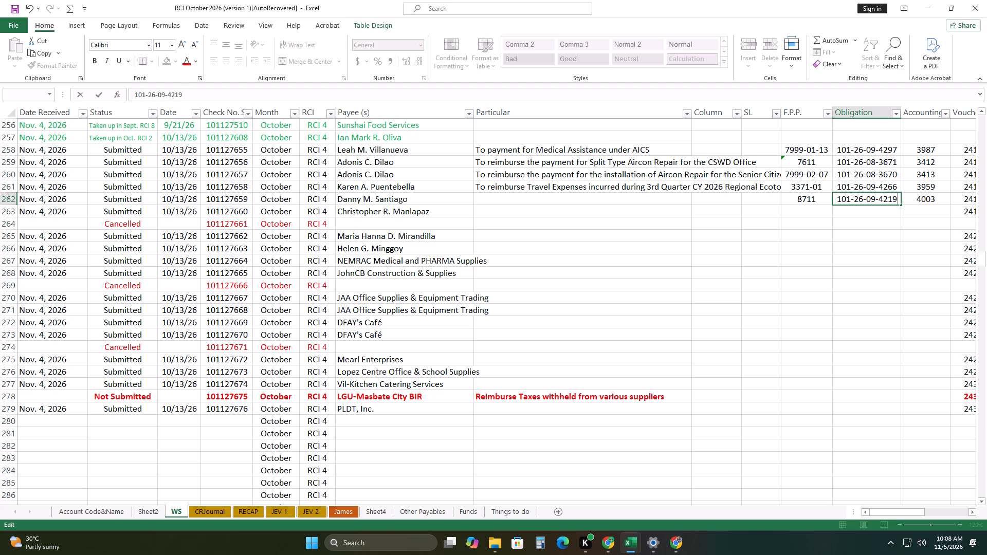
Begin row 262's particular with the text "To reimburse payment".
left_click(529, 194)
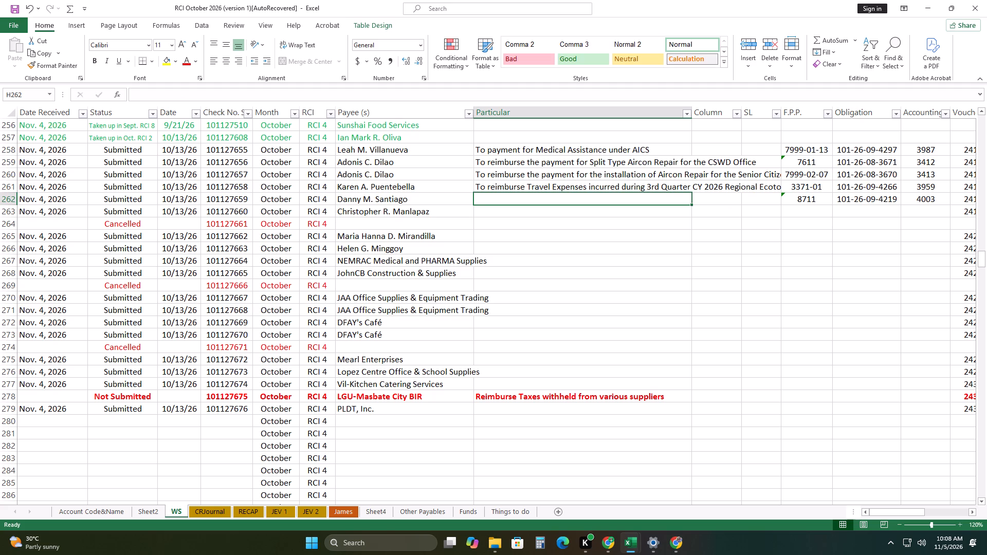
type("To reimburse")
key("space")
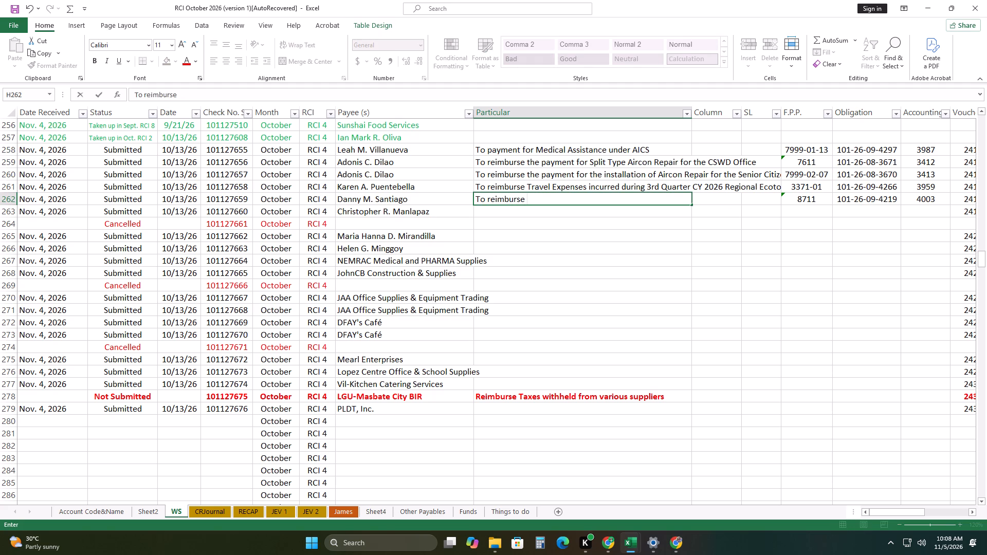
type("payment")
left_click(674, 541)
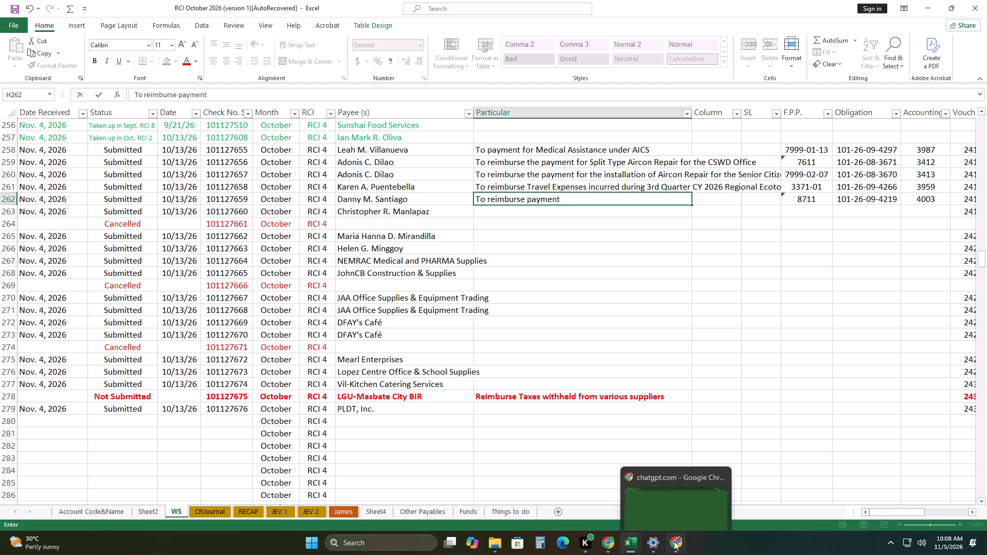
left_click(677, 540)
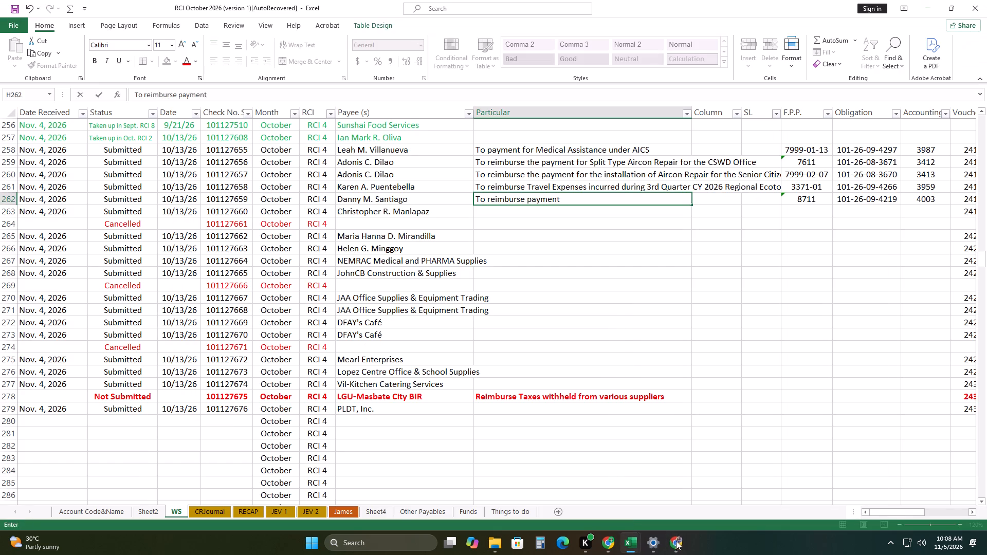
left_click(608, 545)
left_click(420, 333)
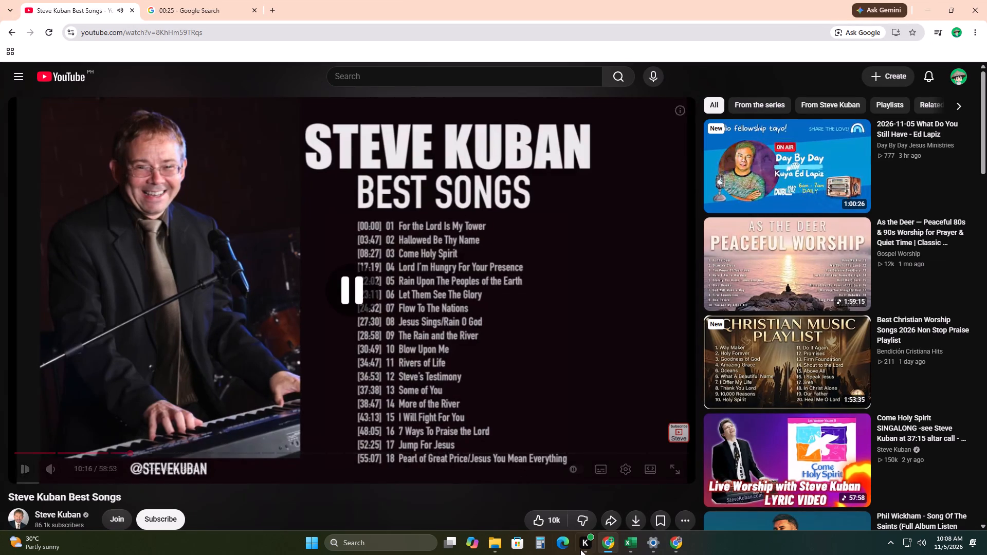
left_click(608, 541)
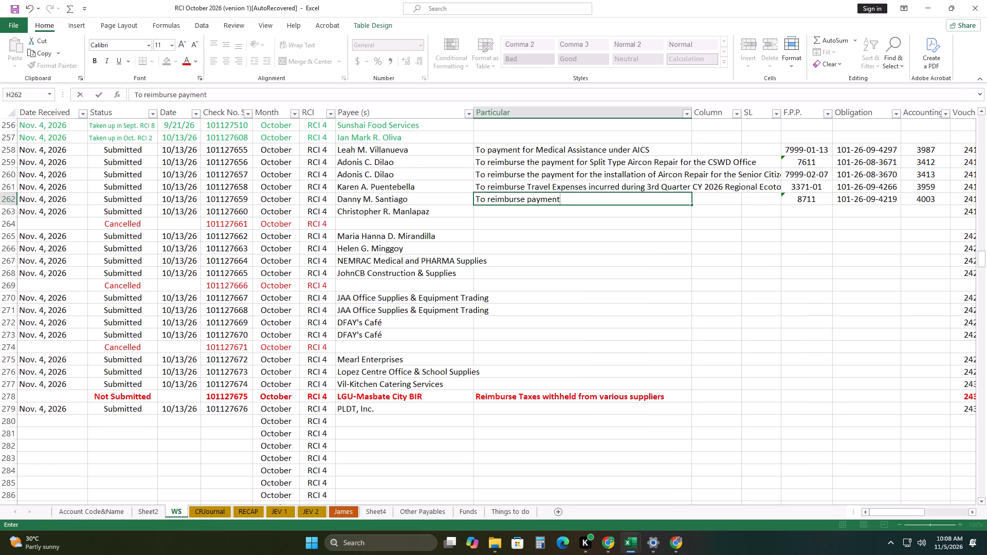
Continue row 262's particular with "for my transportation of Georesistivity equipment and technical personnel".
key("space")
type("for my transportation")
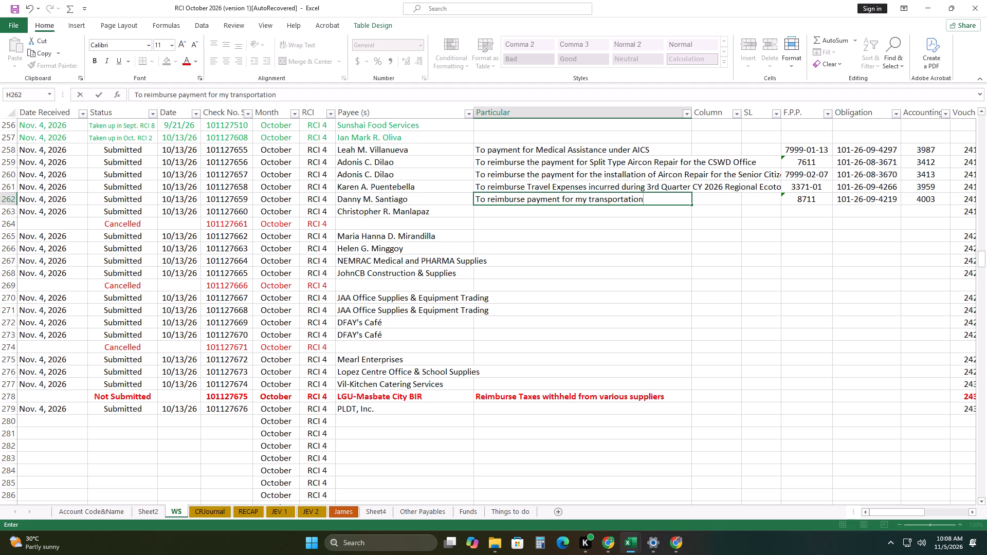
key("space")
type("of")
key("space")
type("GE")
key("BackSpace")
type("eo")
type("re")
type("sistivity")
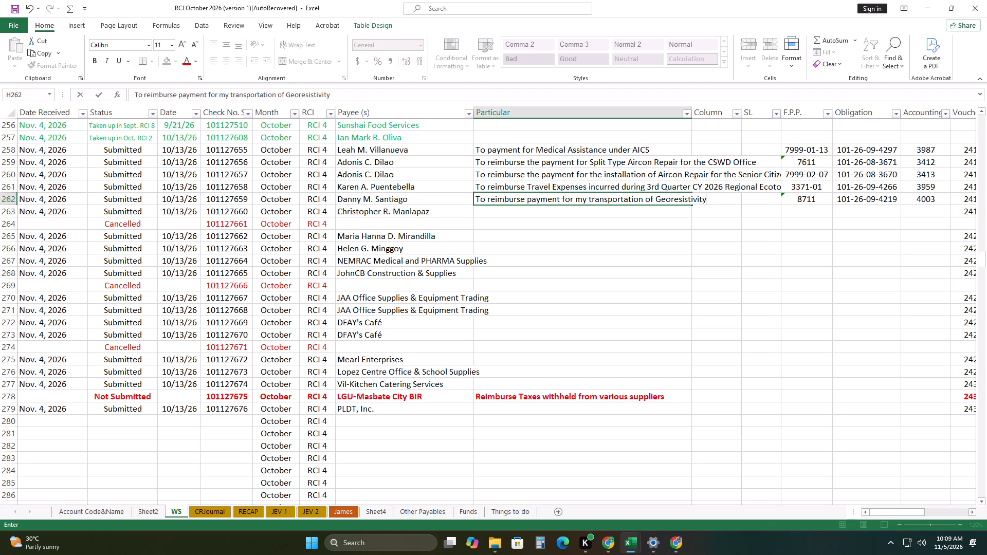
key("space")
type("equipmn")
key("BackSpace")
type("ent")
key("space")
type("and tecn")
key("BackSpace")
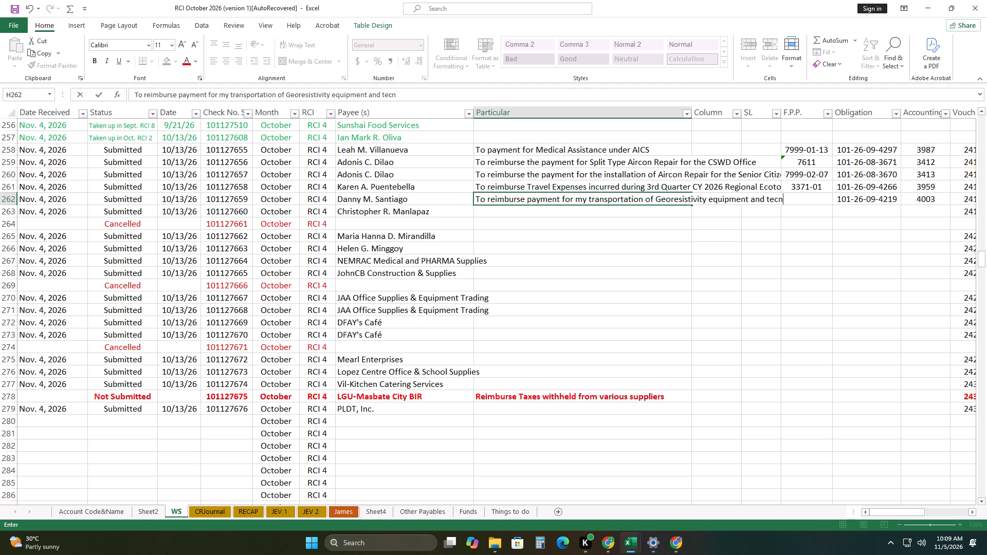
type("hnical")
key("space")
type("personnel")
key("space")
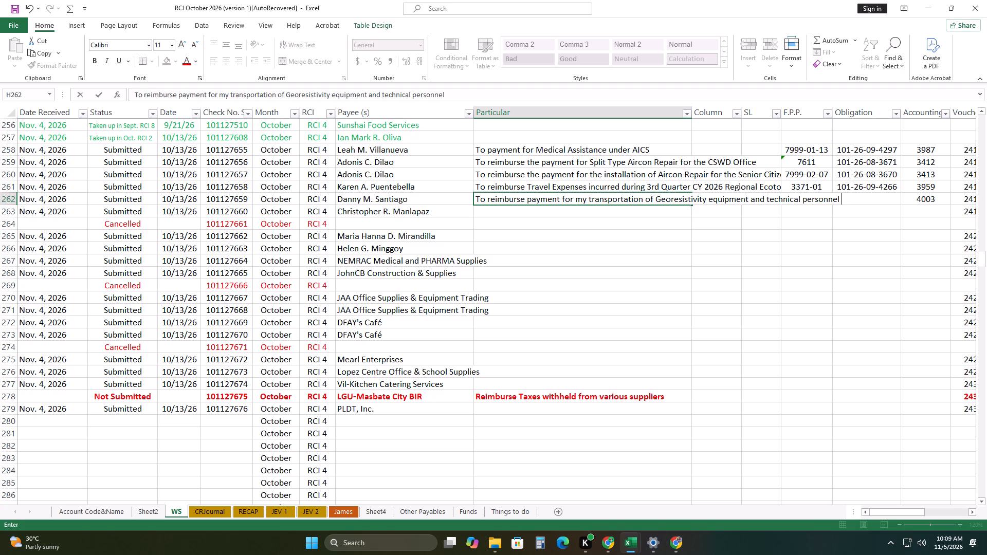
Finish row 262's particular with "from Regional Office V San Agustin, Pili, Camarines Sur to Masbate City and vice versa".
type("from Regional")
key("space")
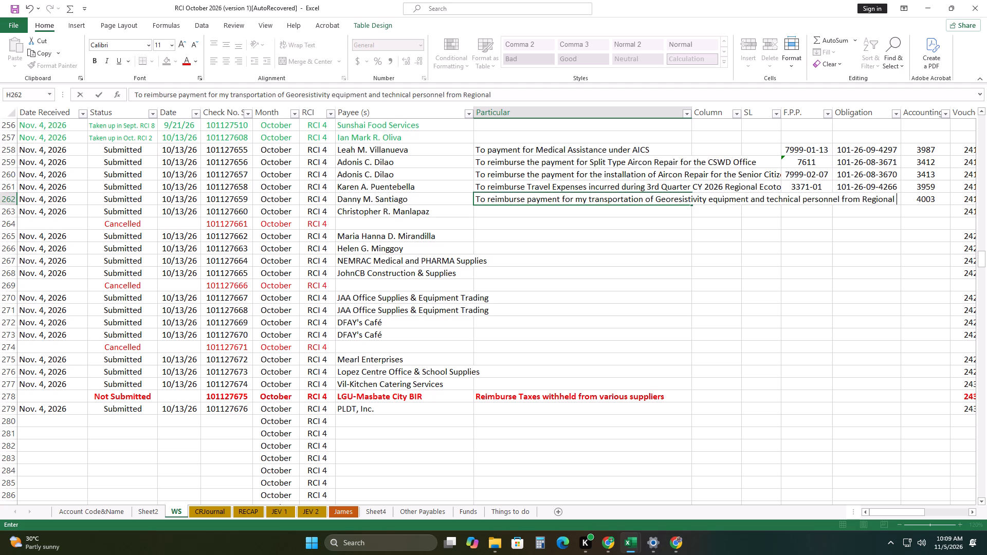
type("Office")
key("space")
type("V S")
type("an Agustin")
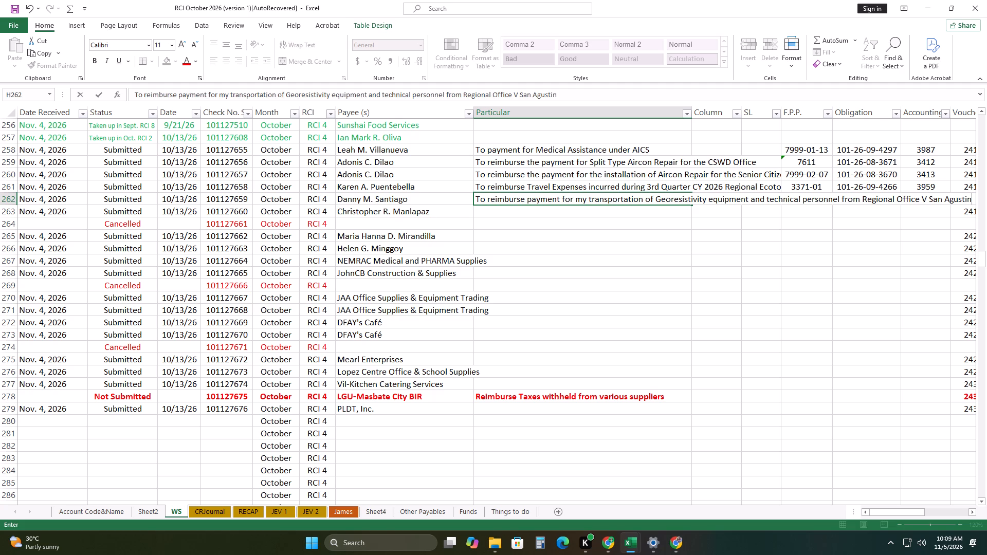
type(", Pili,")
key("space")
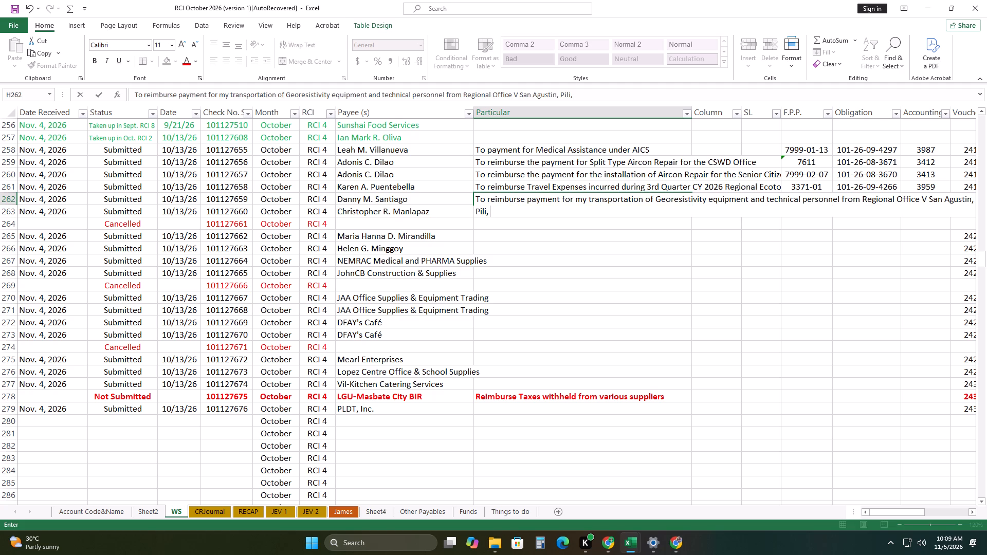
type("Camarines Sur to")
key("space")
type("Masbate City and")
key("space")
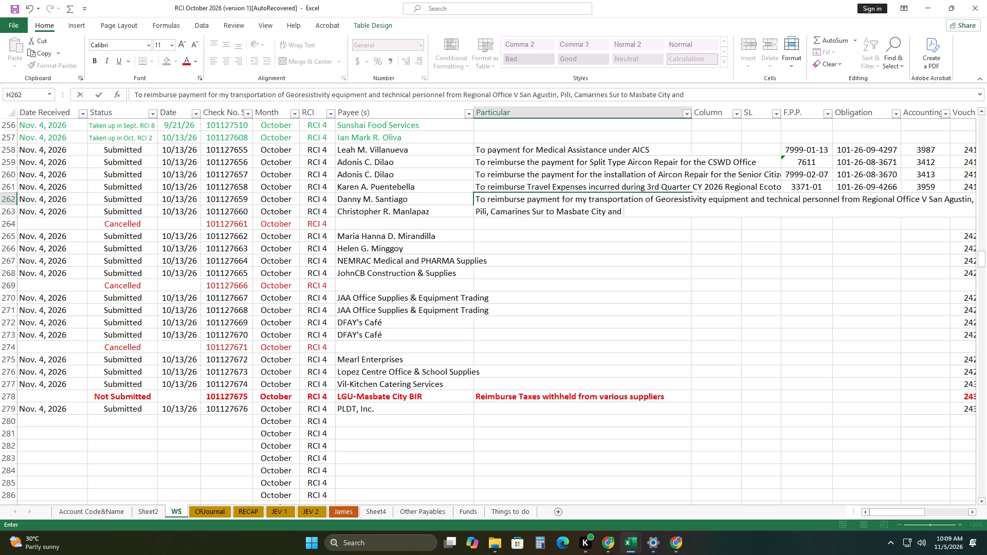
type("vicer")
key("BackSpace")
key("space")
type("versa")
left_click(707, 299)
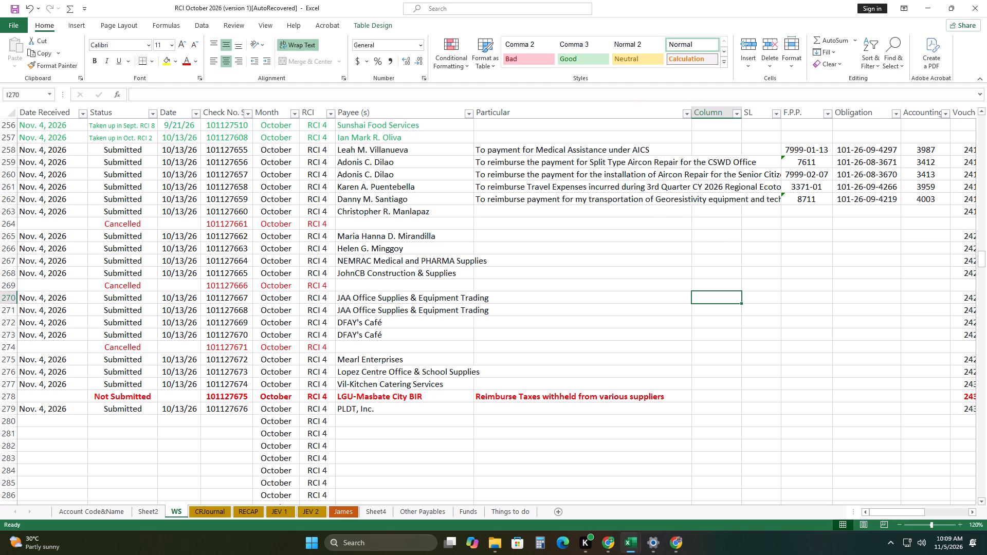
Copy row 261's debit account, Traveling Expenses - Local with code 5-02-01-010, into row 262.
left_click_drag(899, 516, 943, 502)
left_click_drag(916, 510, 964, 507)
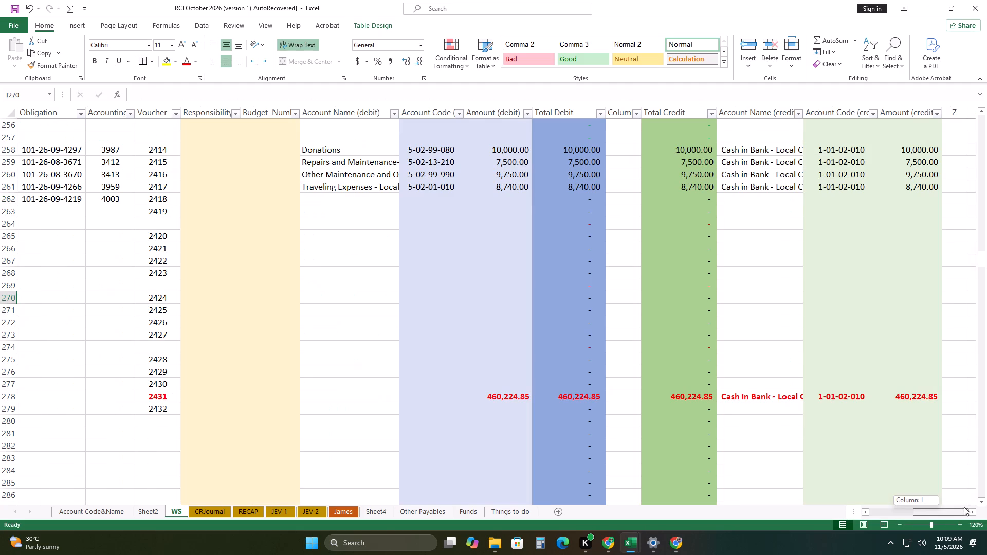
left_click_drag(964, 507, 970, 501)
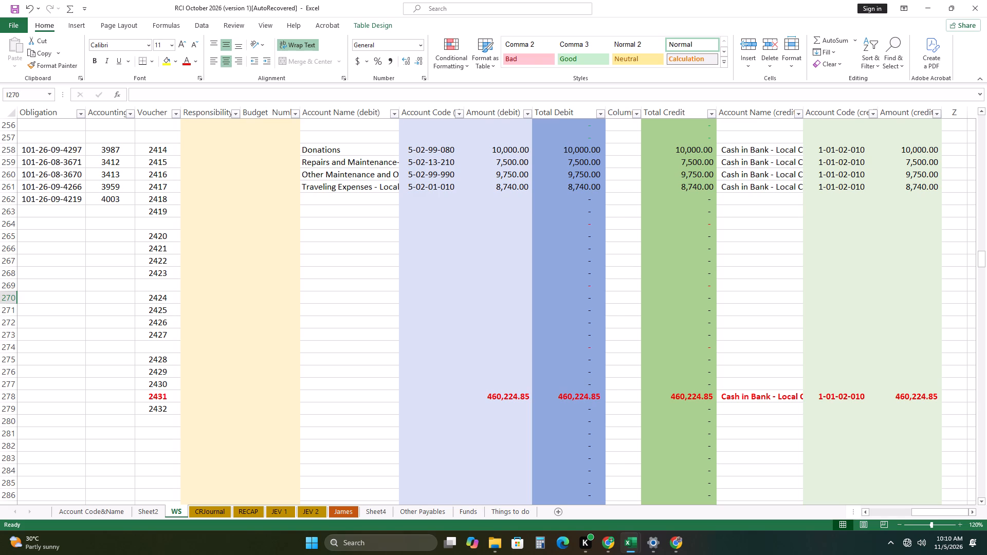
left_click_drag(355, 187, 427, 187)
right_click(427, 187)
left_click(483, 210)
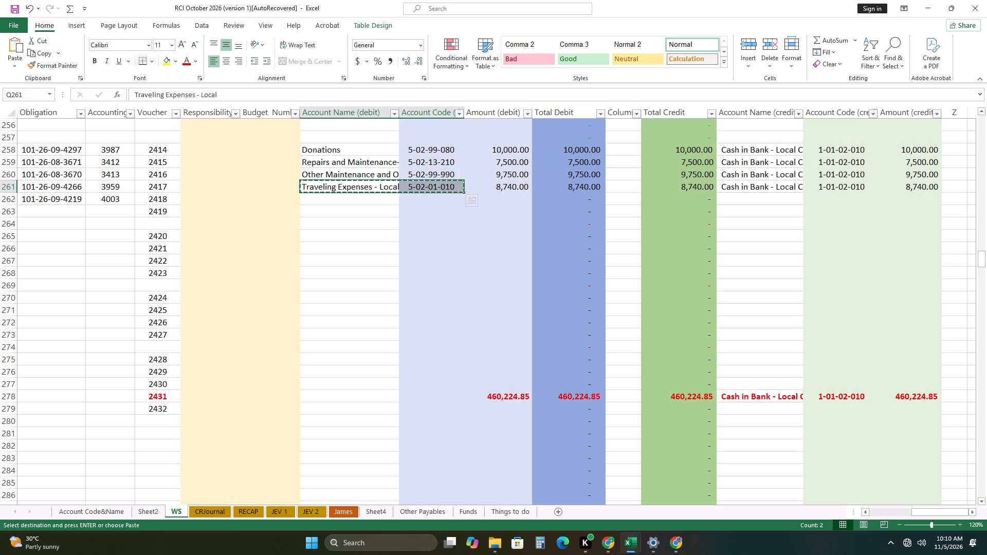
right_click(345, 199)
left_click(389, 246)
left_click_drag(340, 254, 351, 254)
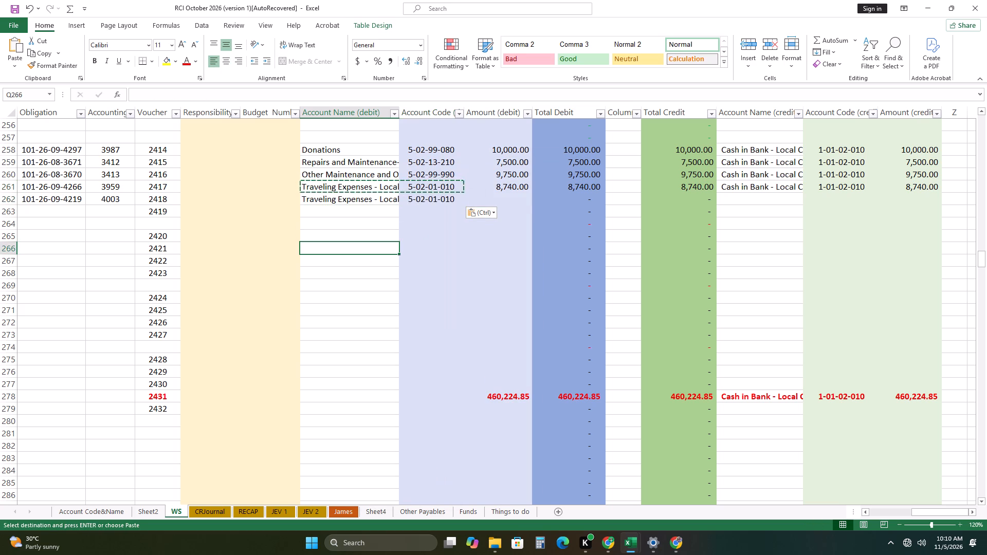
Enter 22507 as row 262's debit amount.
left_click(510, 199)
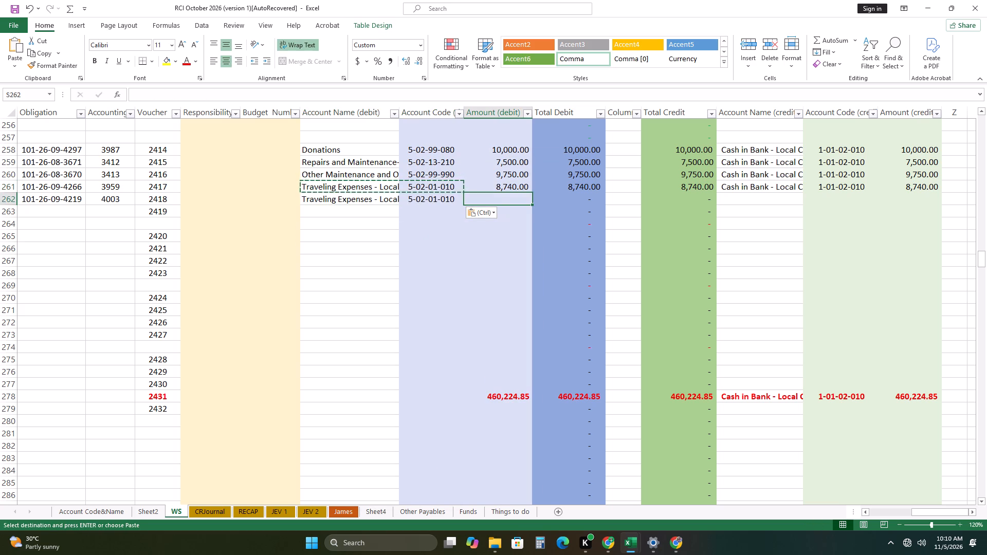
type("22507")
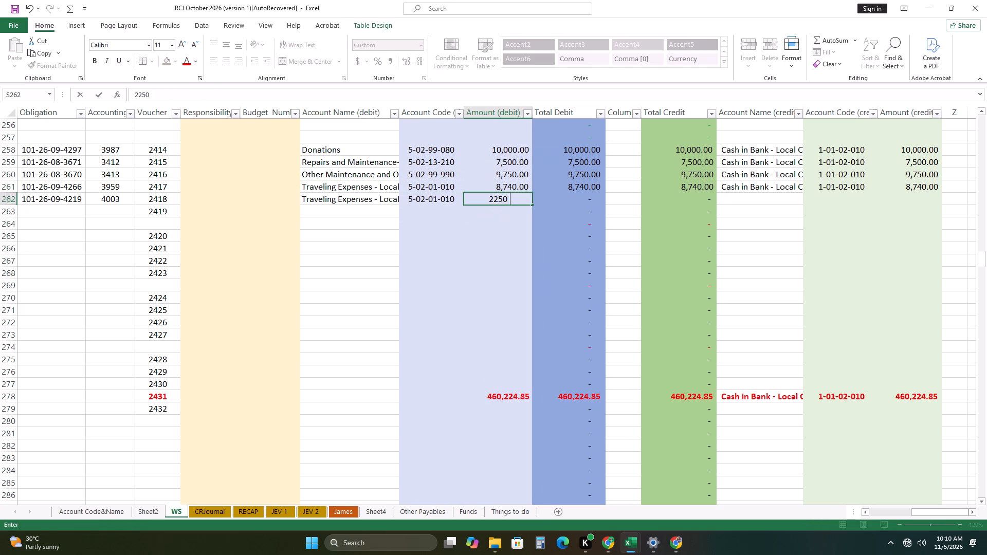
left_click_drag(541, 233, 554, 237)
Copy row 261's credit account, Cash in Bank - Local Currency, Current Account with code 1-01-02-010, into row 262.
left_click_drag(756, 186, 758, 187)
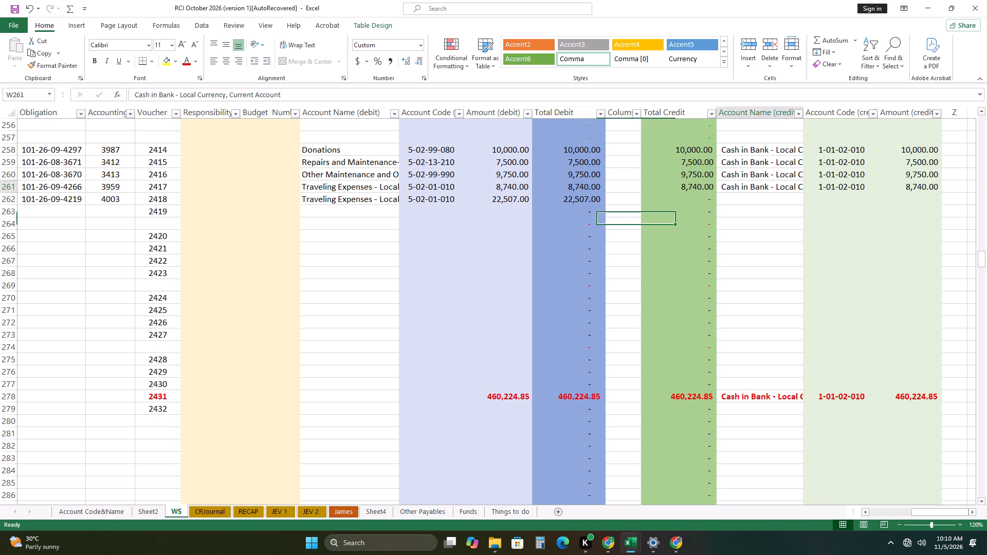
left_click_drag(758, 187, 840, 189)
right_click(843, 188)
left_click(876, 210)
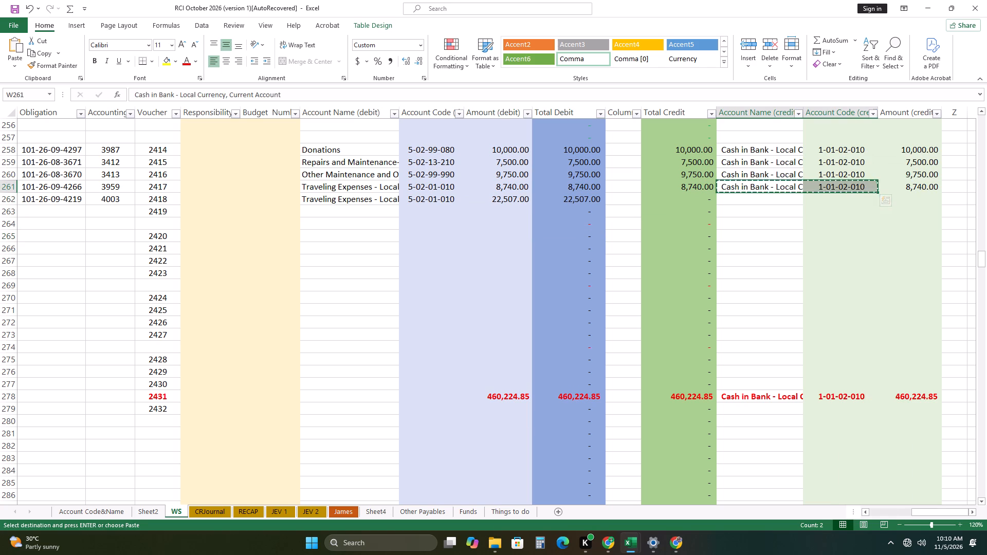
right_click(756, 201)
left_click(803, 252)
left_click(726, 249)
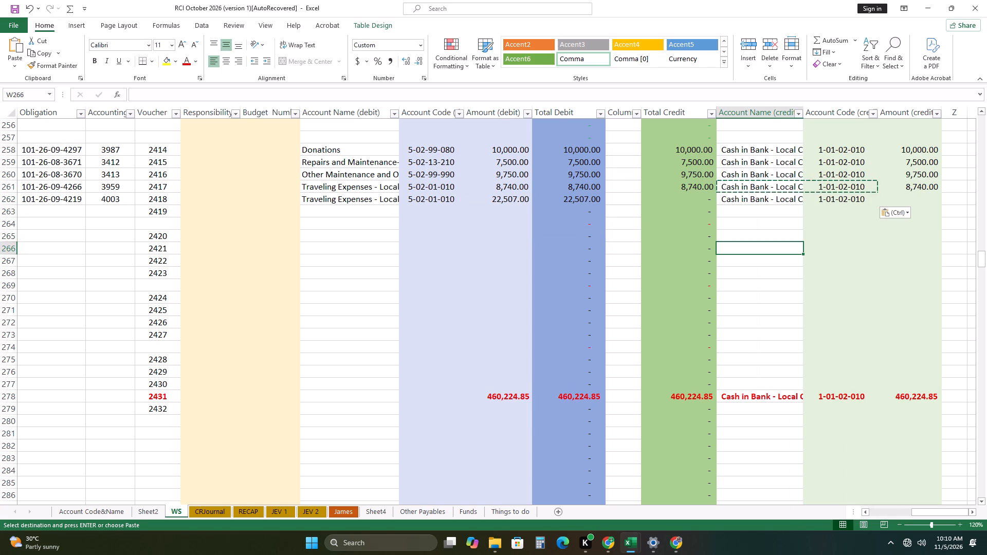
Copy row 262's debit amount into its credit amount cell.
right_click(509, 199)
left_click(543, 222)
right_click(903, 200)
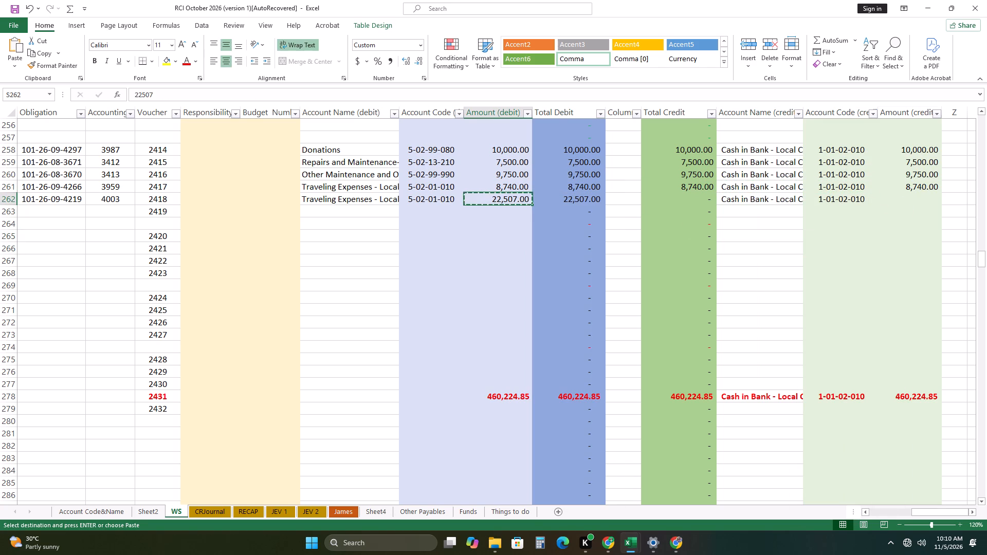
left_click(835, 254)
left_click_drag(741, 260, 743, 266)
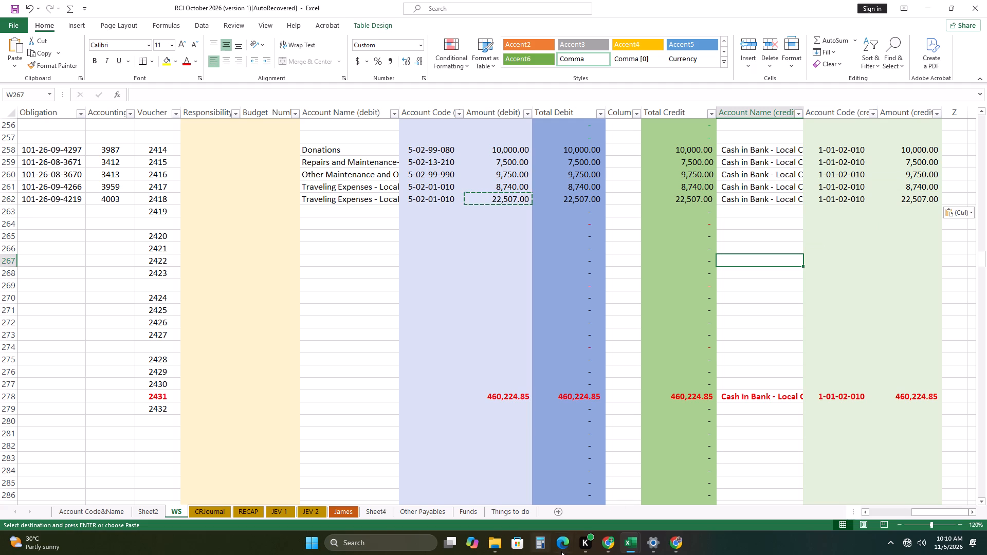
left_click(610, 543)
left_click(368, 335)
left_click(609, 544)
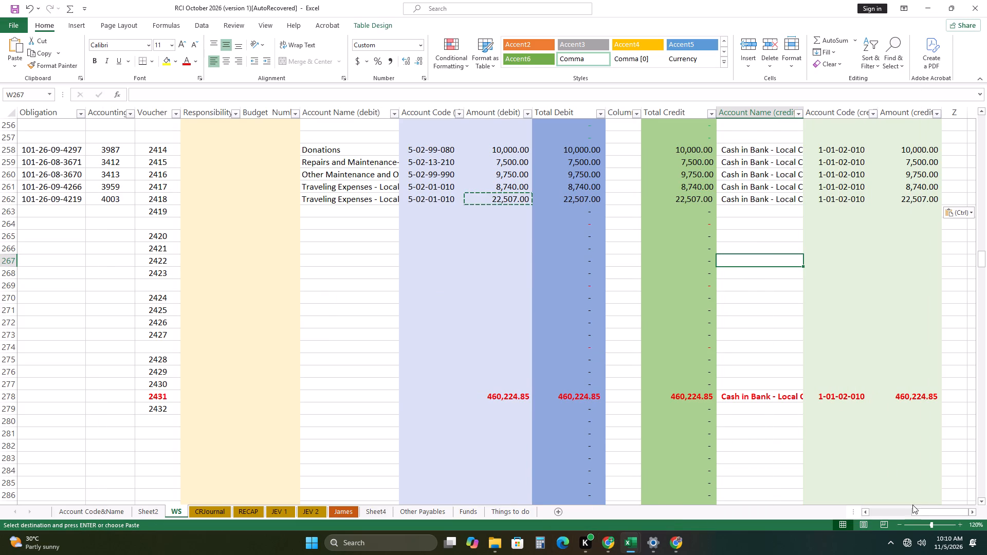
Enter 3965 as row 263's accounting number.
left_click_drag(918, 509, 809, 507)
left_click(534, 273)
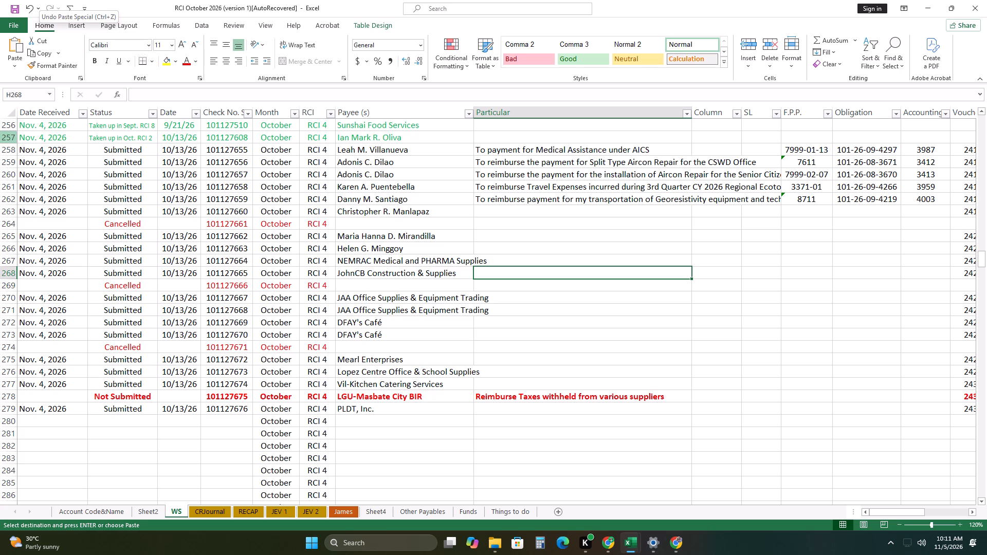
left_click(6, 212)
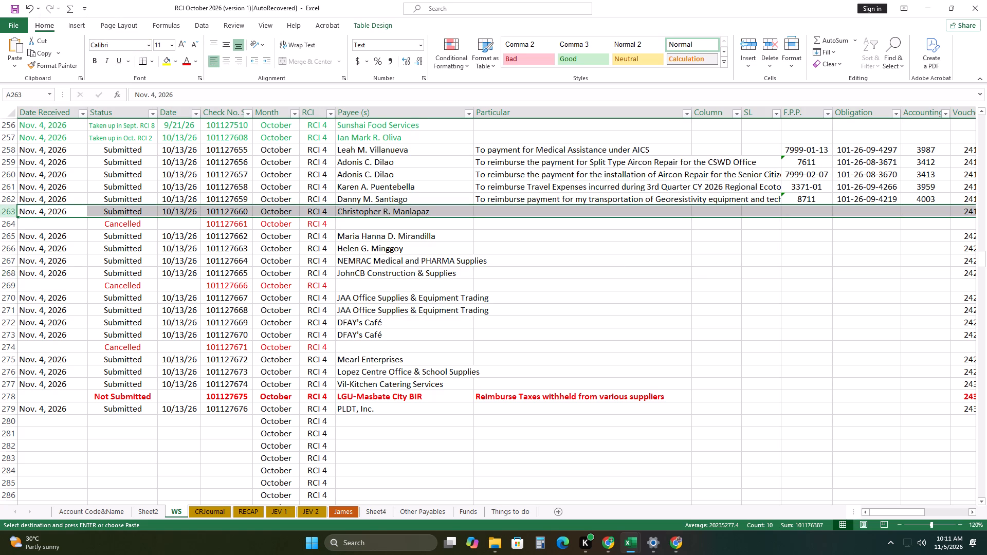
left_click(918, 212)
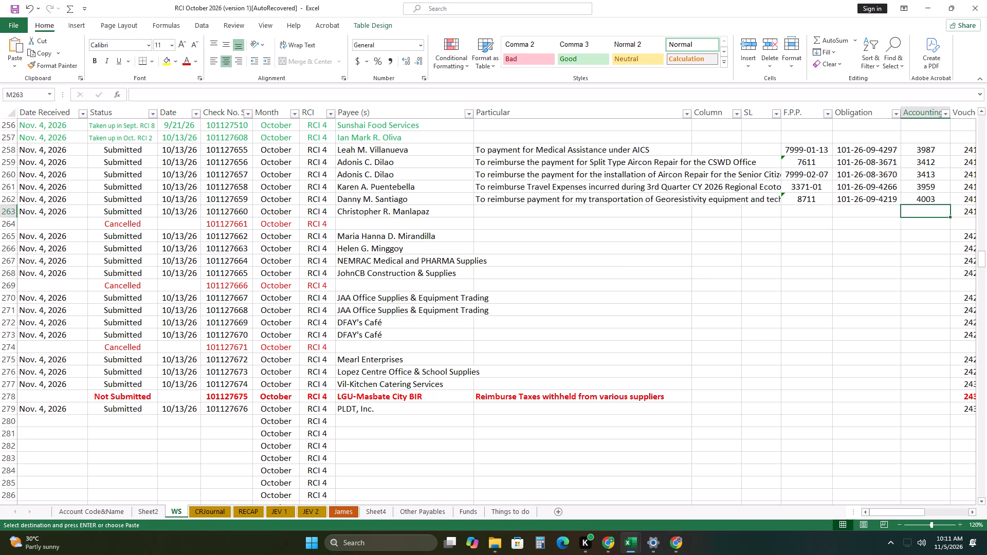
type("396")
key("5")
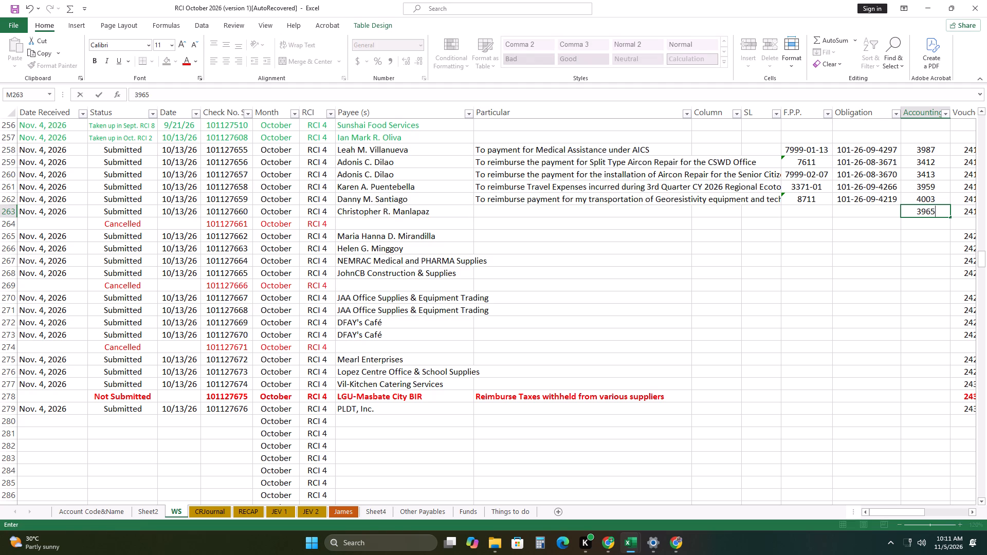
Fill row 262's F.P.P. and obligation cells down into row 263.
left_click_drag(813, 202, 846, 202)
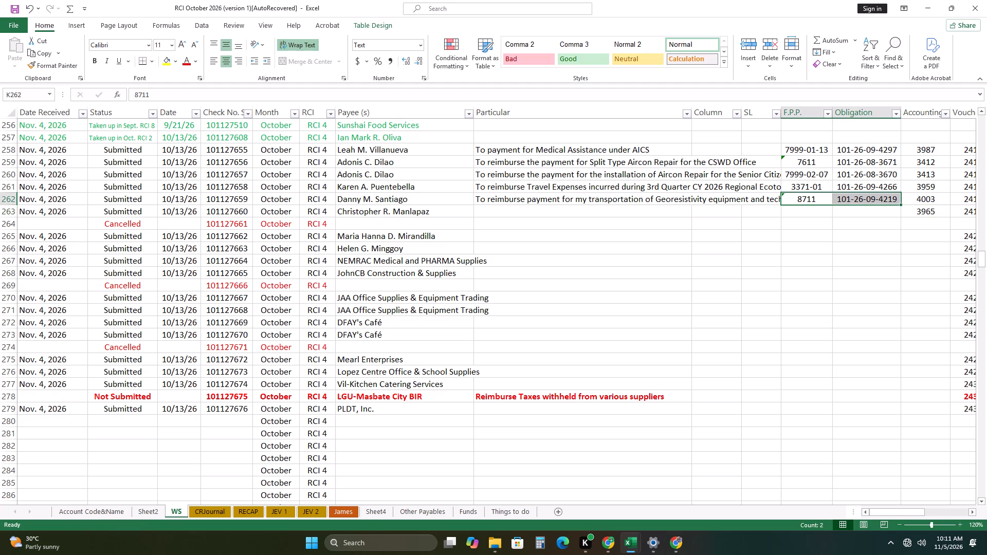
left_click_drag(900, 205, 903, 216)
left_click(814, 210)
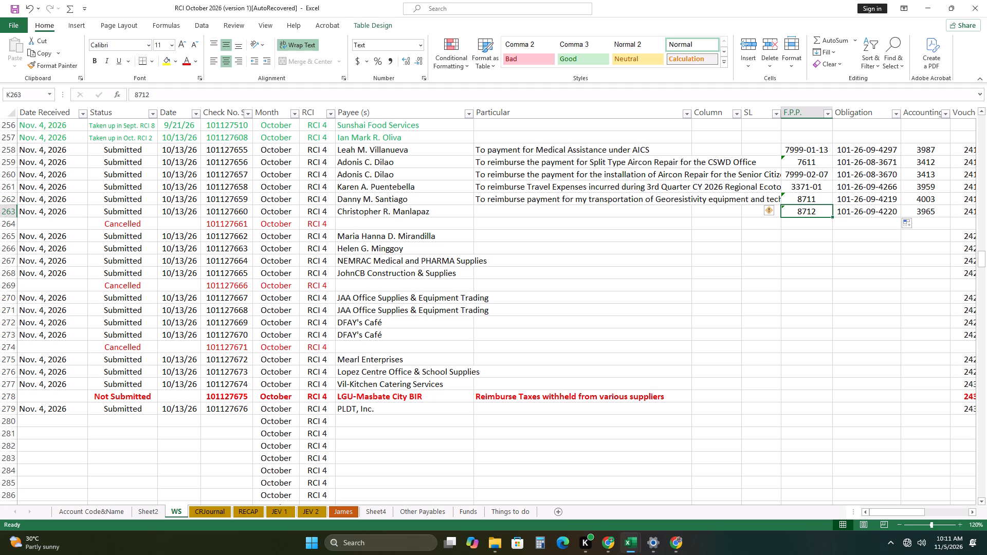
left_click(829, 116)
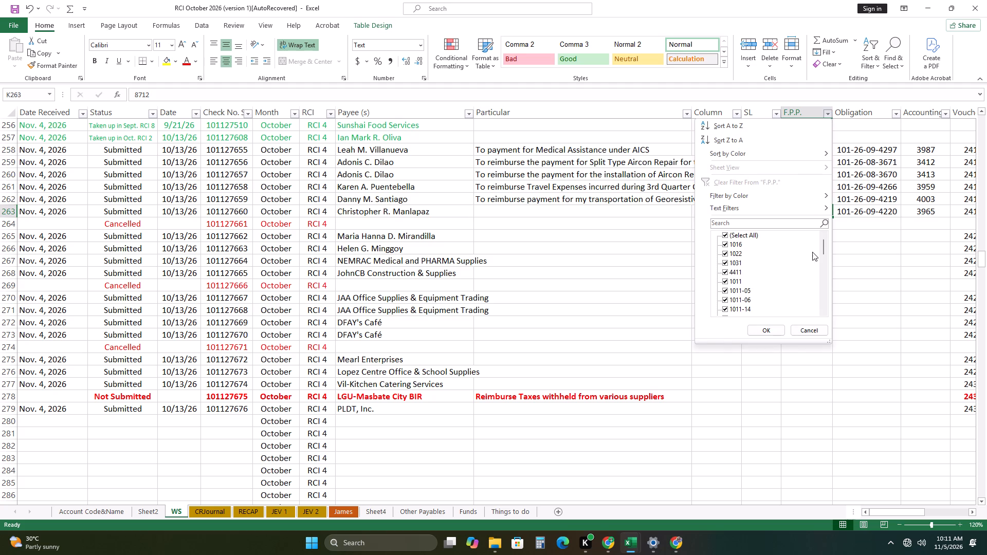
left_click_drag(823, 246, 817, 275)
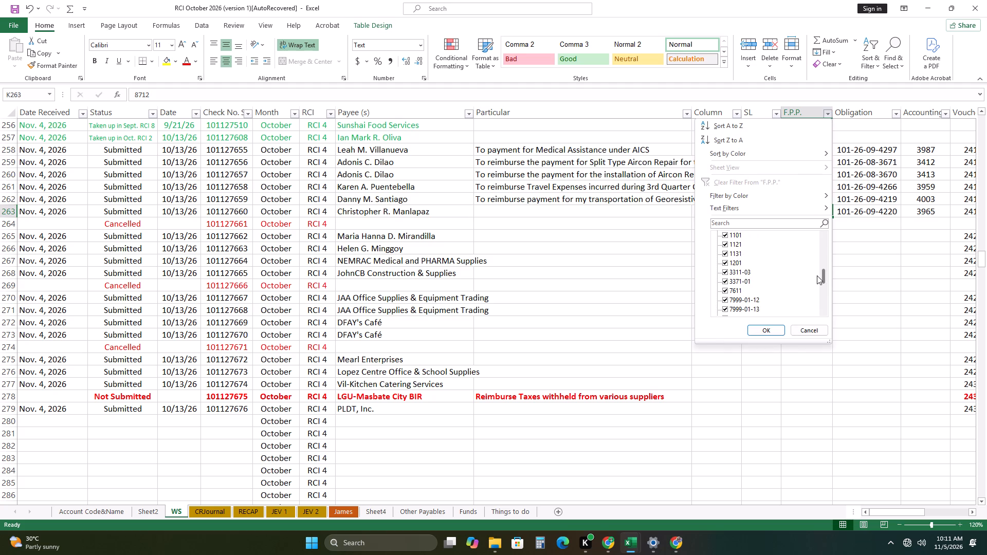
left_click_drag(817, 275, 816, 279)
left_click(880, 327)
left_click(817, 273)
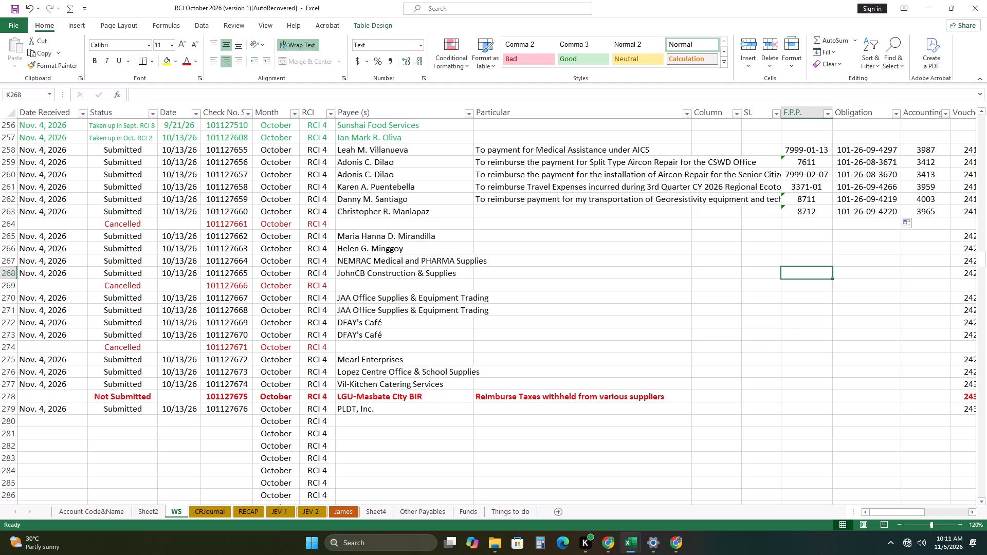
Set row 263's F.P.P. code to 3351.
left_click(816, 214)
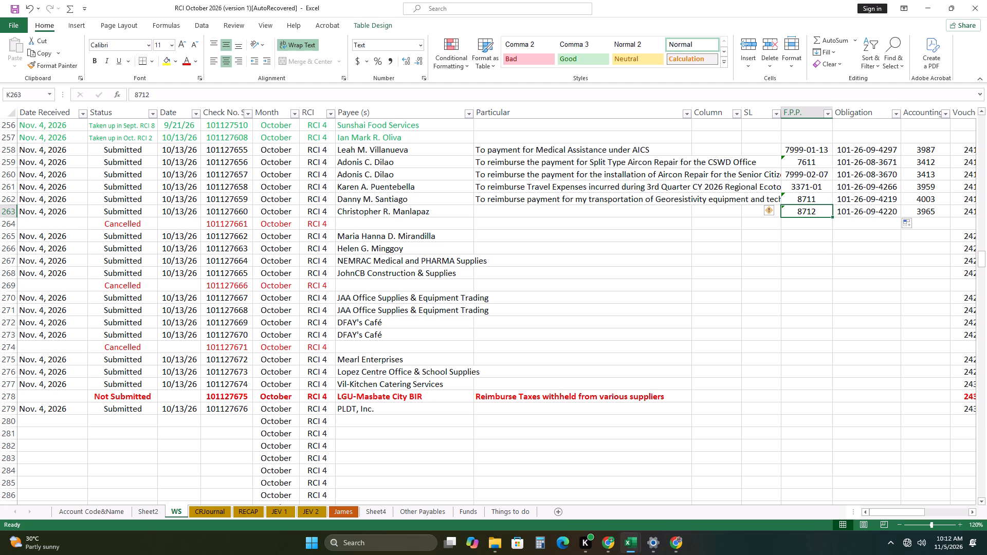
type("3351")
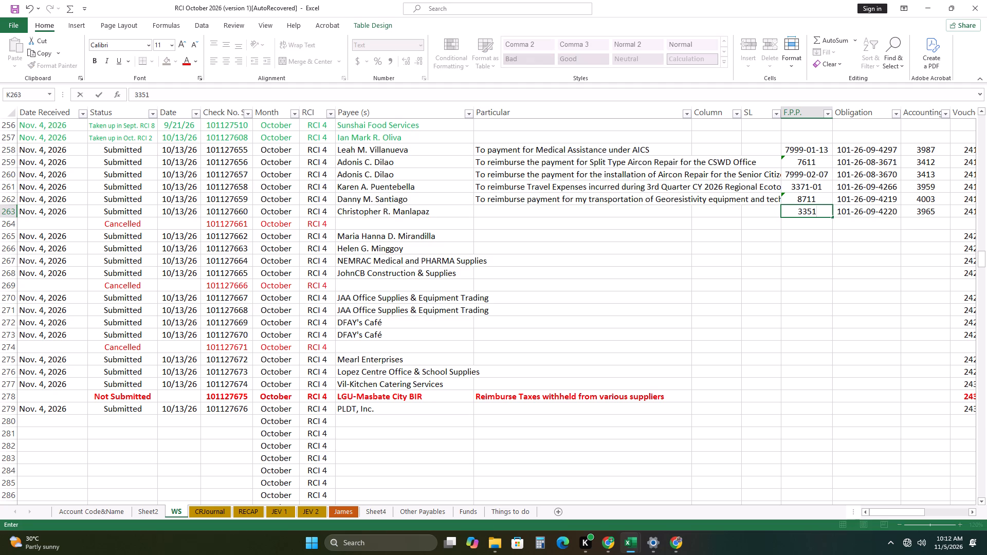
left_click(866, 211)
left_click(863, 209)
double_click(861, 209)
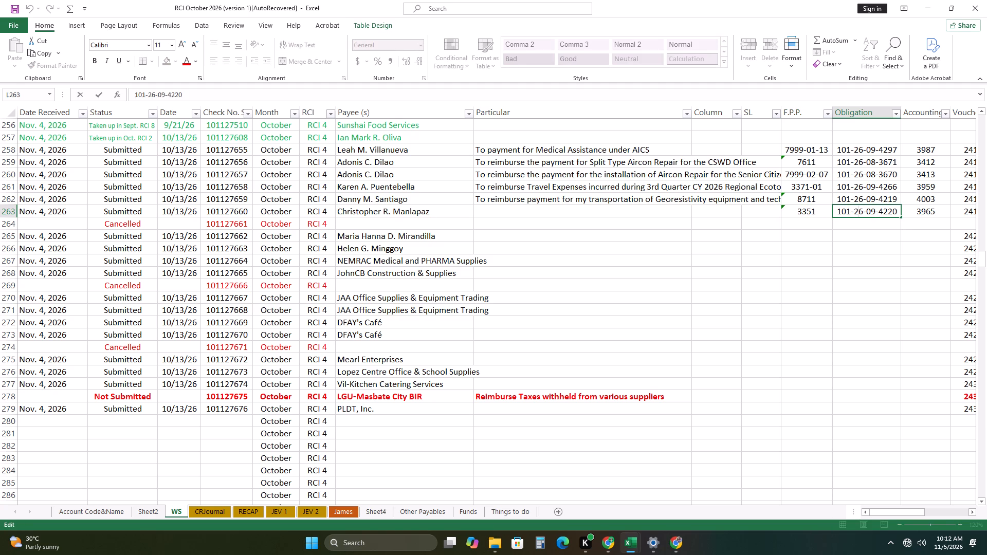
left_click(895, 211)
key("BackSpace")
key("BackSpace")
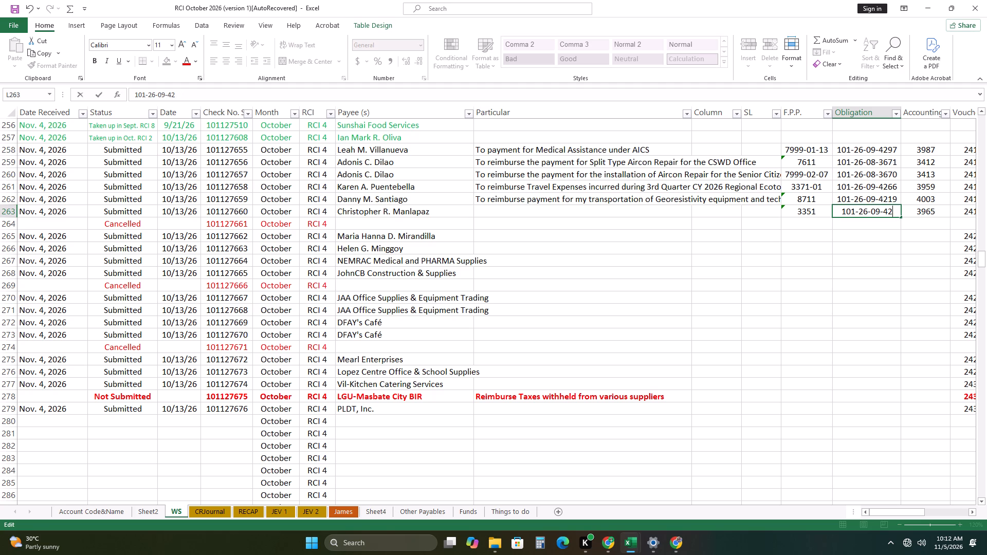
type("63")
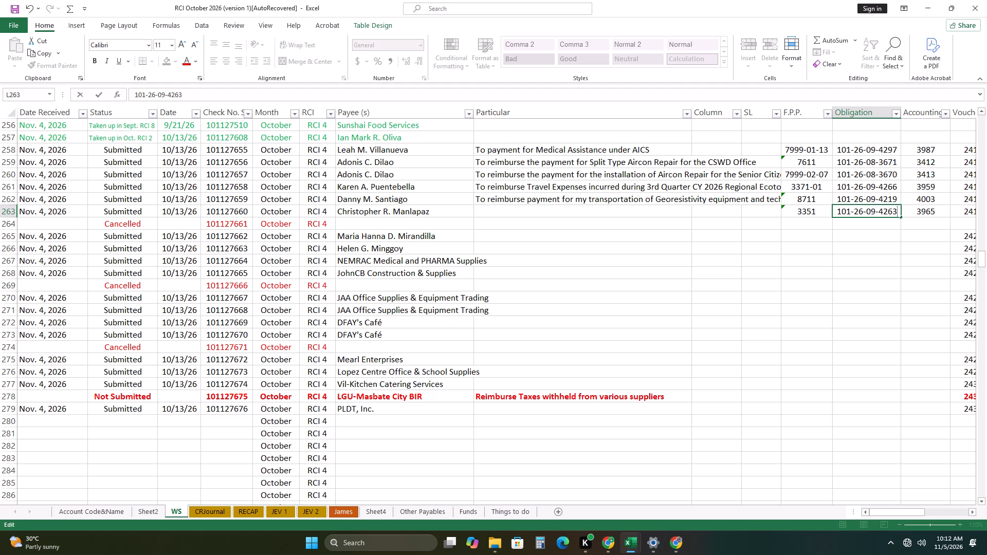
left_click(607, 214)
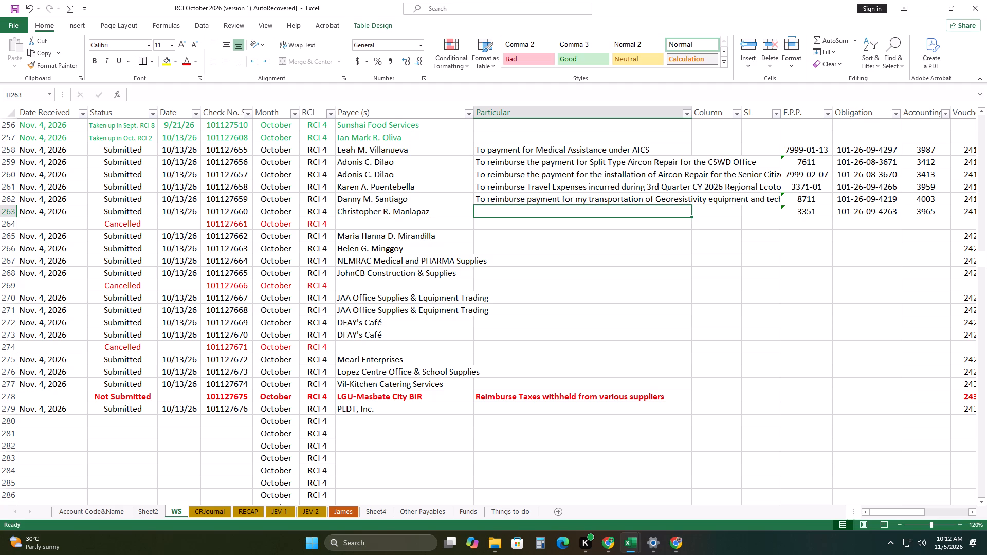
Enter "Reimbursement of the printing of the banner for the 126th" in row 263's Particular cell.
type("Reimbursement of the printing")
key("space")
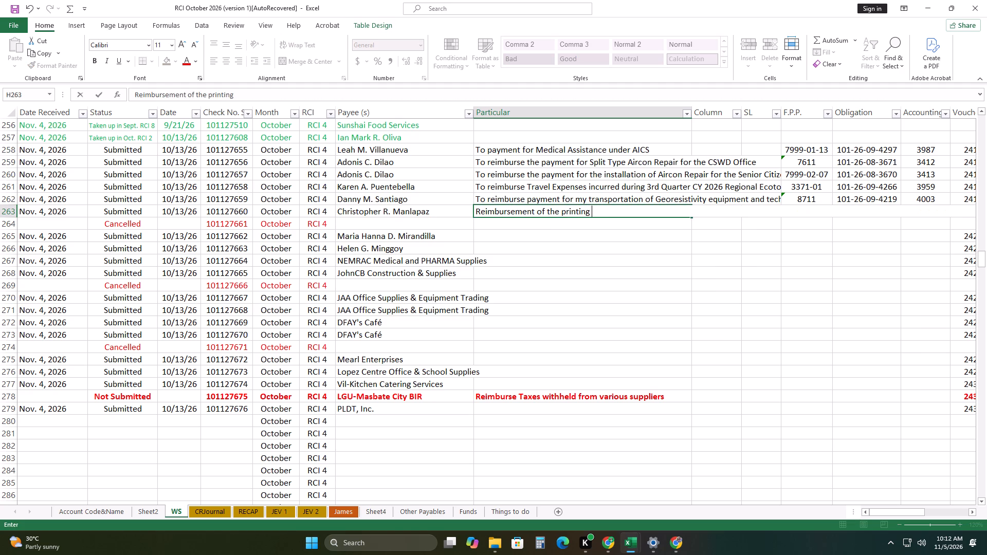
type("of the banner")
key("space")
type("for the")
key("space")
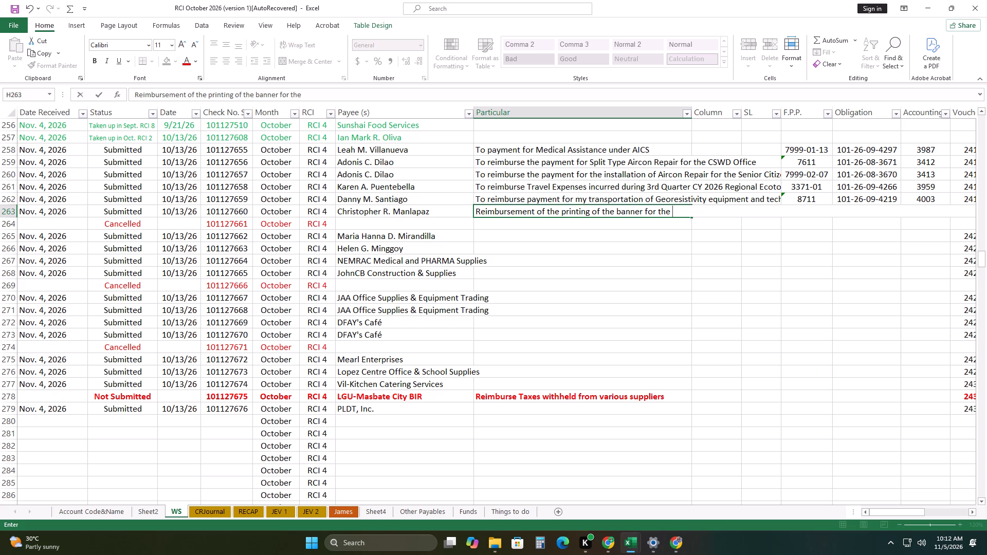
type("12")
key("6")
type("th")
key("space")
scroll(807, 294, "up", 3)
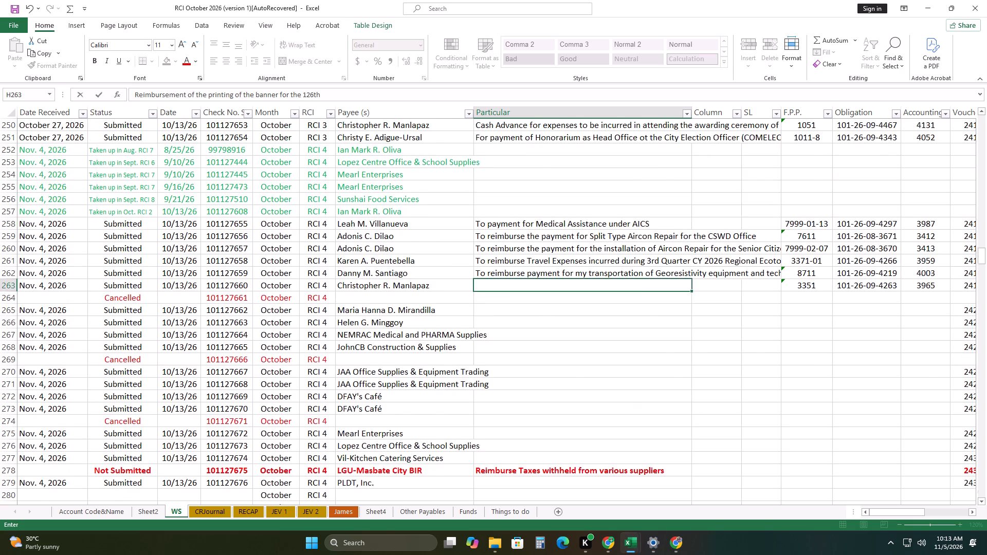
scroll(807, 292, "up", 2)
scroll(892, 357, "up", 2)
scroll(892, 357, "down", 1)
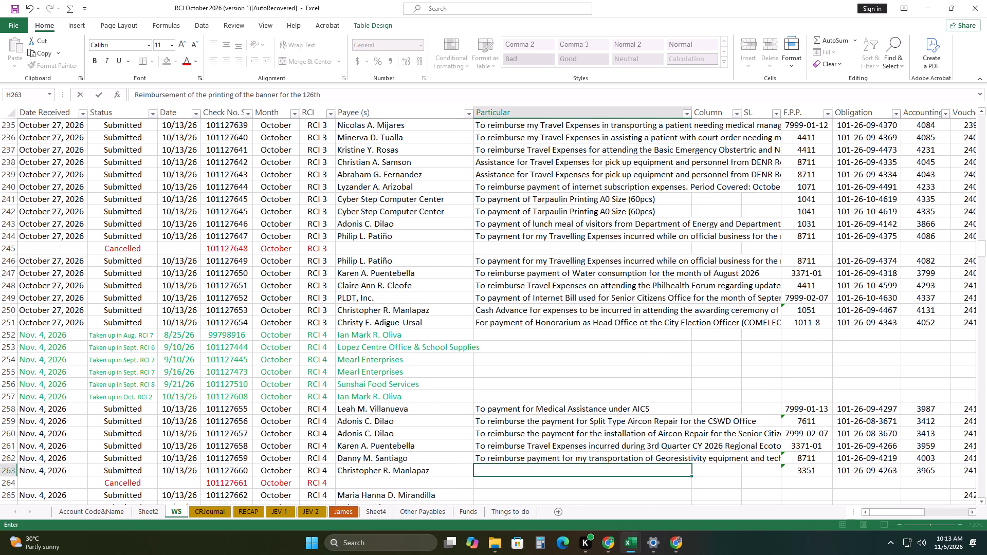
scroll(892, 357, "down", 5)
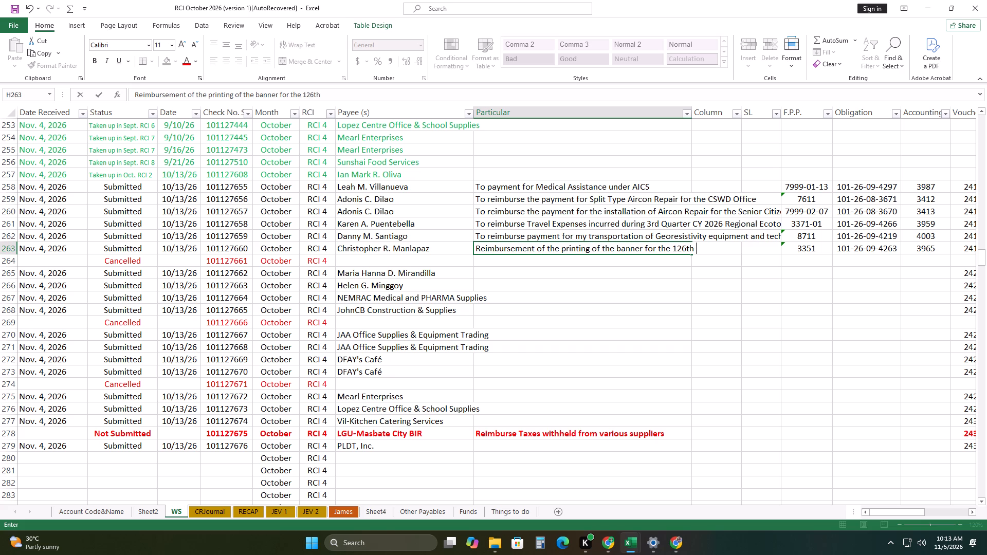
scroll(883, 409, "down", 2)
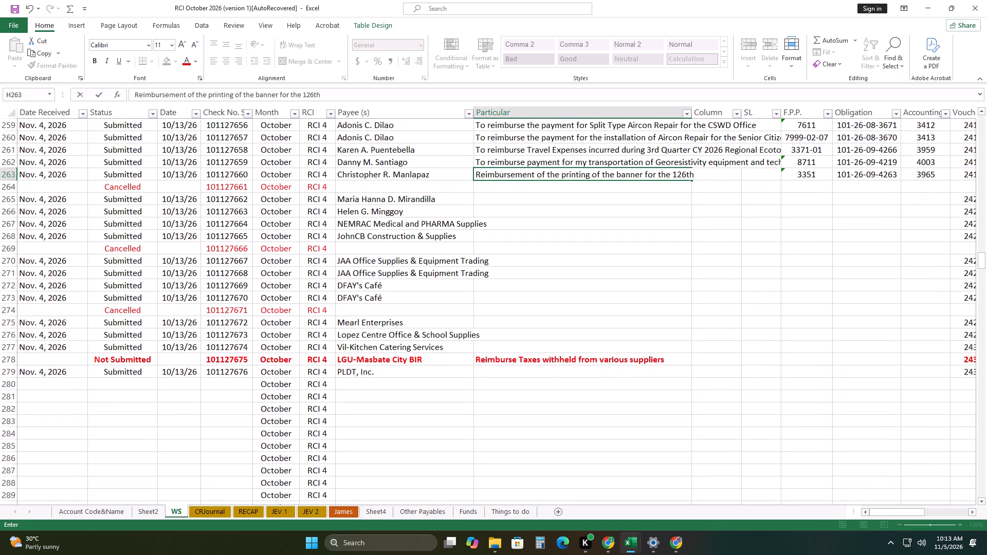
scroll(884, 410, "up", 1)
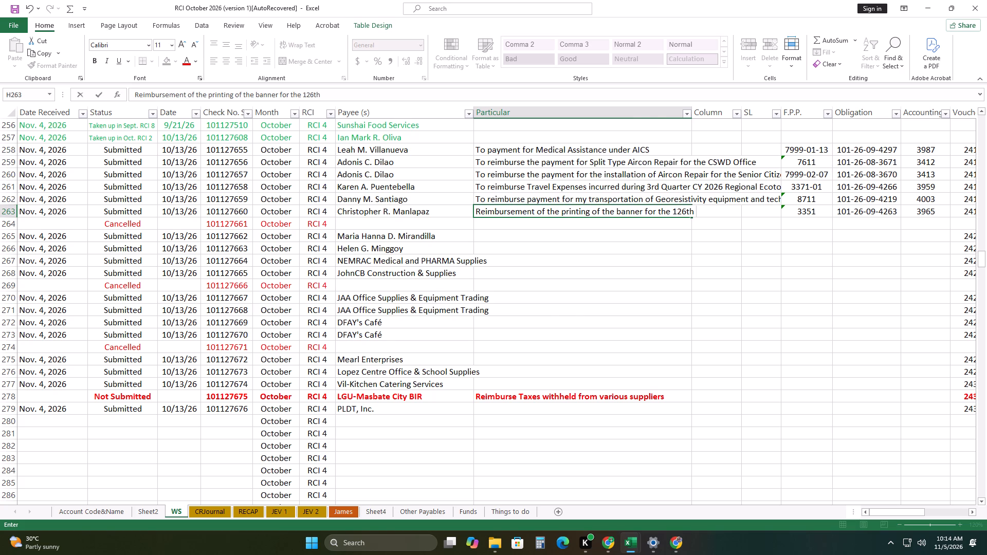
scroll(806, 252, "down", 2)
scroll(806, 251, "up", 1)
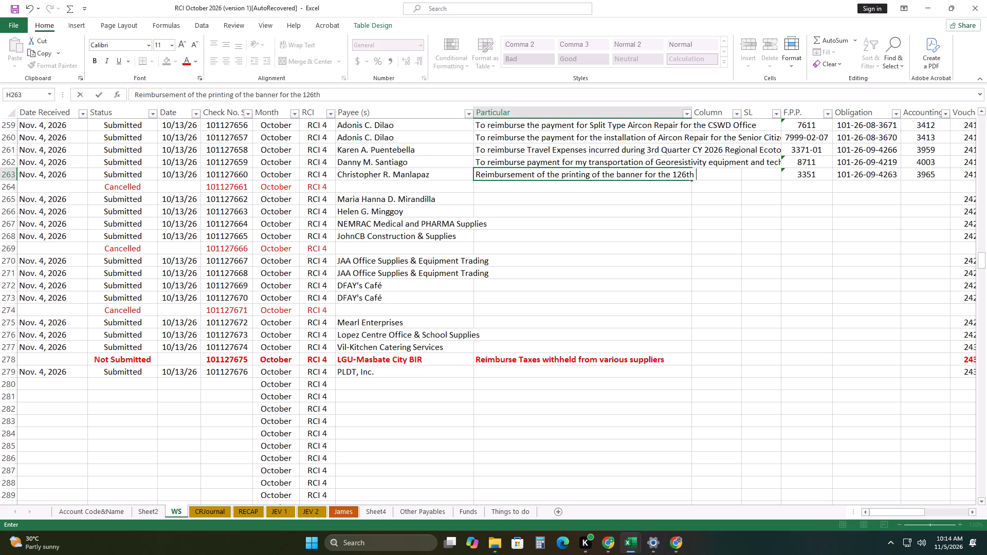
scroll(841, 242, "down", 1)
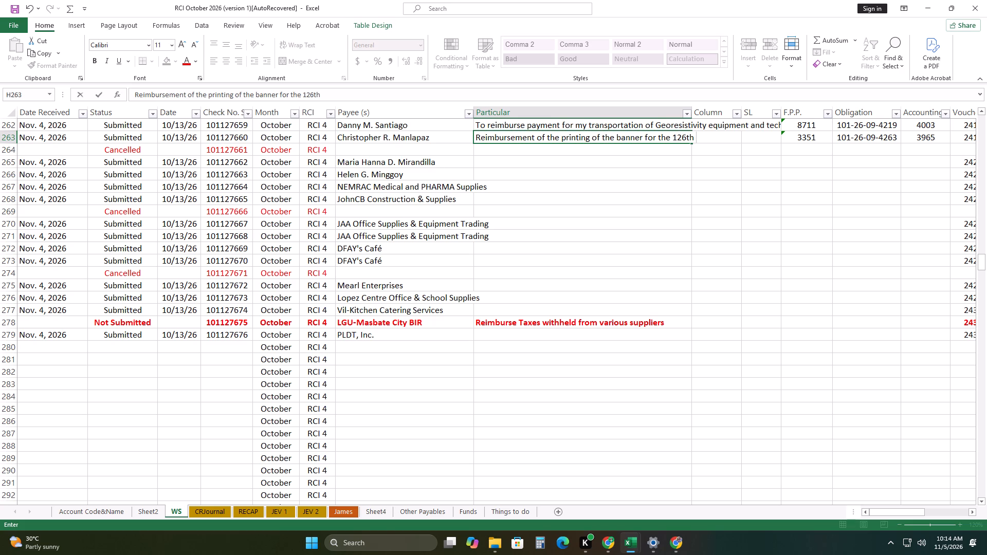
Switch to Chrome, pause the playing YouTube video, and return to the Excel workbook.
left_click(611, 545)
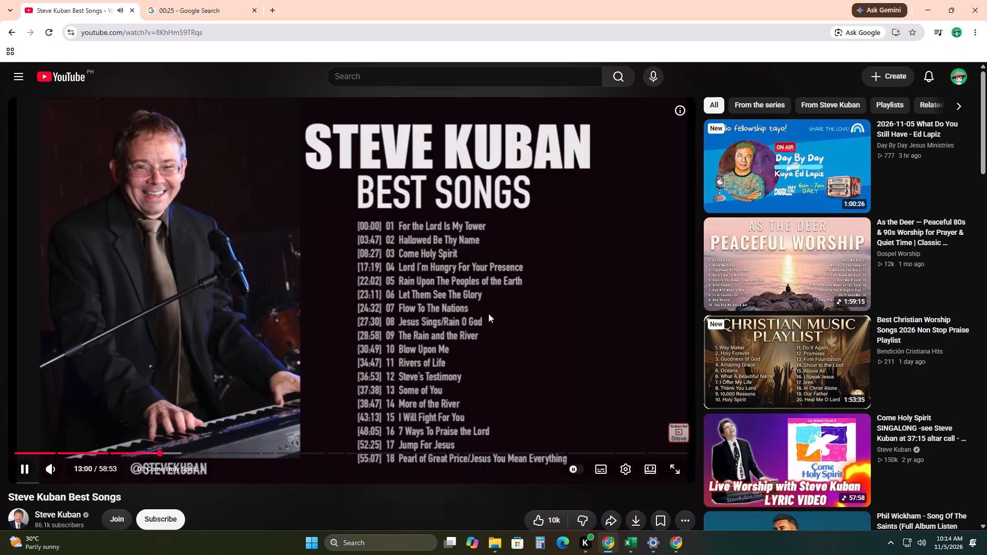
left_click(440, 288)
scroll(537, 433, "up", 3)
scroll(537, 434, "down", 4)
scroll(540, 437, "up", 2)
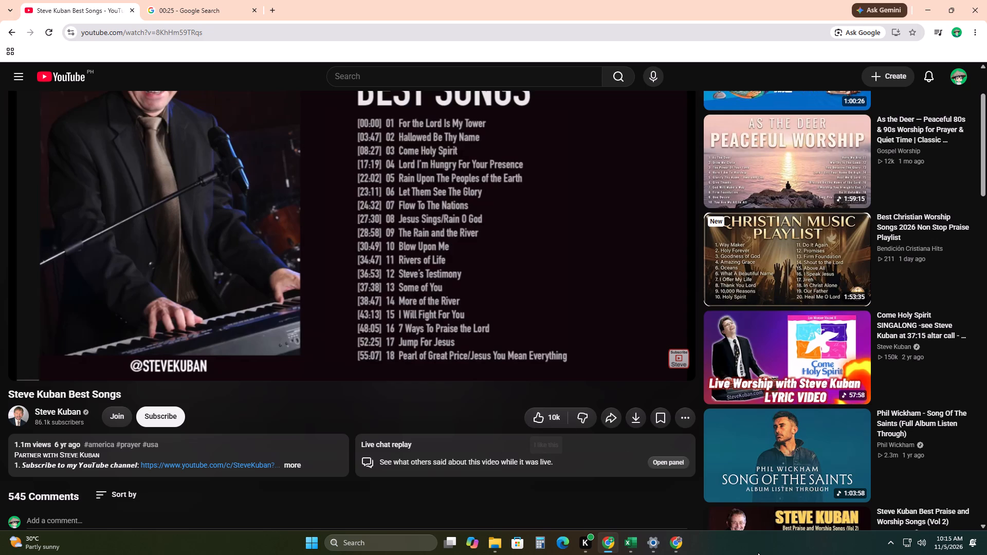
scroll(758, 552, "up", 1)
scroll(764, 543, "down", 2)
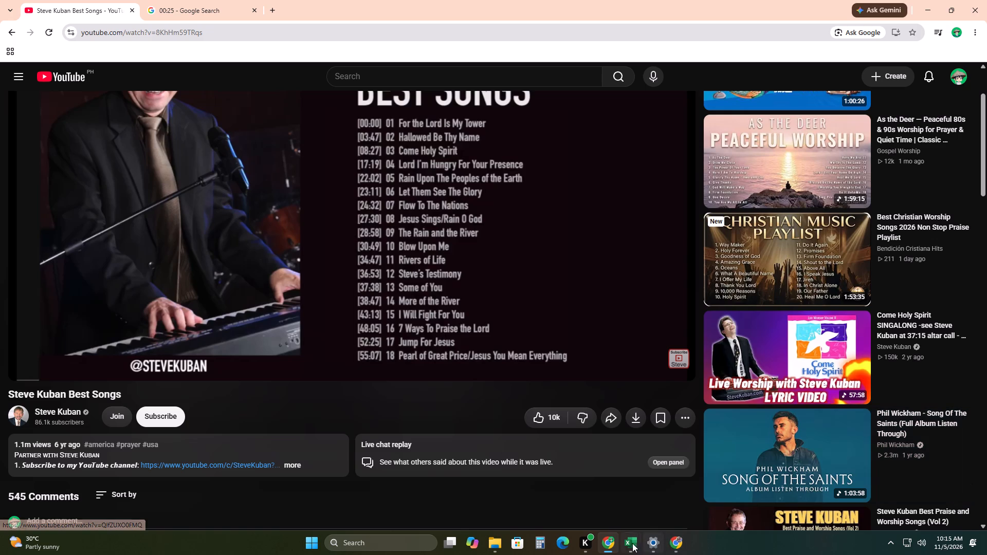
left_click(613, 546)
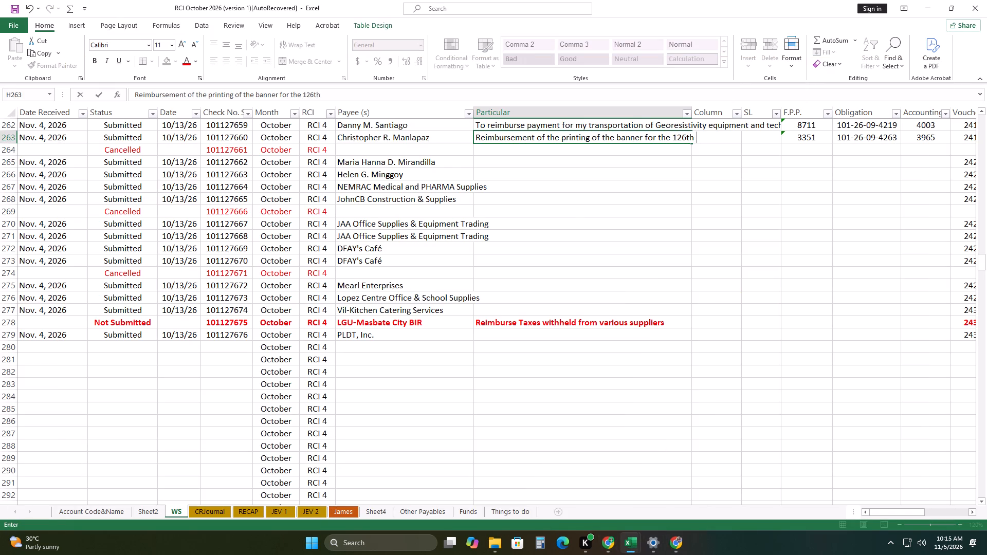
Commit row 263's particular text by moving to the Particular cell in row 274.
scroll(565, 324, "down", 3)
scroll(565, 326, "up", 3)
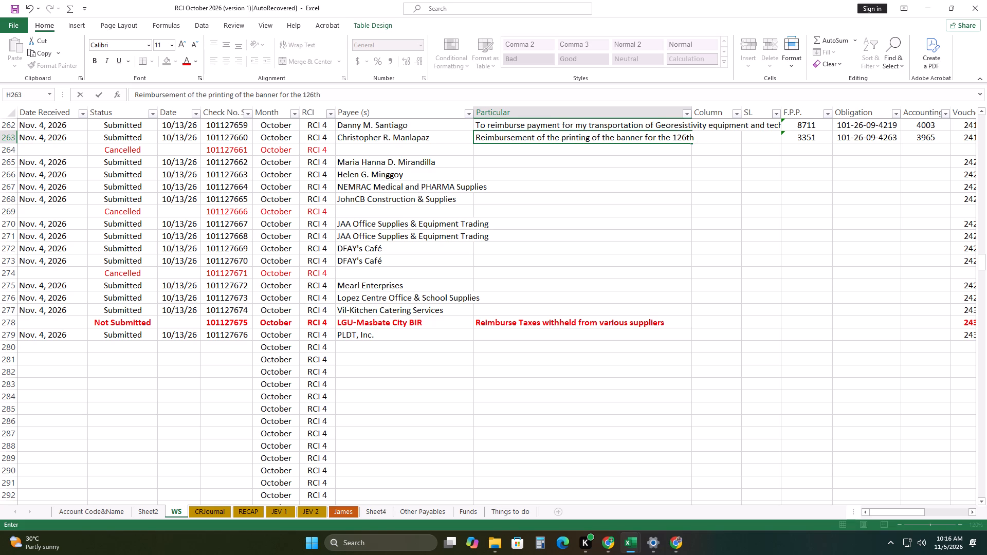
scroll(606, 378, "down", 1)
scroll(606, 379, "up", 5)
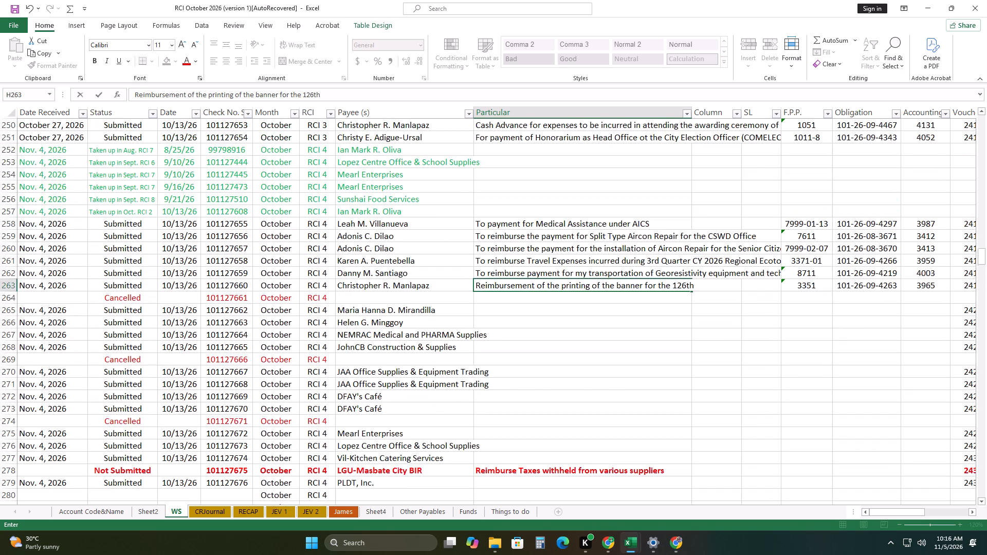
scroll(606, 384, "up", 2)
scroll(606, 384, "down", 4)
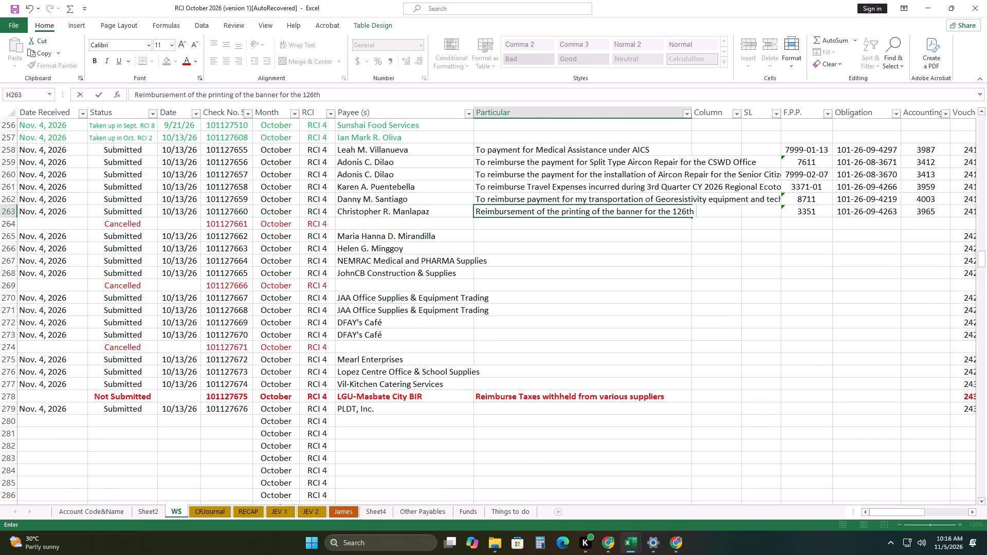
left_click(646, 351)
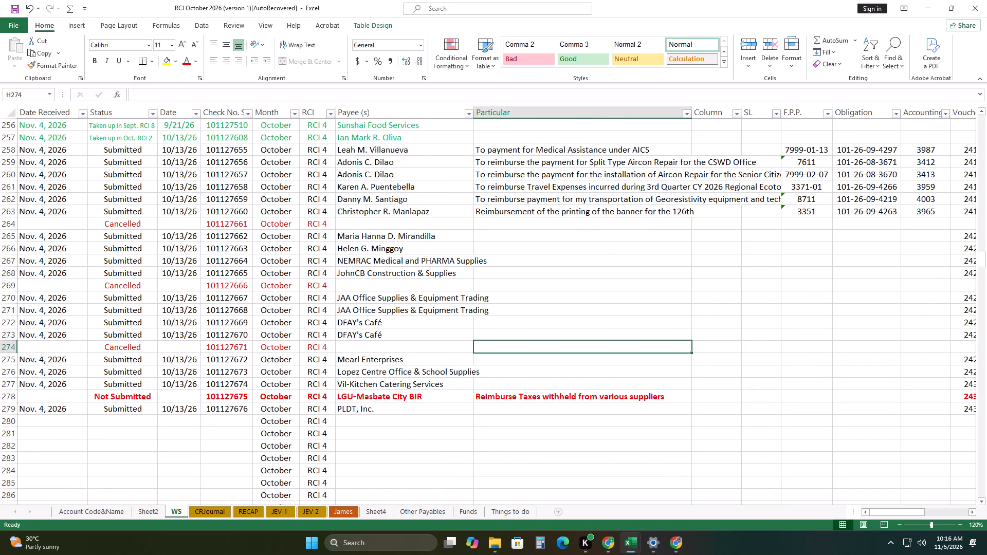
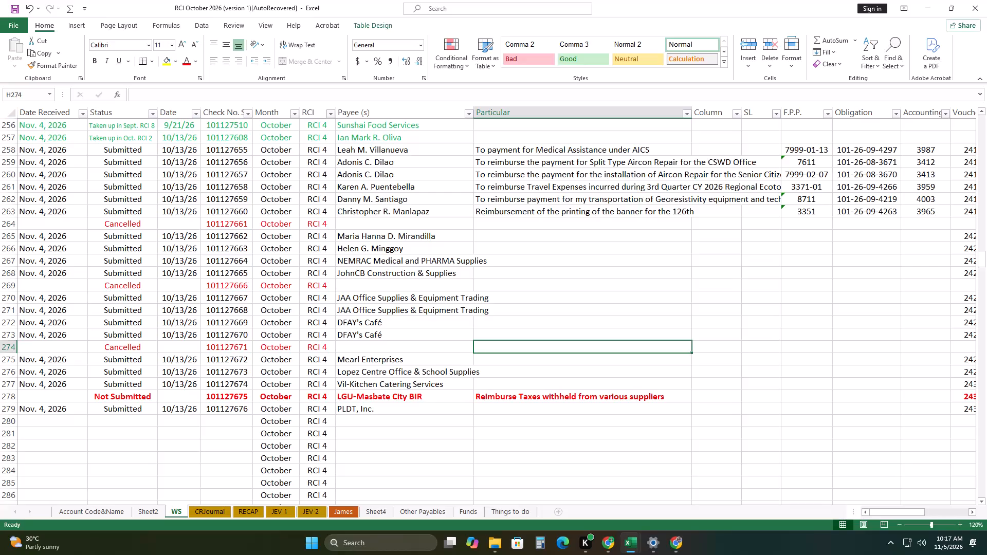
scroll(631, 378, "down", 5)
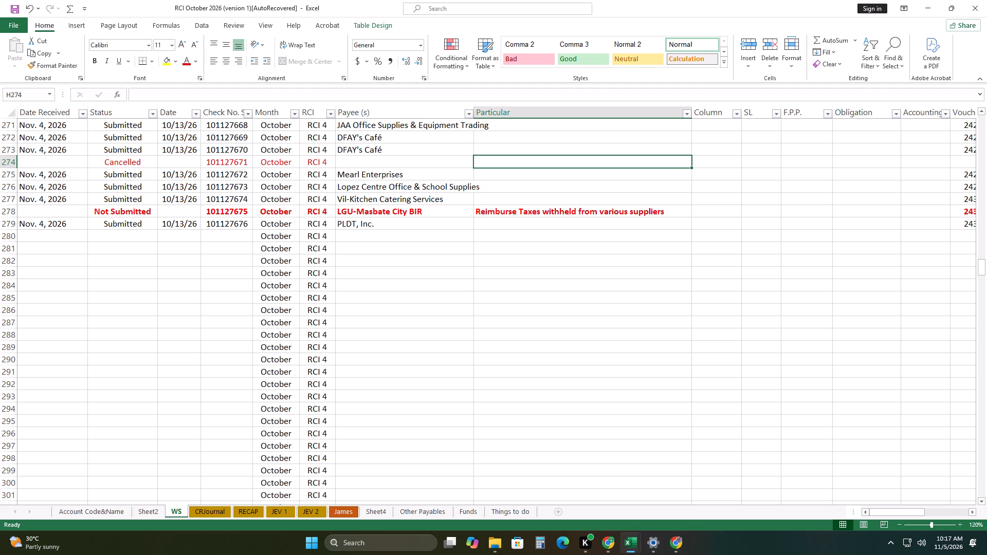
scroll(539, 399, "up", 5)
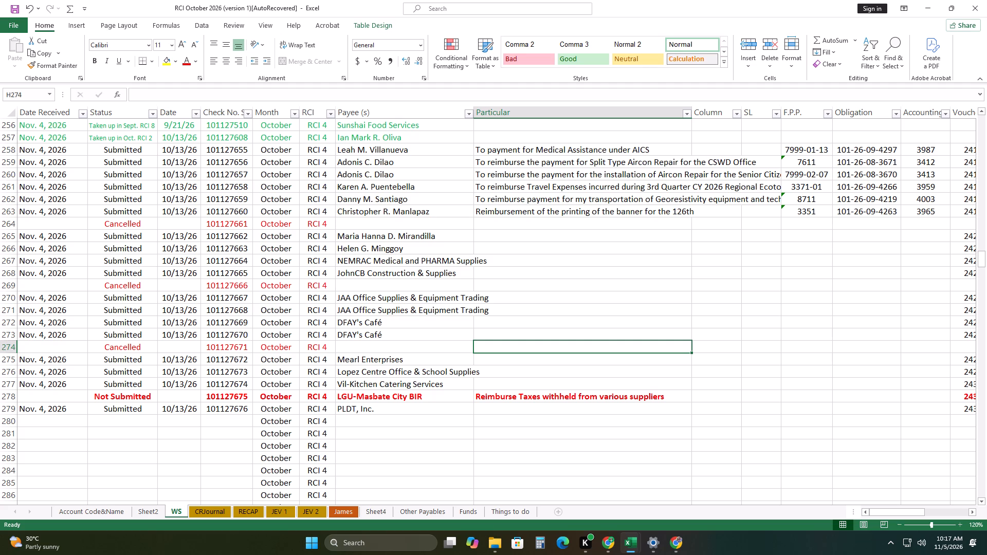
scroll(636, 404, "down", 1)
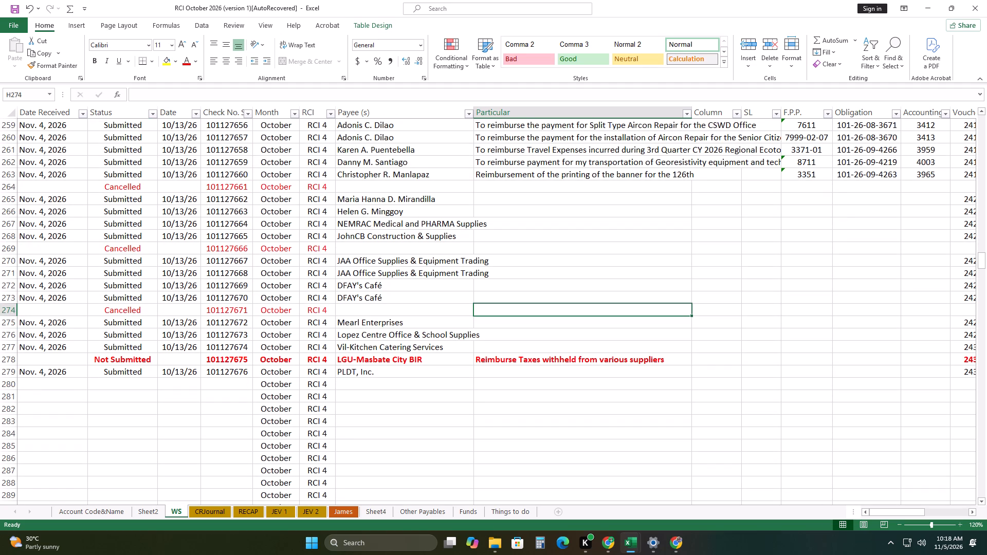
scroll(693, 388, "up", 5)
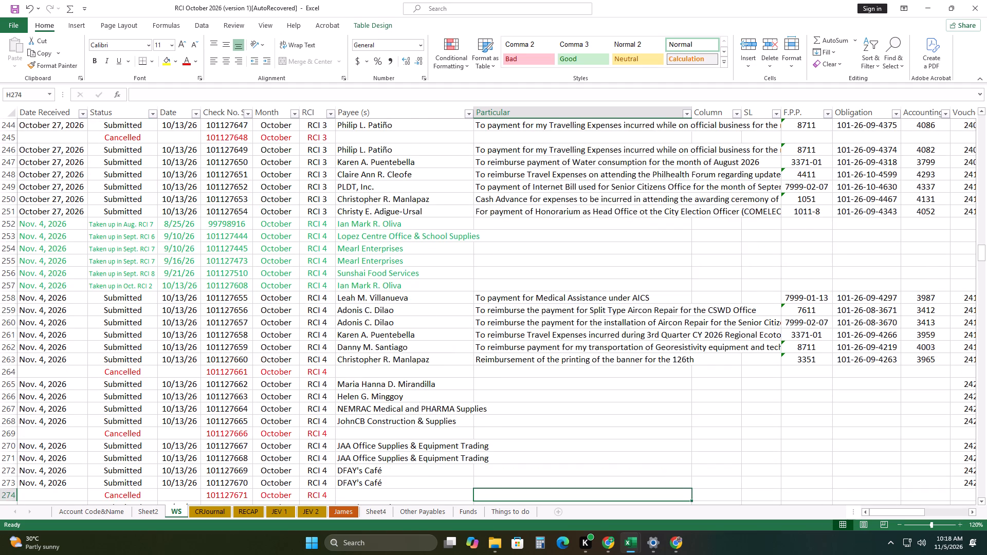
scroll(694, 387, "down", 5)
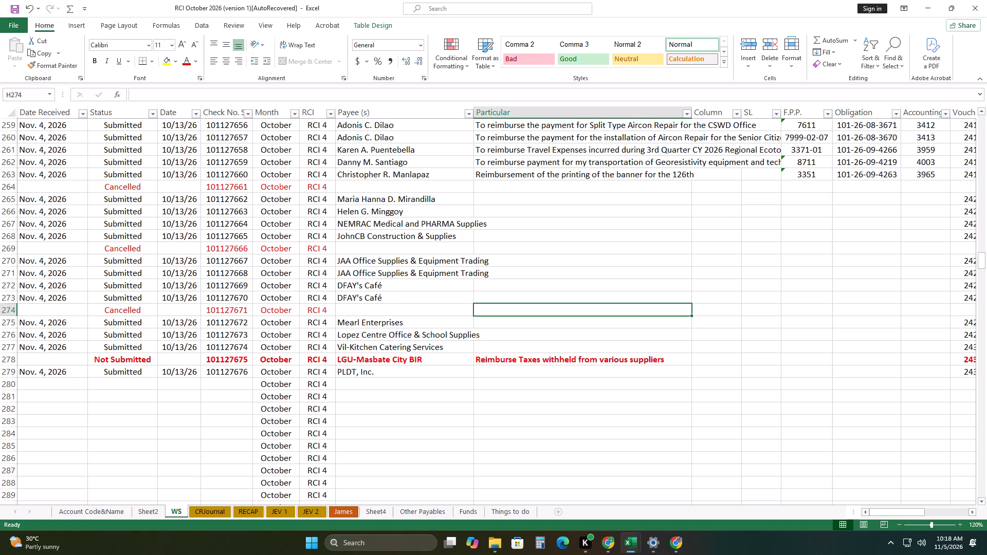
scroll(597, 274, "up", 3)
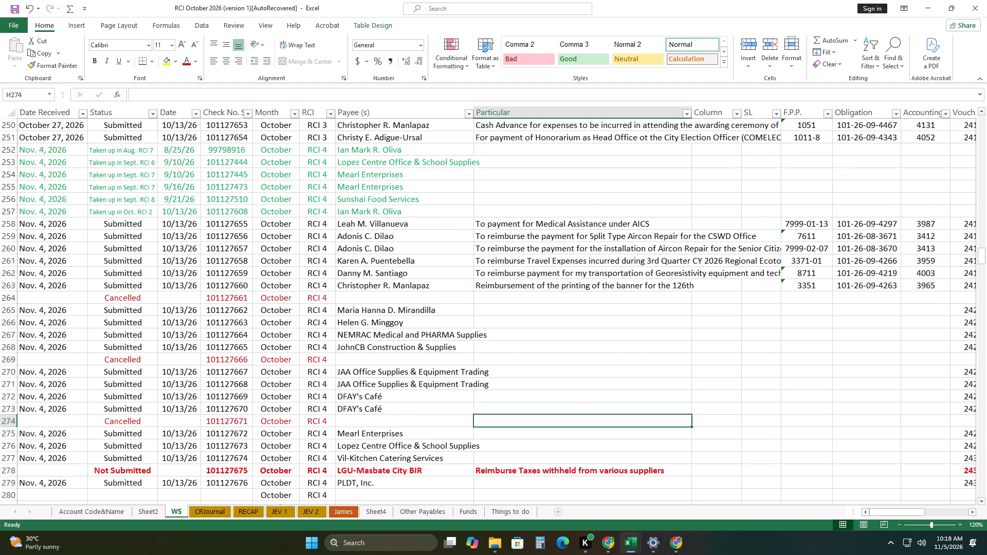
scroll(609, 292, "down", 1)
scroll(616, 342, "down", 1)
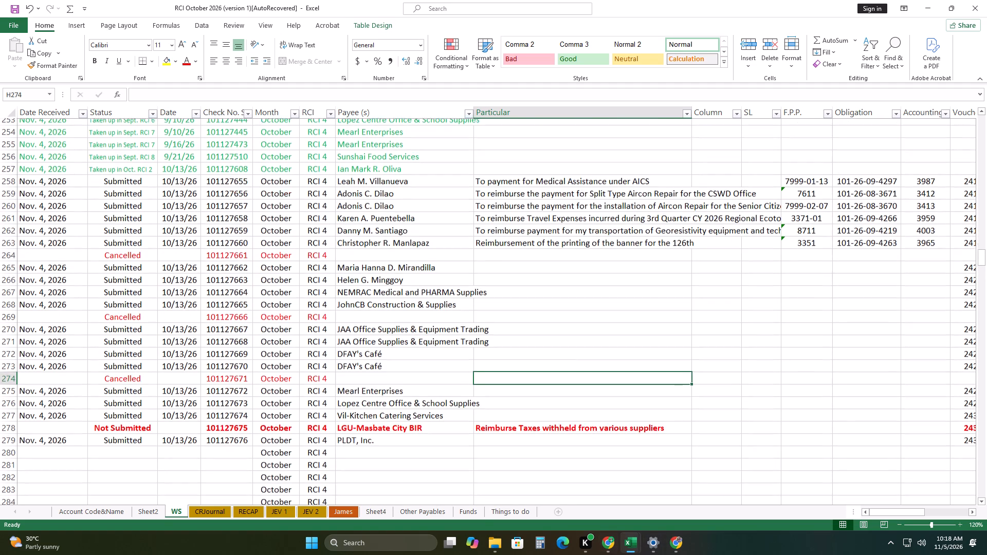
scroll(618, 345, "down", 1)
Switch to Chrome, resume the paused YouTube video, and return to the Excel workbook.
left_click(610, 541)
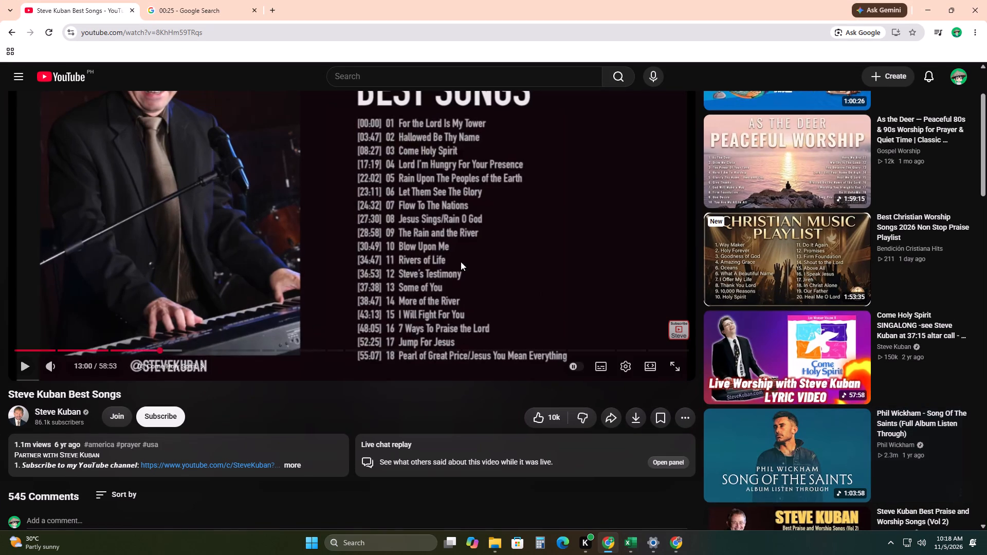
left_click(429, 238)
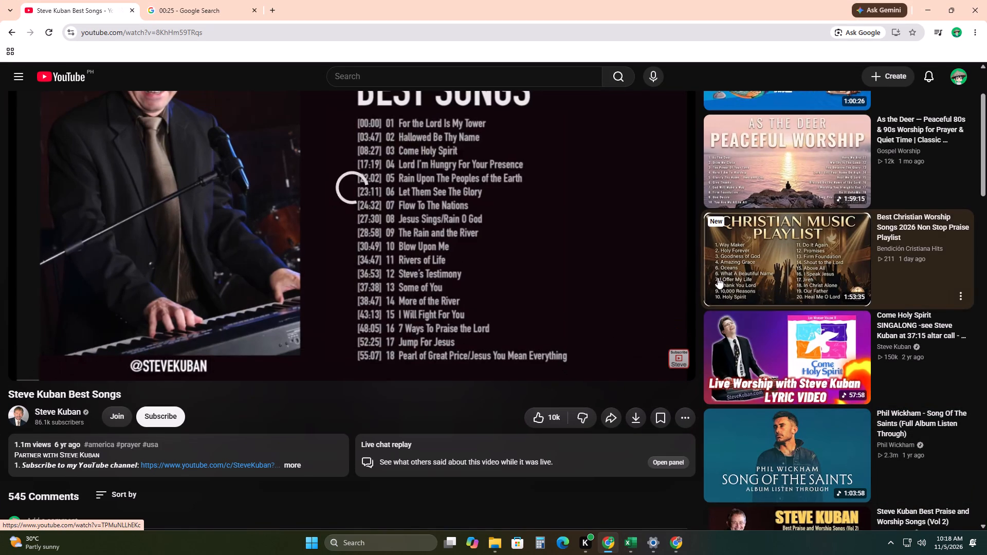
left_click(926, 12)
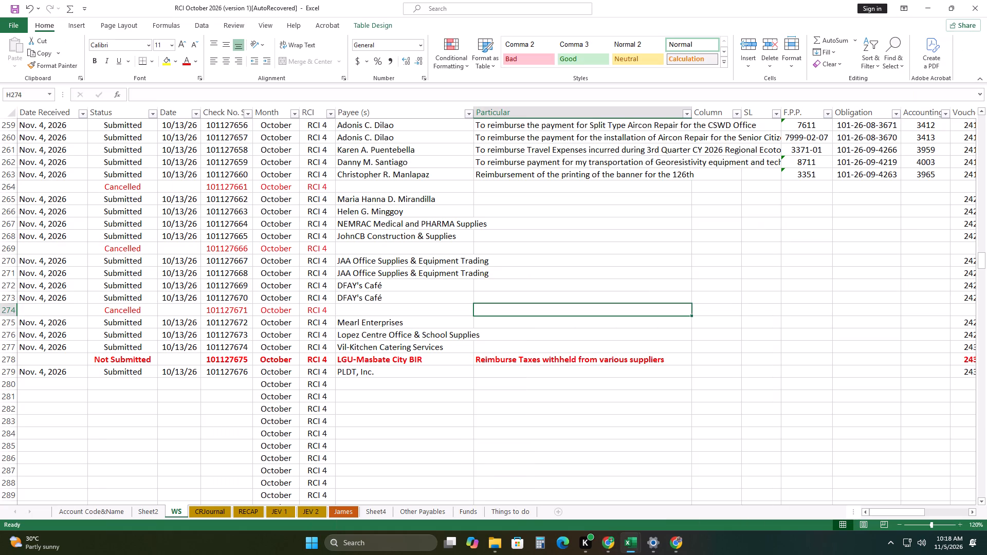
Extend row 263's Particular text after "126th" with "Philippine Civil Service Anniversary (PCSA)".
left_click(576, 247)
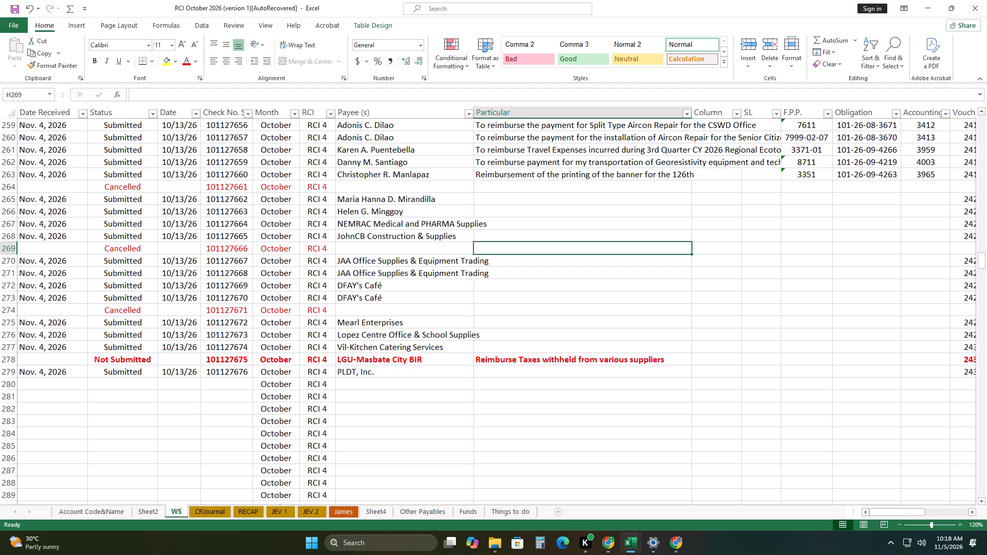
double_click(505, 176)
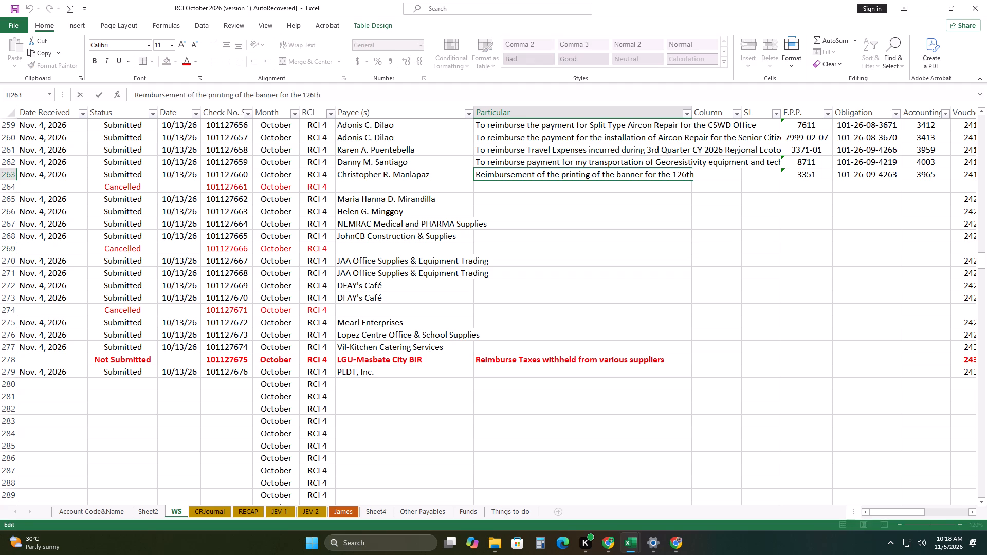
left_click(699, 173)
type("Philippine")
key("space")
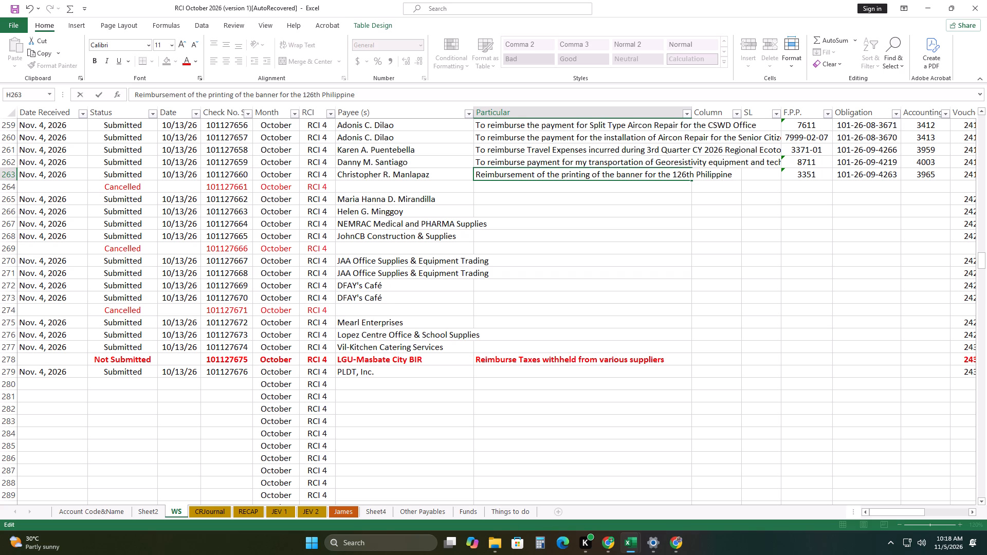
type("Civil Service")
key("space")
type("Annivers")
type("ary")
key("space")
key("shift+parenleft")
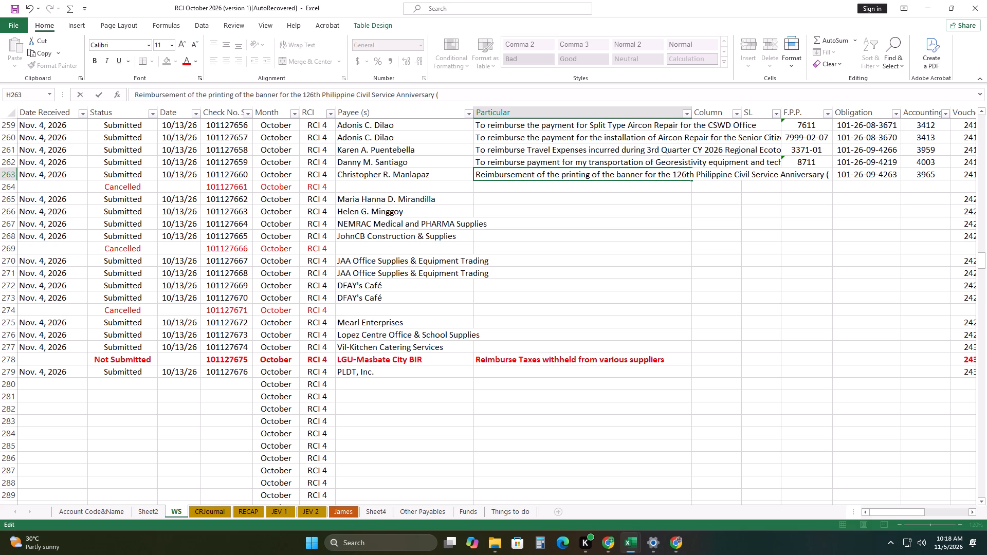
type("PCSA")
key("shift+parenright")
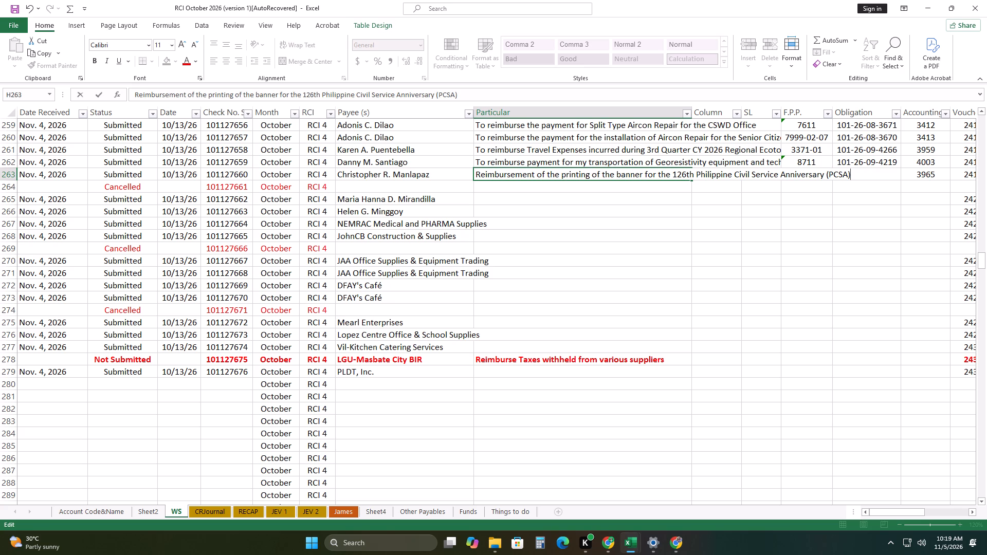
left_click_drag(657, 241, 665, 246)
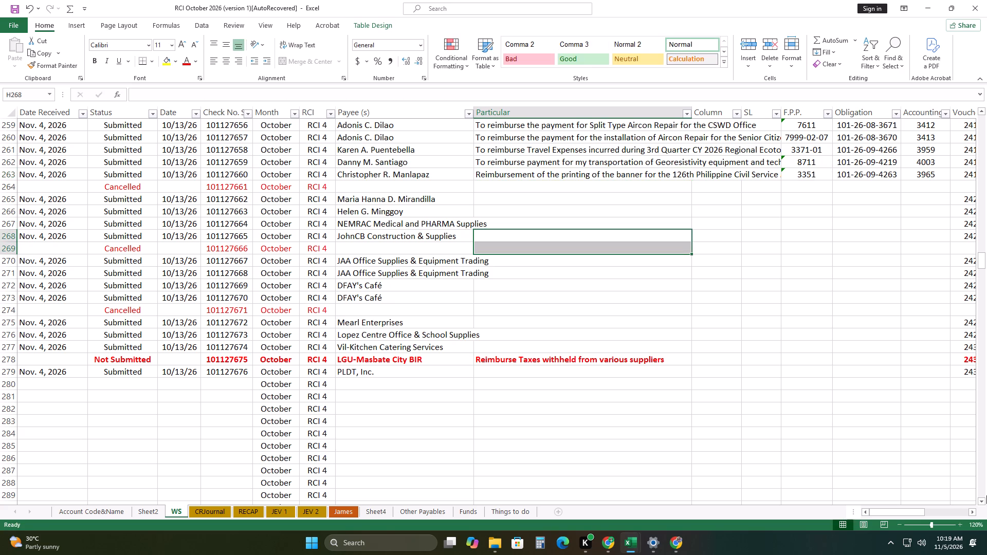
Copy Printing and Publication Expenses and its code 5-02-99-020 from the Account Code&Name sheet into row 263's debit account cells on WS as values.
left_click_drag(906, 513, 959, 502)
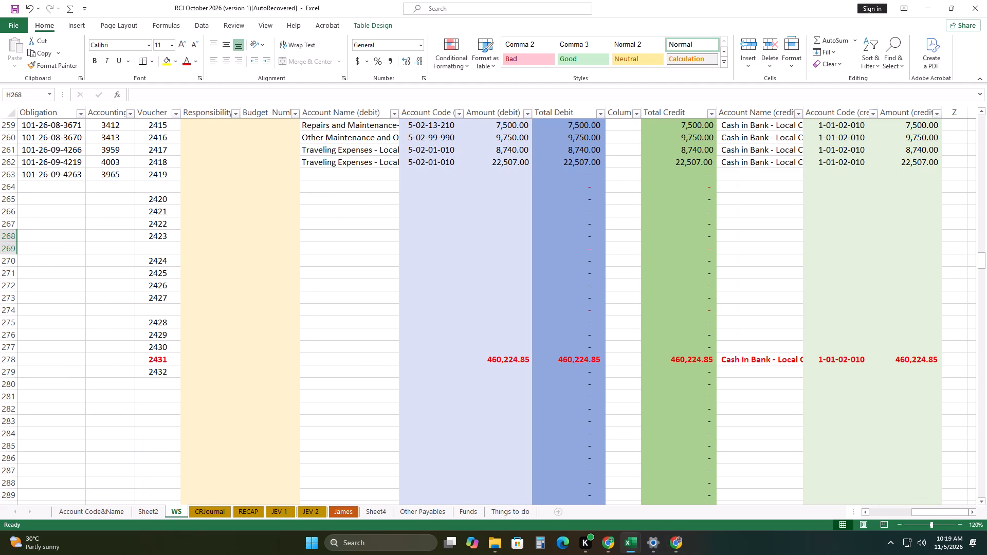
left_click(109, 509)
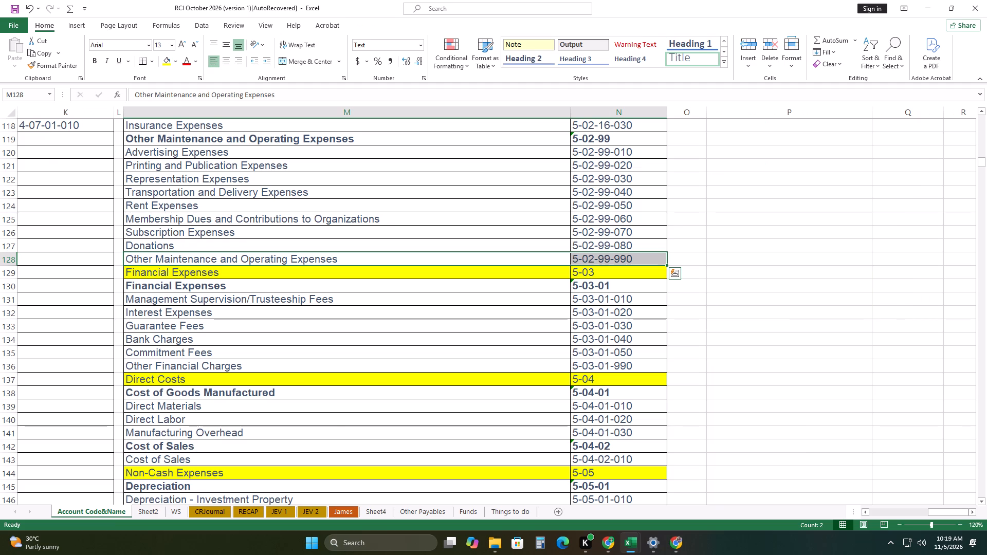
scroll(569, 316, "up", 11)
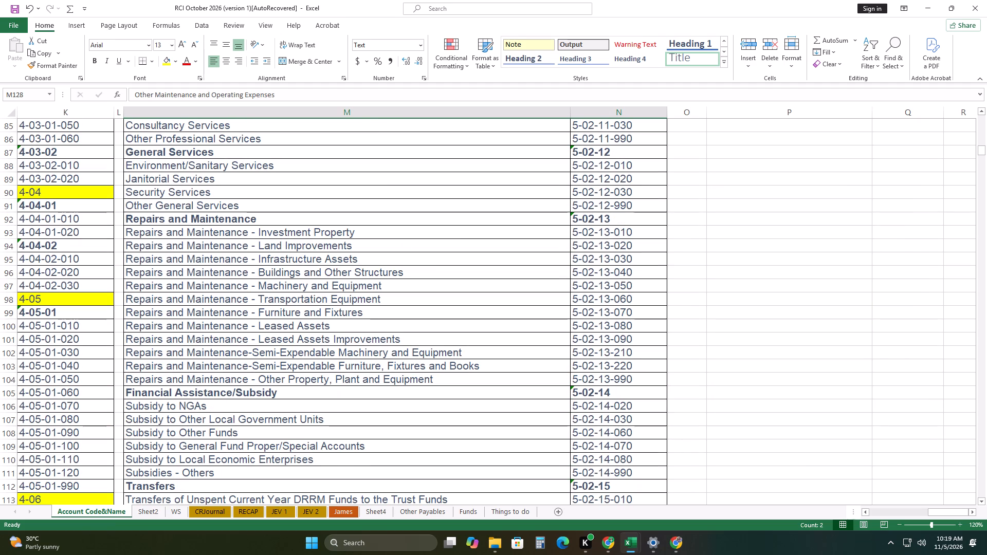
scroll(564, 324, "down", 9)
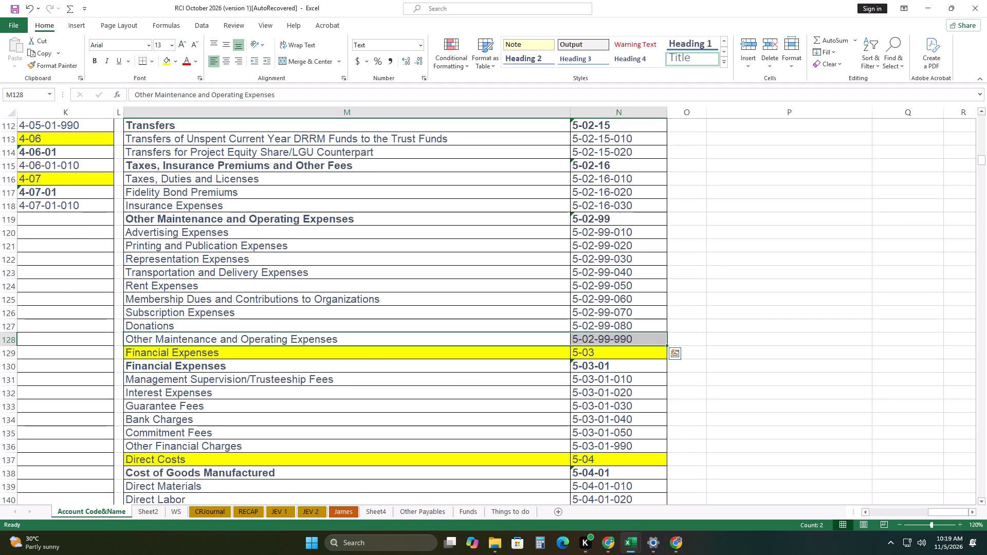
scroll(560, 331, "down", 16)
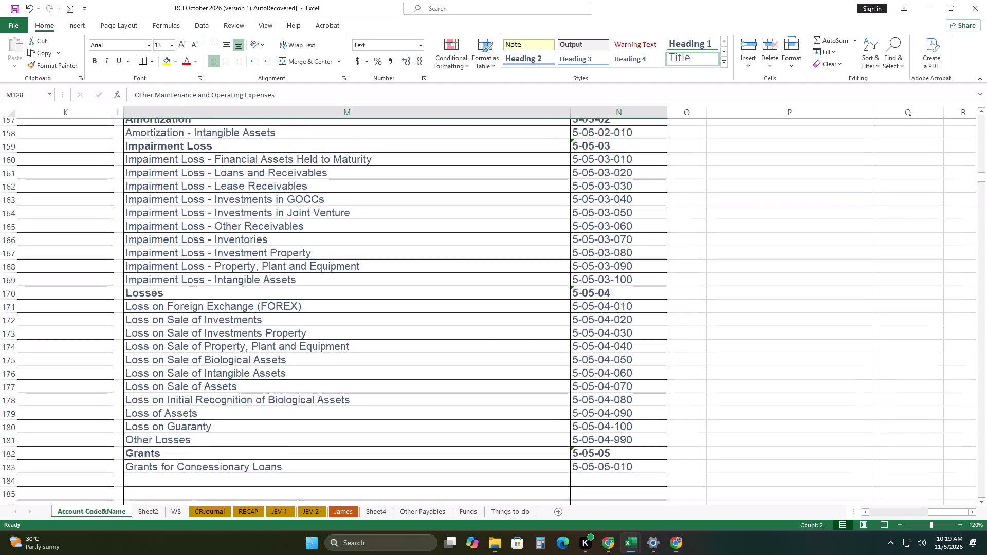
scroll(562, 335, "up", 10)
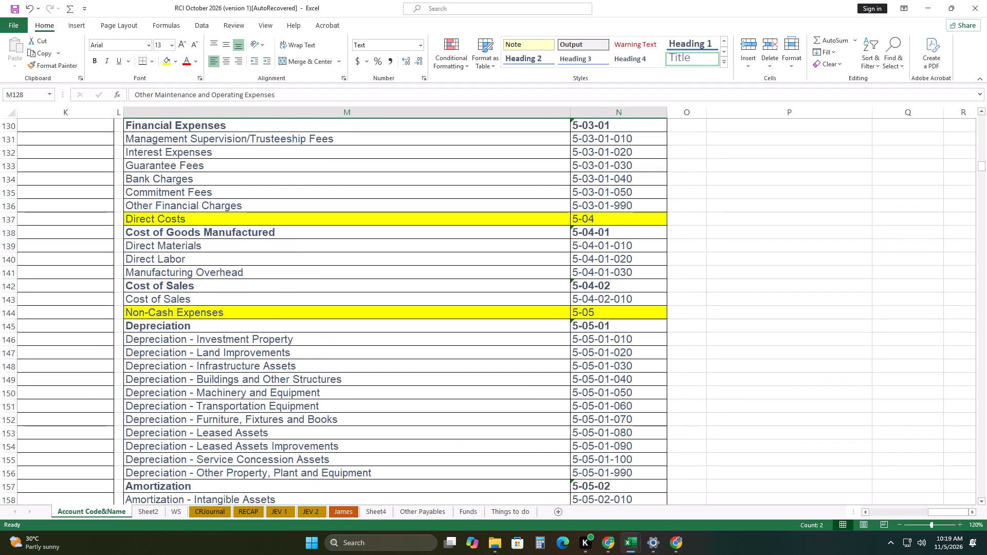
scroll(562, 337, "up", 2)
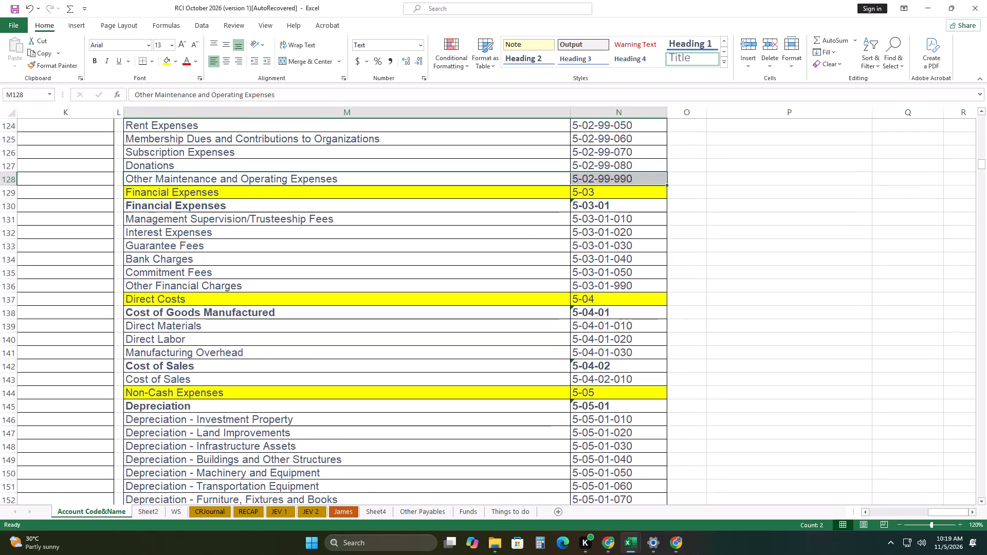
scroll(562, 337, "up", 2)
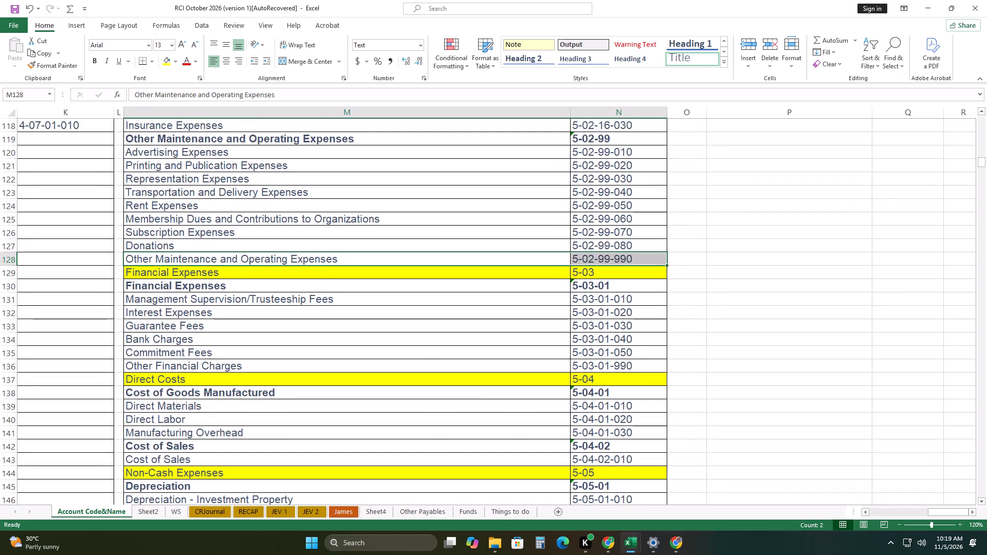
left_click_drag(552, 166, 609, 167)
right_click(609, 167)
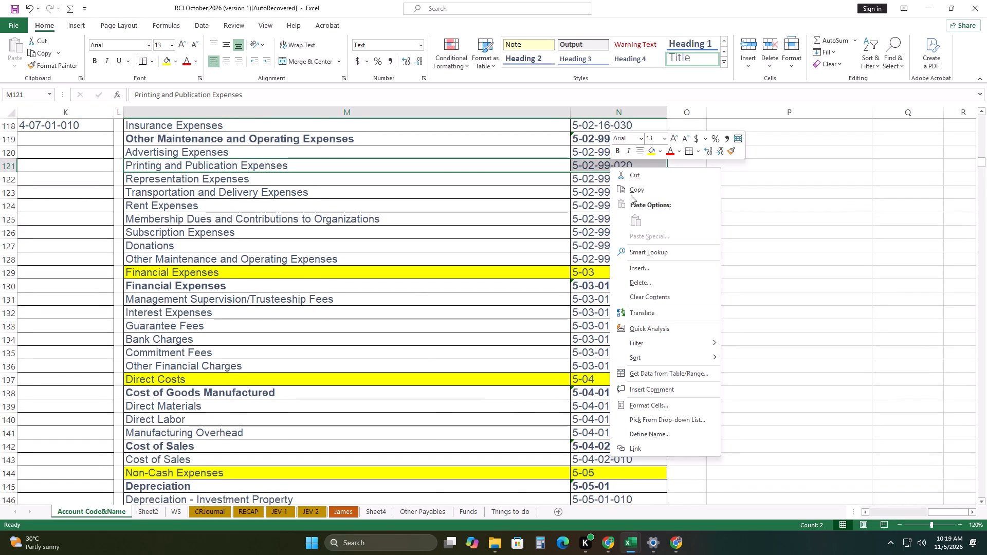
left_click(645, 190)
left_click(177, 513)
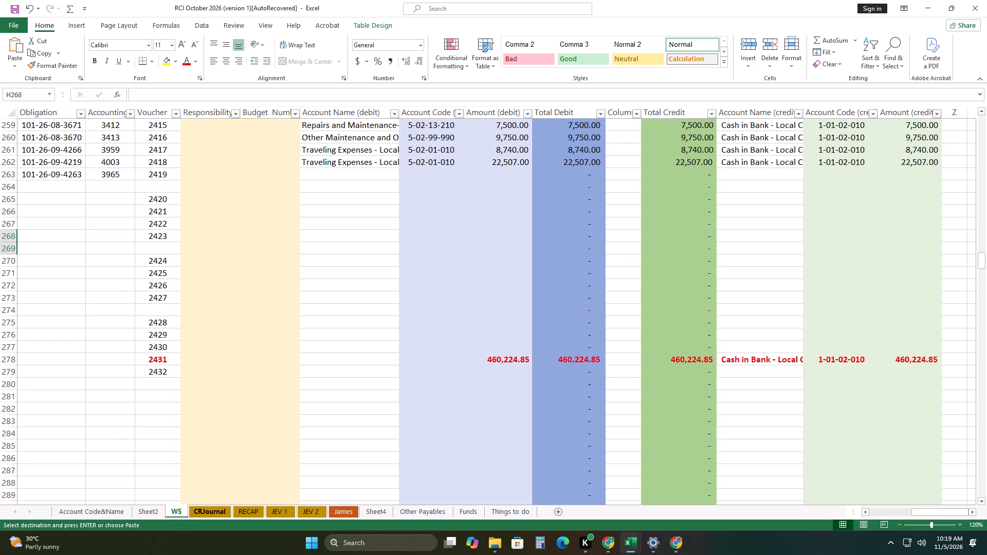
right_click(316, 175)
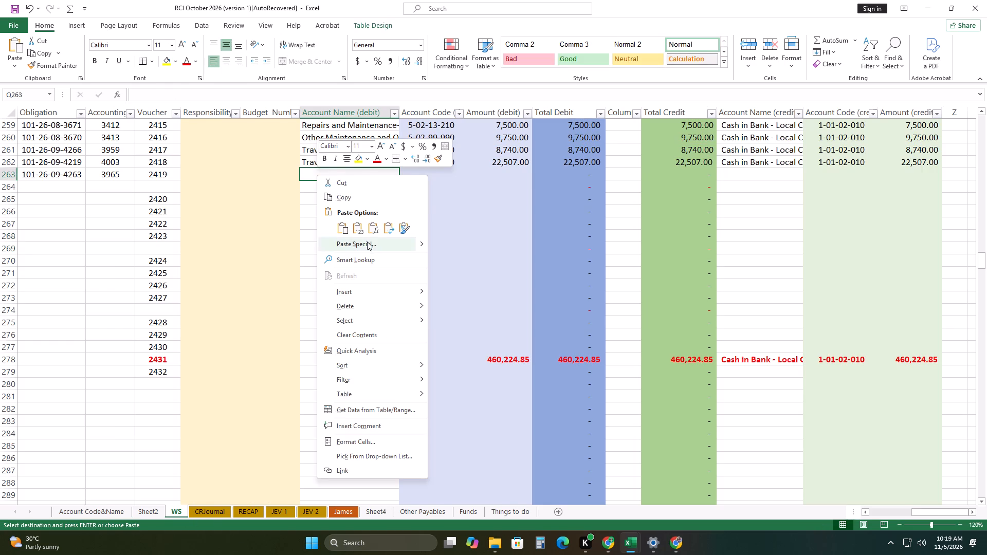
left_click(361, 232)
left_click_drag(320, 242, 339, 242)
left_click(520, 172)
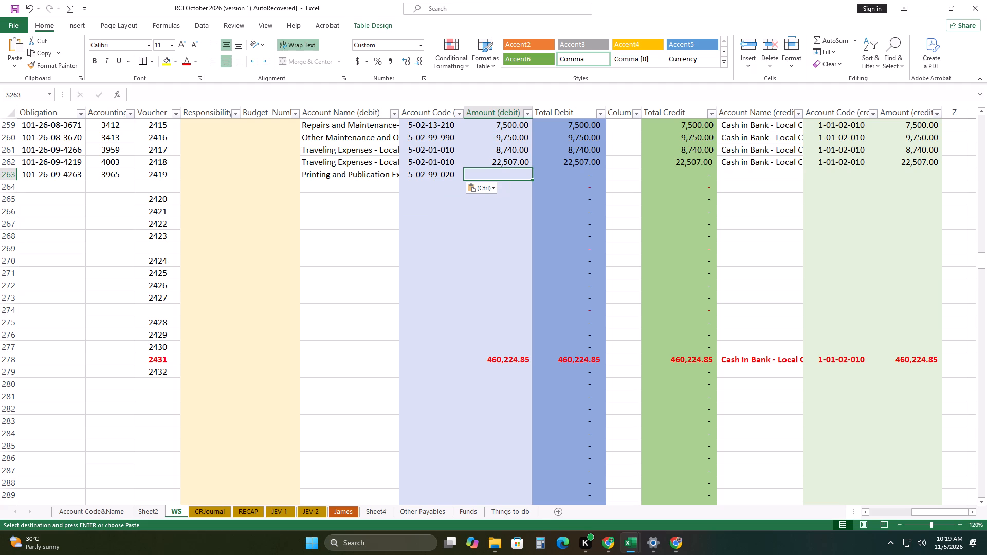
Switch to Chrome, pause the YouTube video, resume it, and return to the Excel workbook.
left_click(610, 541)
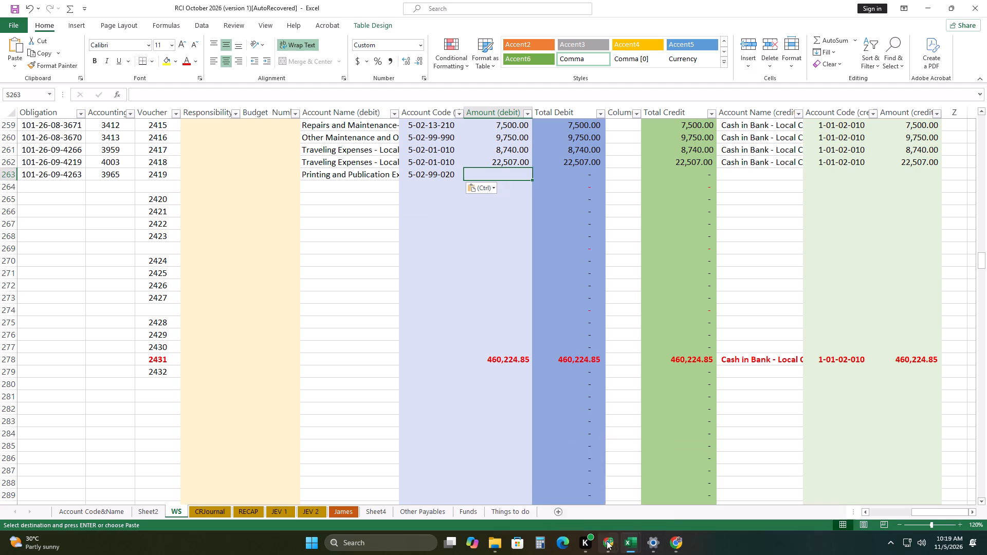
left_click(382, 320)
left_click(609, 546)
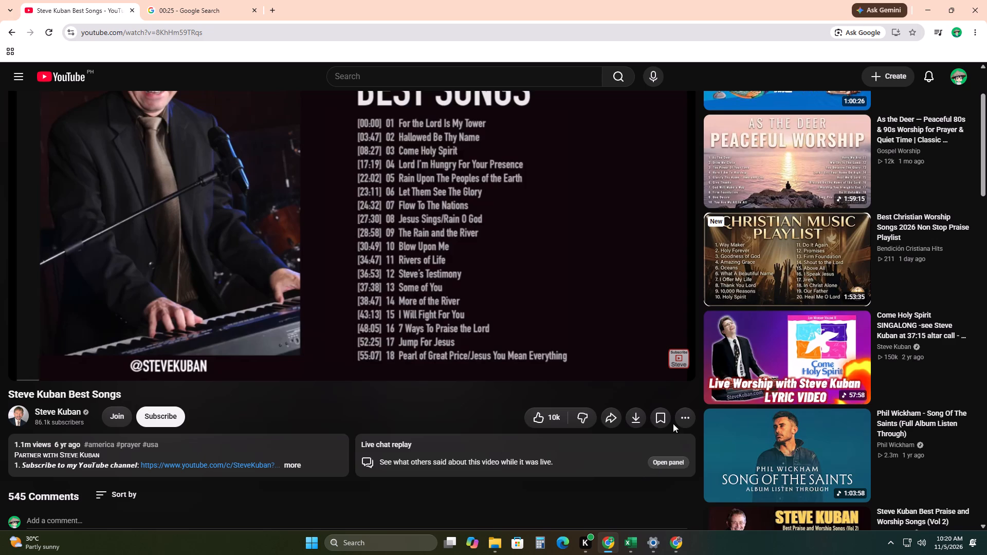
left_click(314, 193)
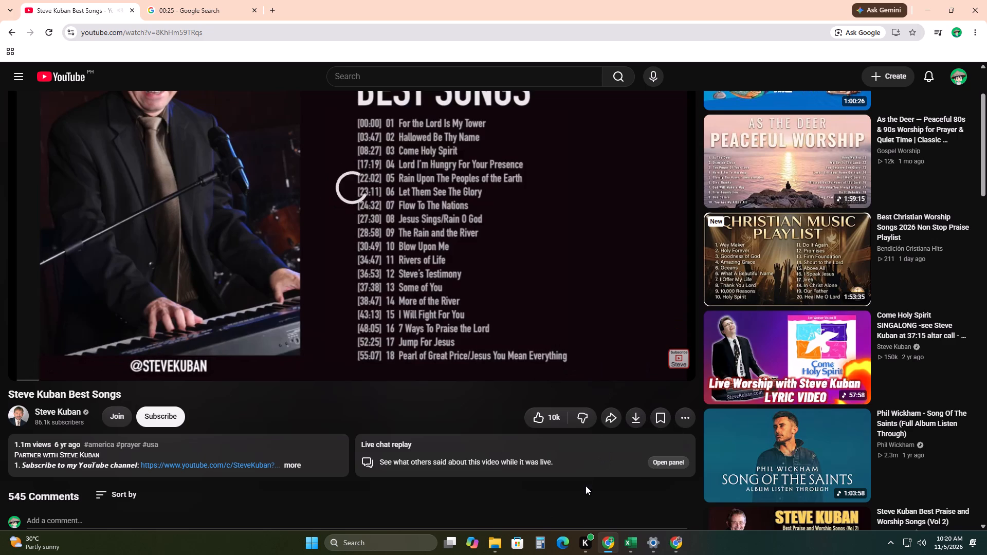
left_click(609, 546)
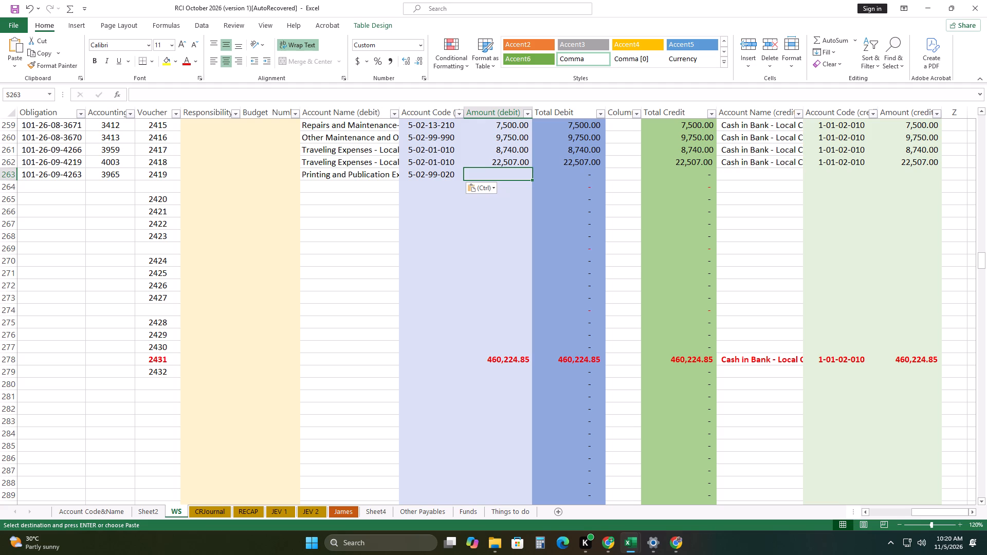
On Sheet2, list the amounts 1,000, 600 and 3,000 in cells J20 to J22.
left_click_drag(335, 251, 349, 254)
left_click(150, 511)
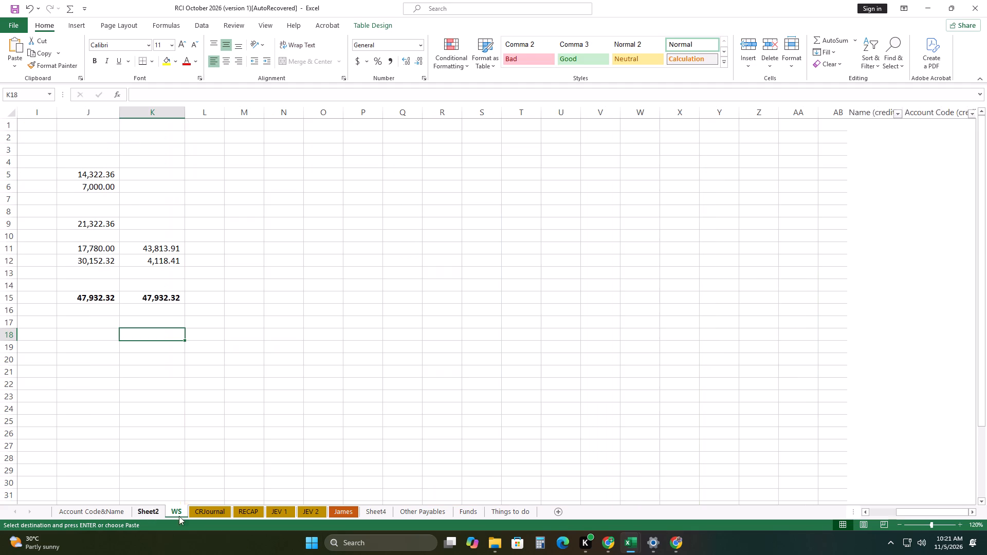
scroll(314, 397, "down", 3)
scroll(315, 410, "up", 3)
scroll(312, 410, "down", 3)
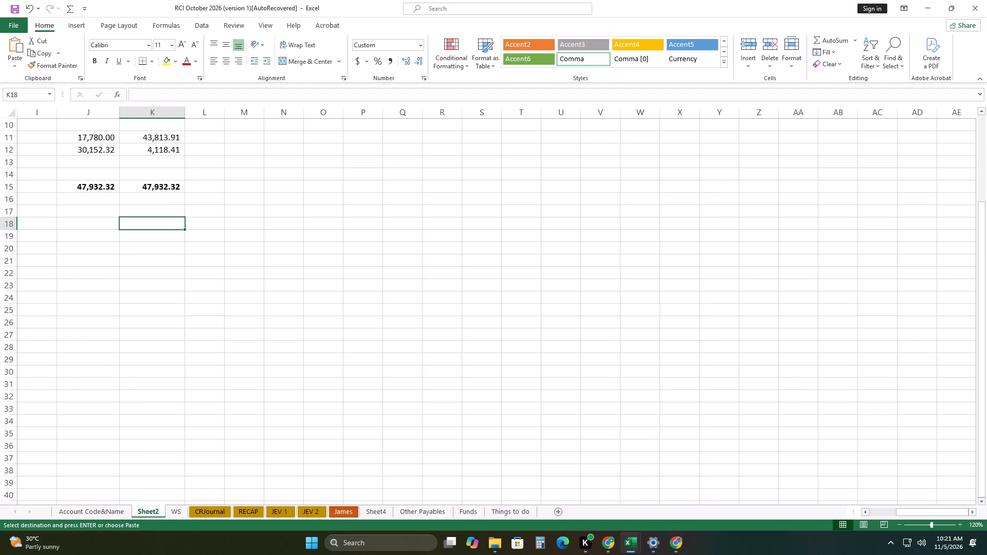
scroll(255, 417, "down", 4)
scroll(249, 409, "up", 3)
scroll(249, 409, "down", 2)
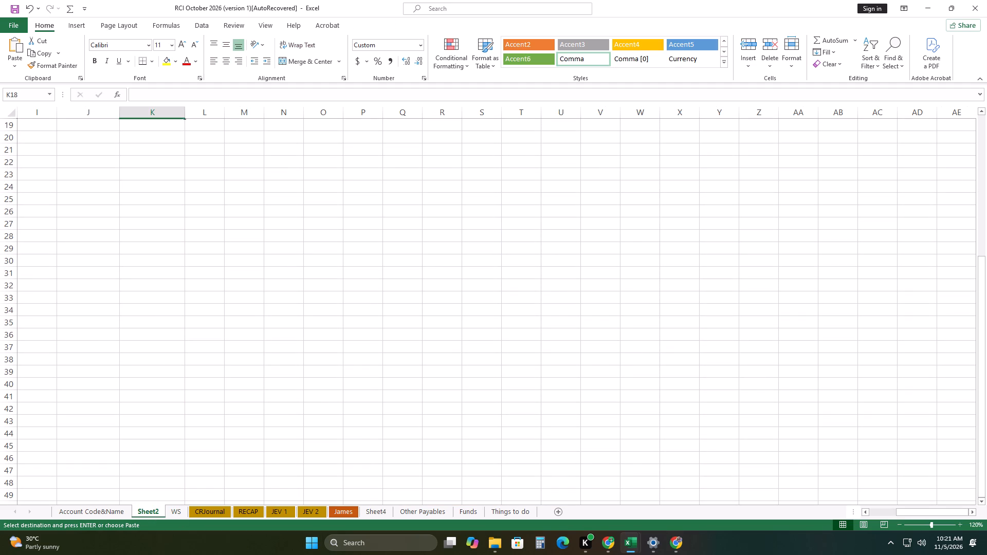
scroll(149, 285, "up", 3)
left_click(111, 246)
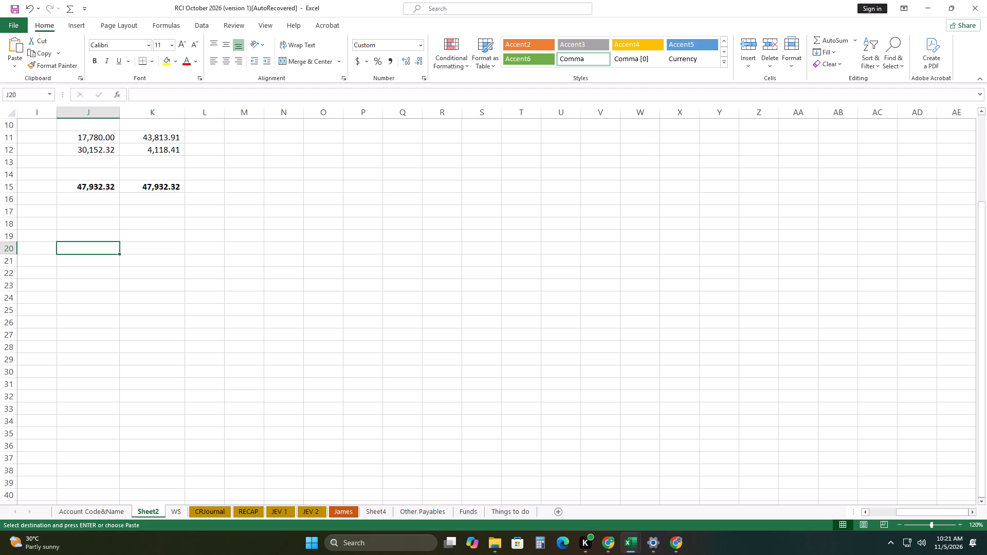
type("1000")
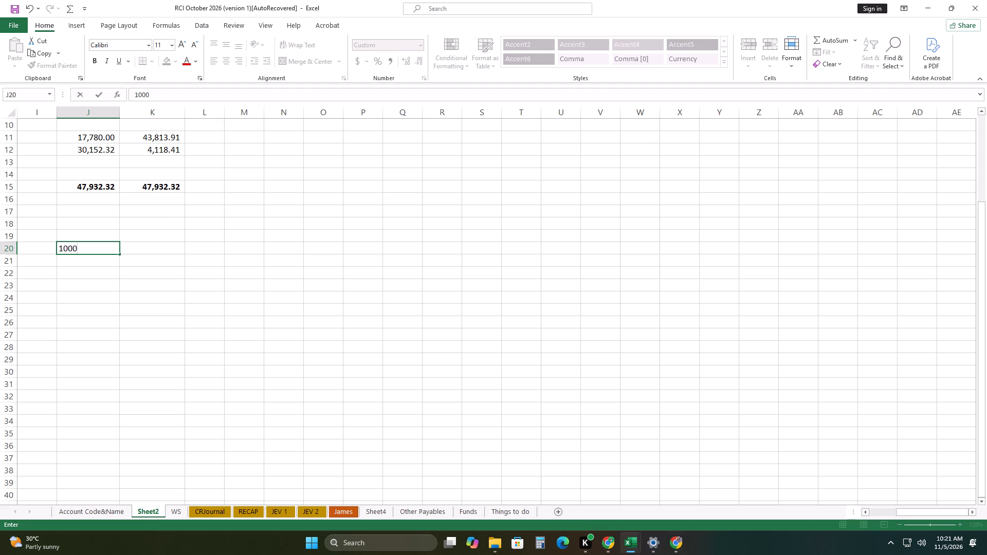
key("Down")
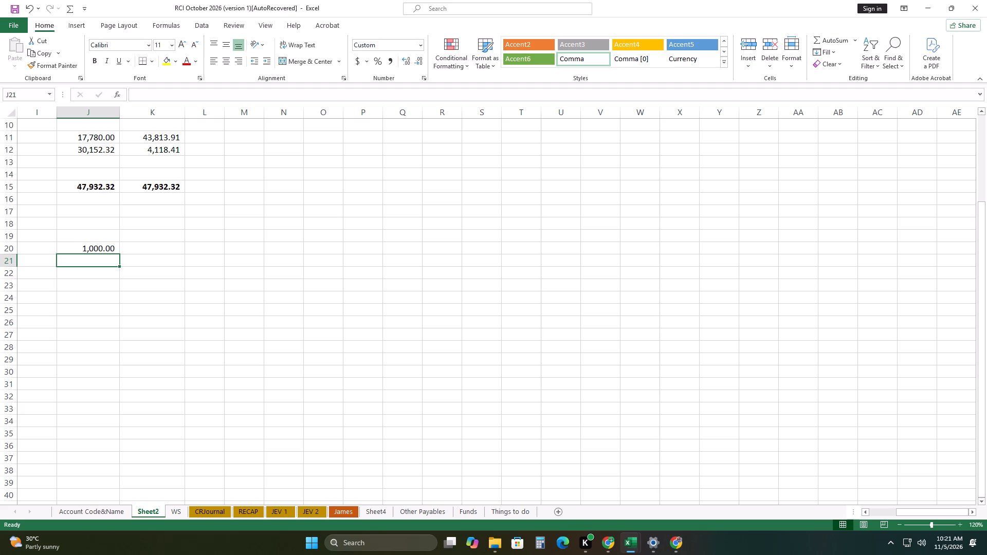
scroll(336, 272, "up", 2)
scroll(336, 272, "down", 6)
scroll(335, 306, "up", 3)
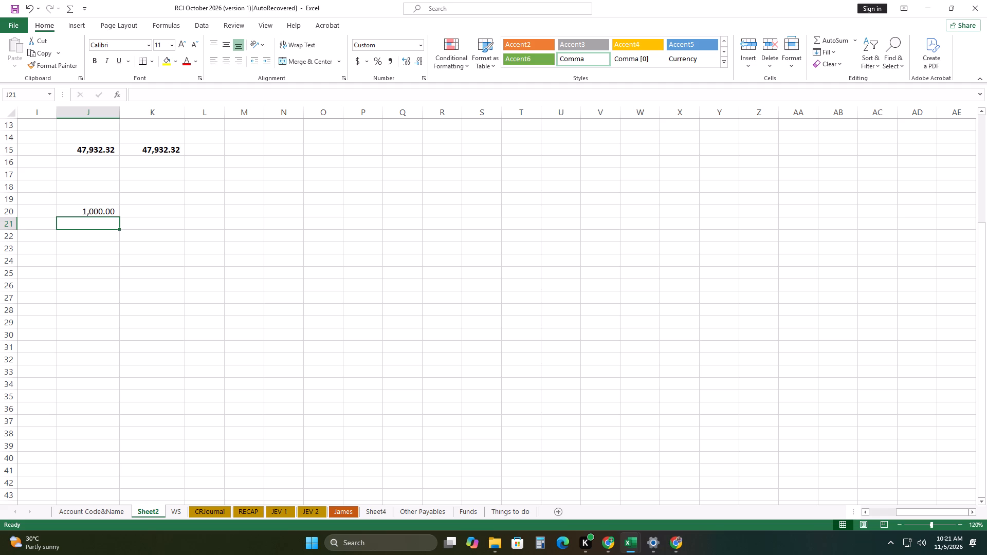
type("600")
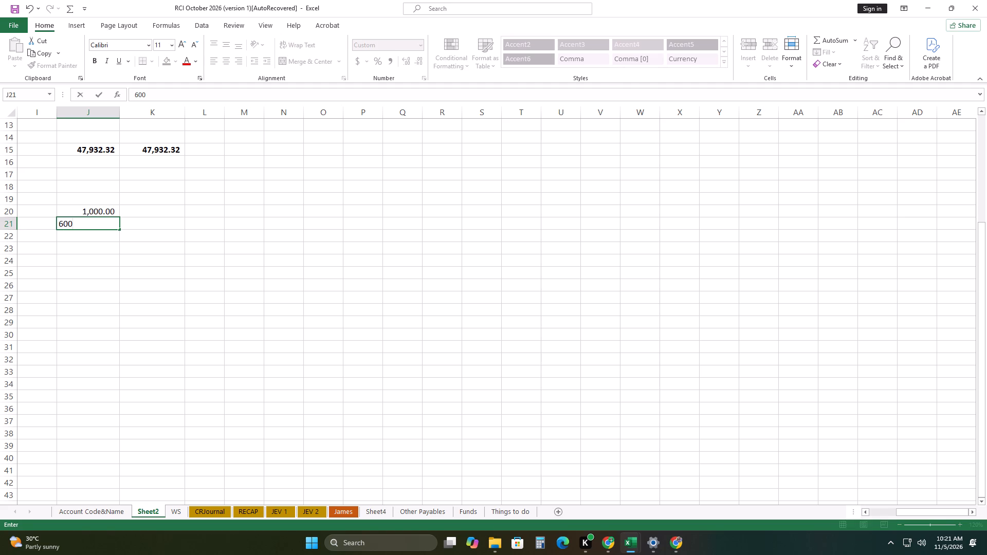
key("Down")
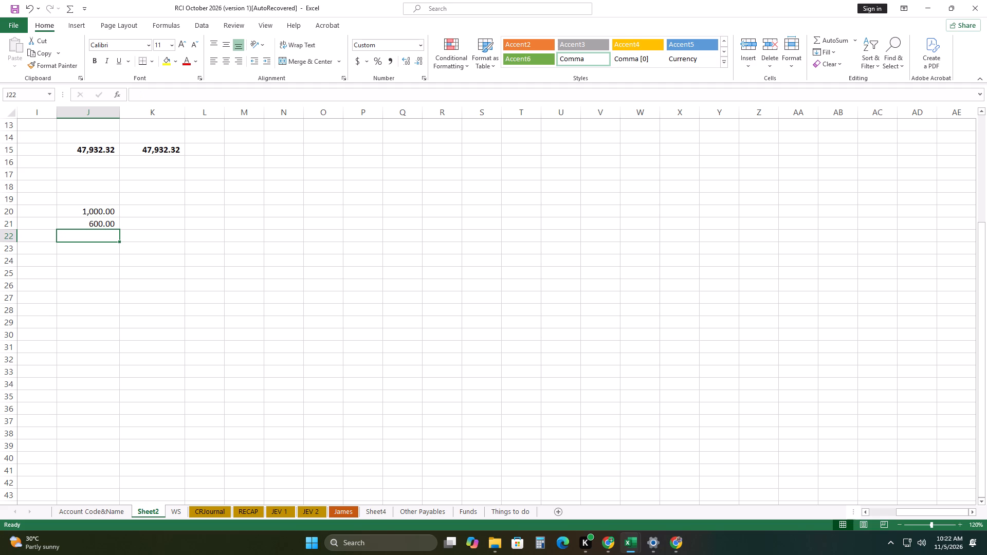
type("3000")
key("Down")
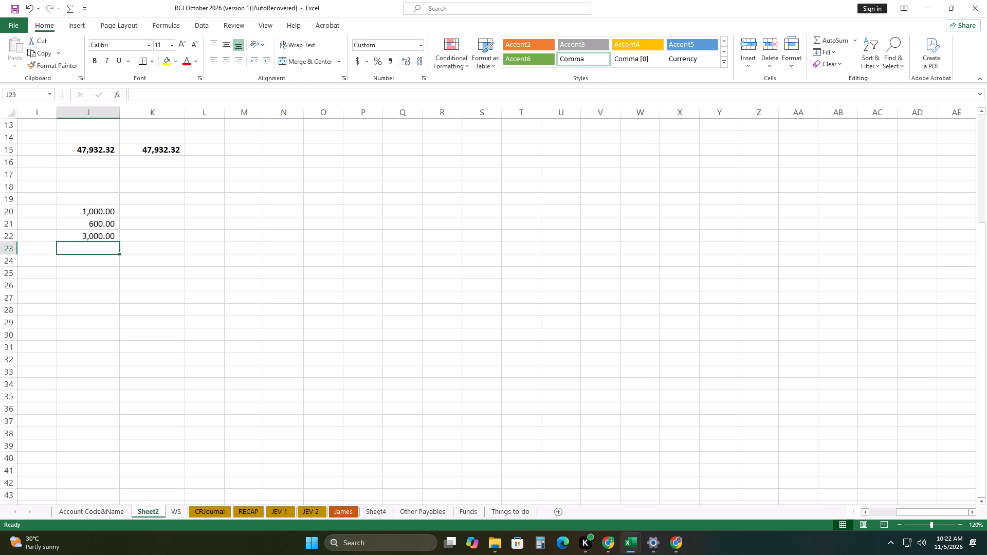
Continue the Sheet2 list in cells J23 to J26 with 2,450, 650, 1,920 and 3,000.
key("2")
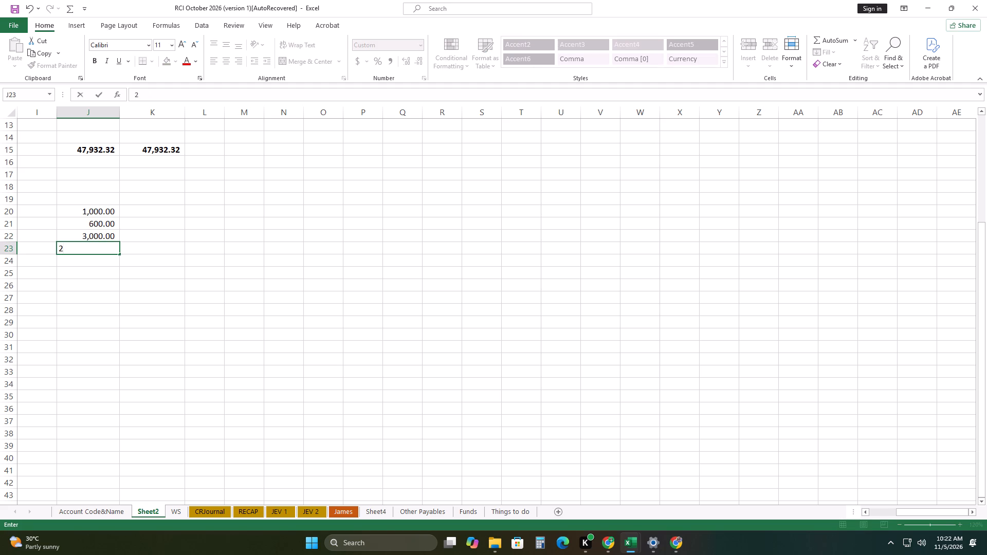
type("450")
key("Down")
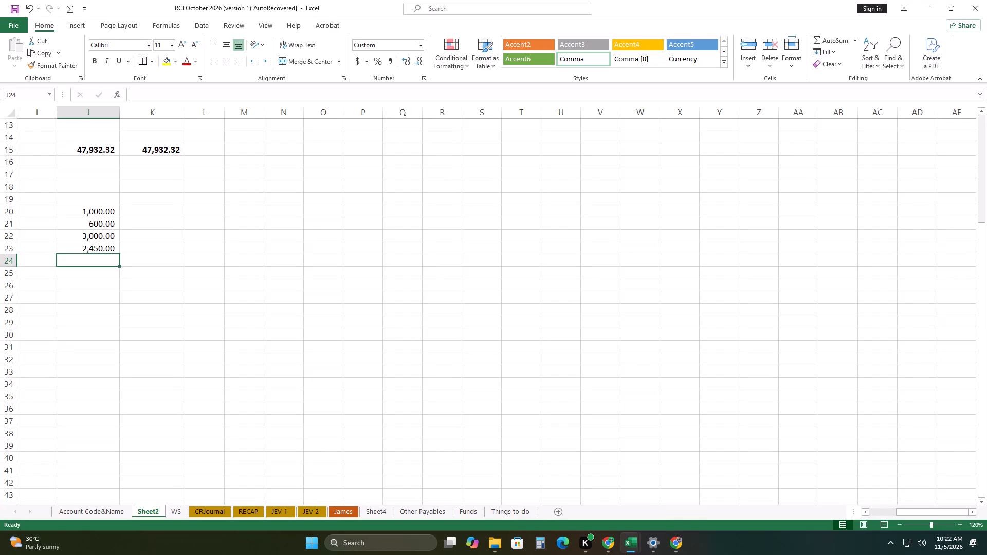
type("650")
key("Down")
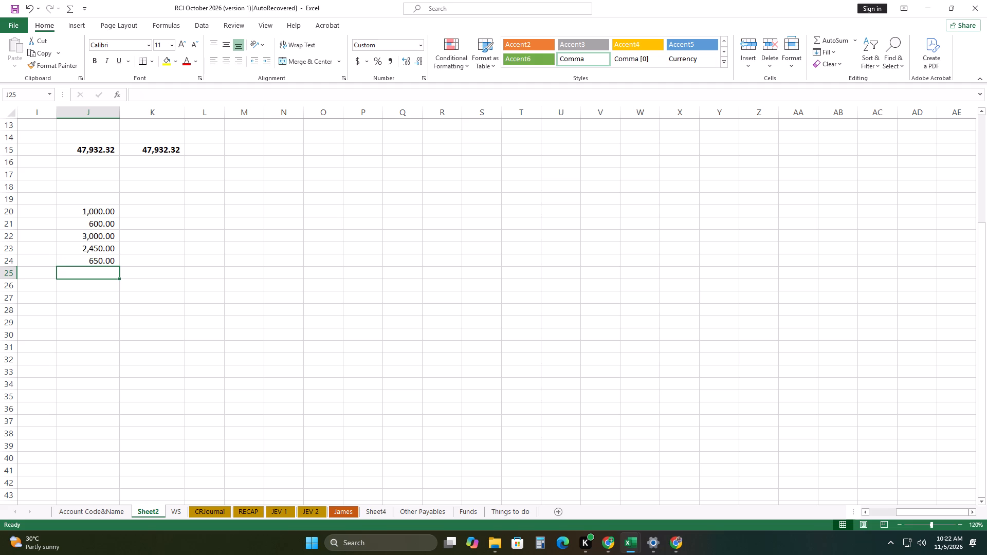
key("1")
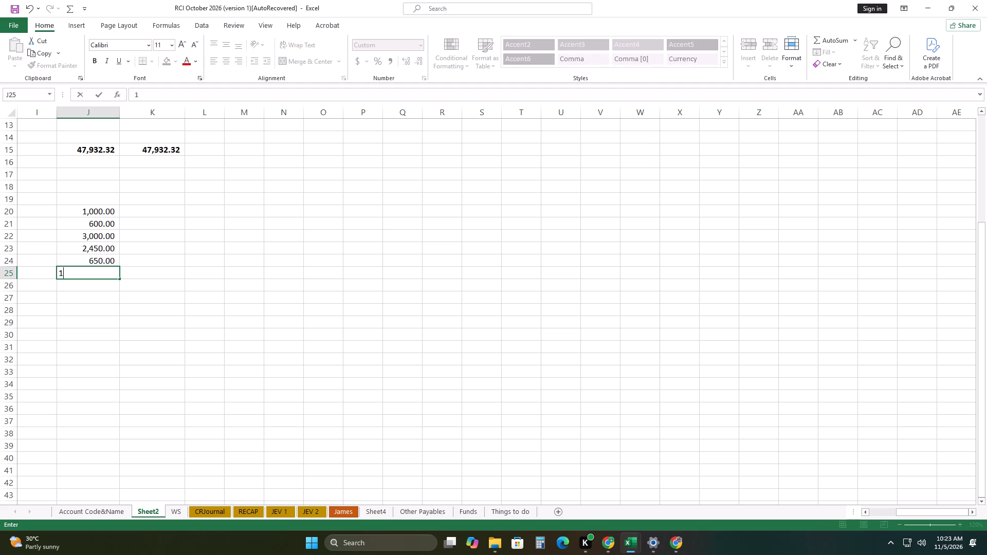
key("9")
type("20")
key("Down")
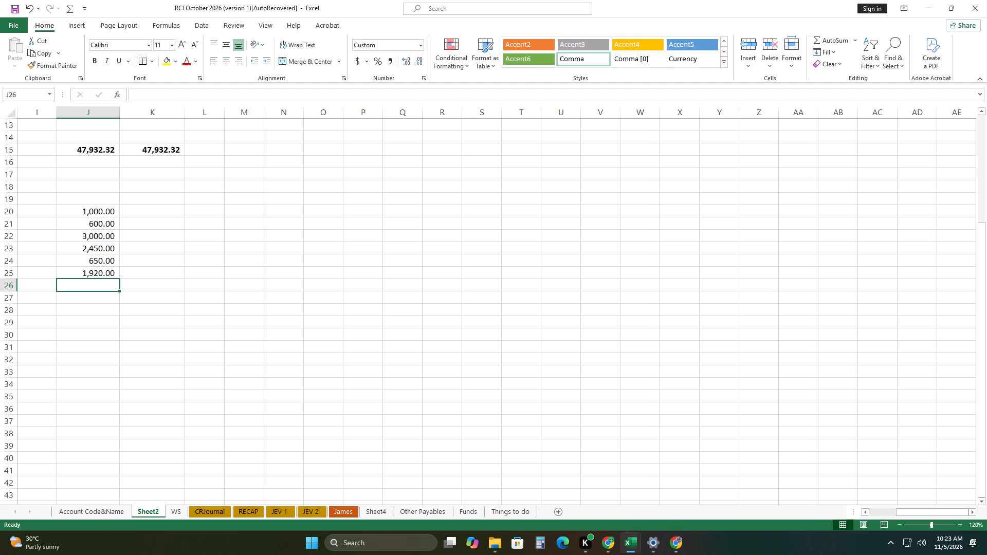
type("3000")
key("Down")
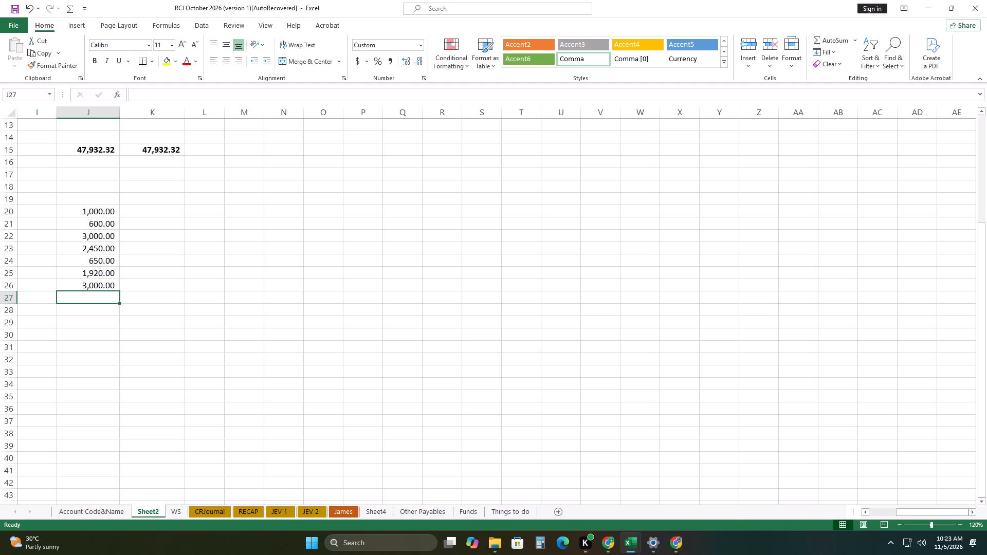
Total the amounts in J20 to J26 with AutoSum, placing the sum in cell J29.
left_click_drag(97, 212, 98, 319)
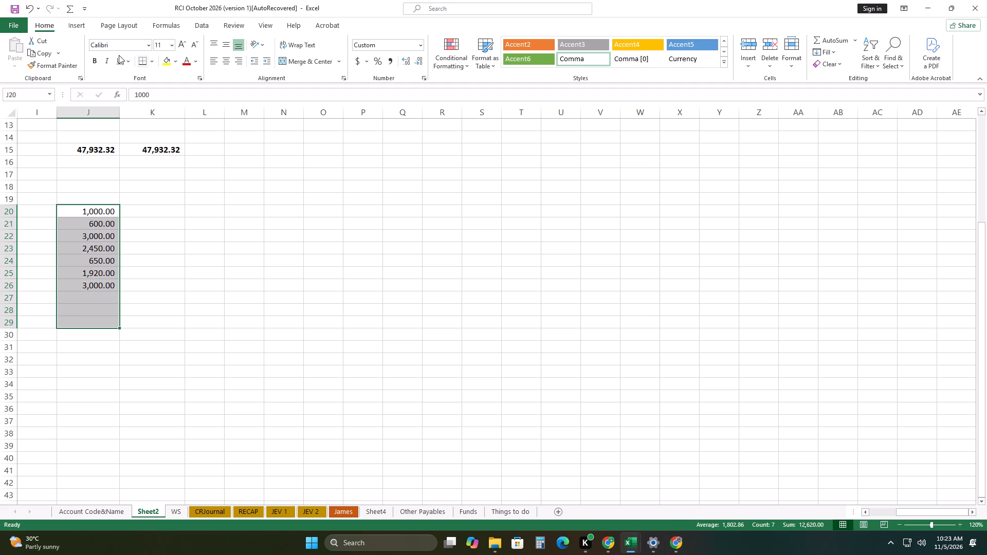
left_click(70, 9)
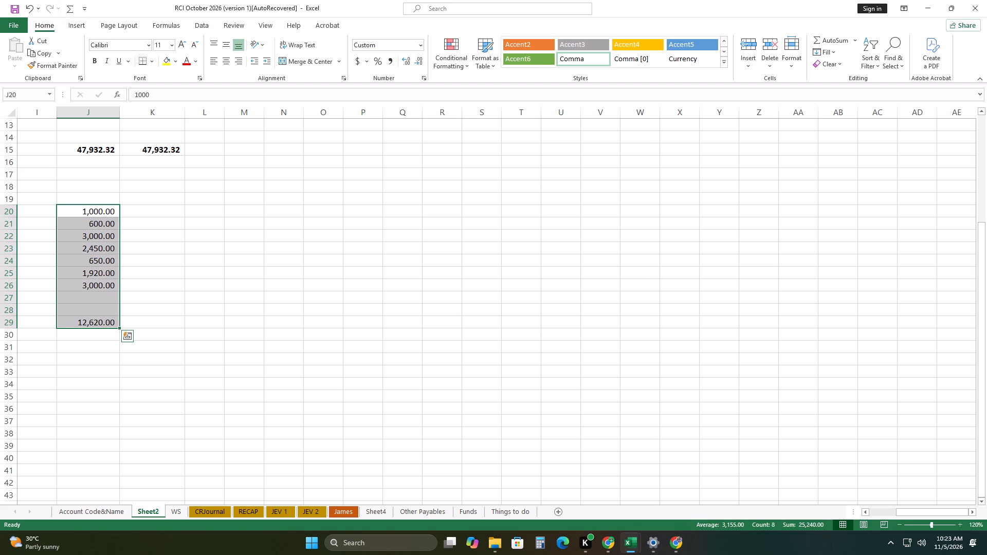
left_click_drag(364, 286, 370, 292)
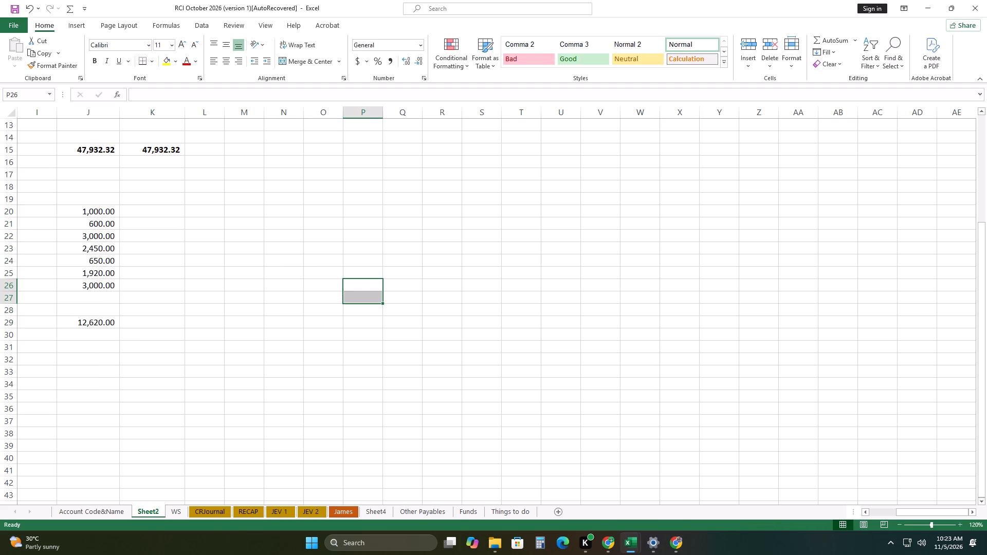
Go through the listed amounts in J20 to J26 on Sheet2 one by one to count the entries.
left_click(175, 511)
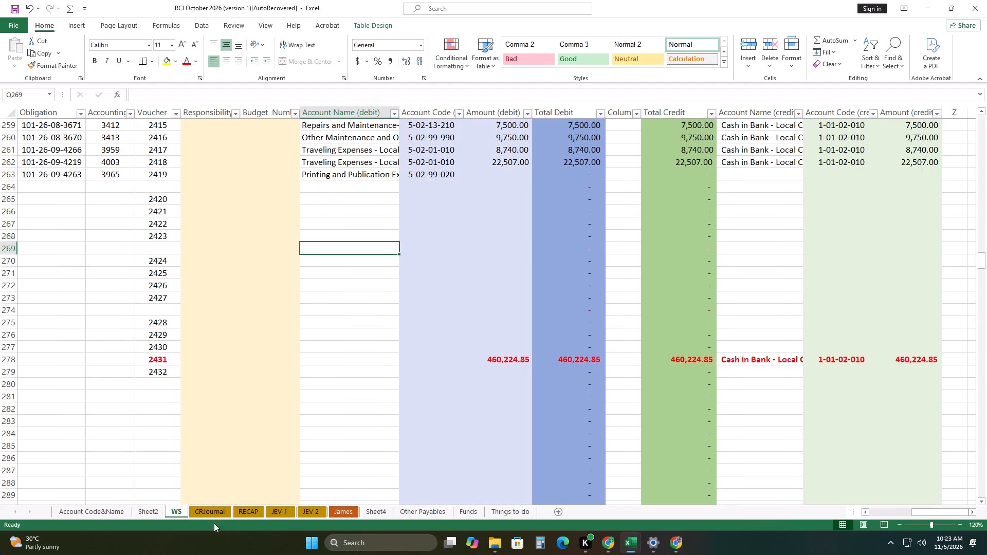
left_click(143, 509)
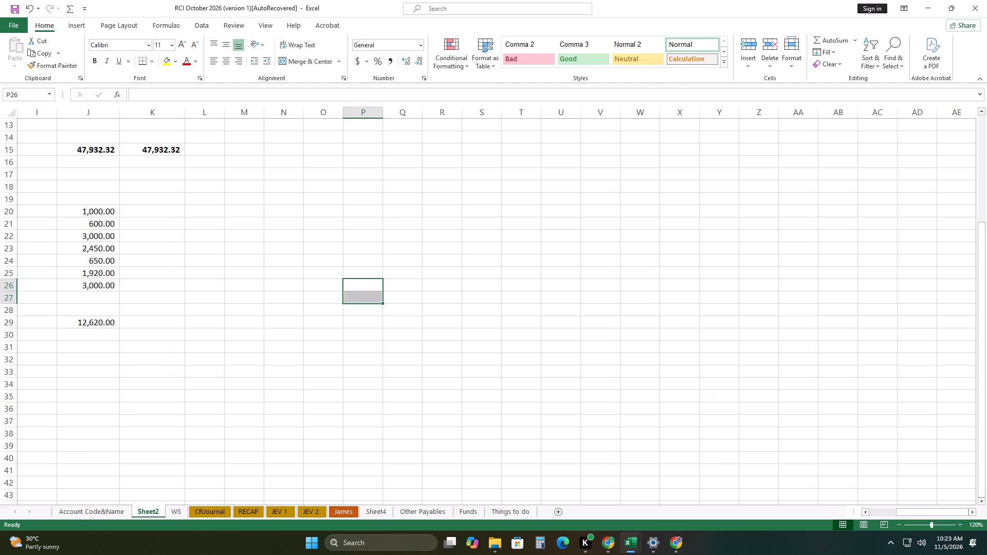
left_click(109, 214)
left_click(108, 221)
left_click(105, 236)
left_click(103, 252)
left_click(106, 261)
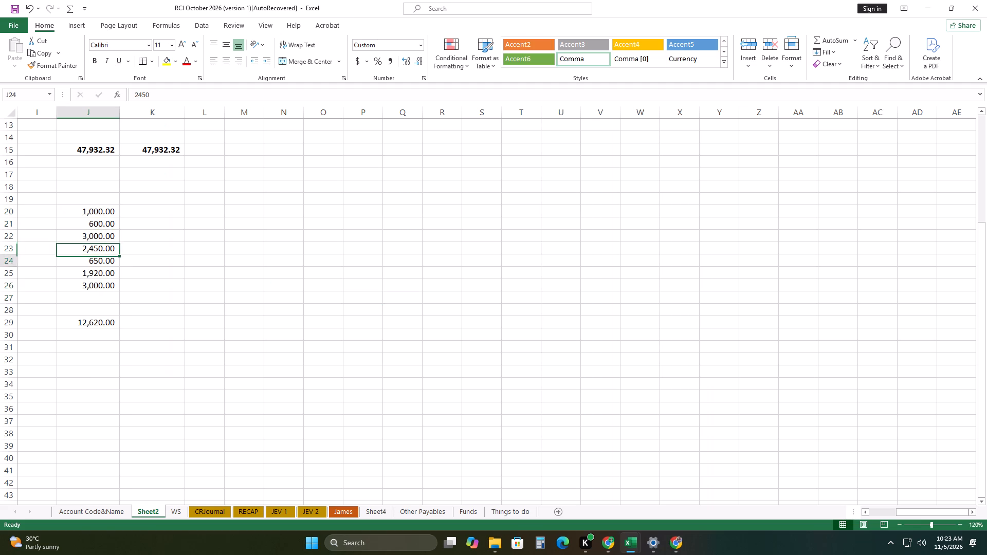
left_click(107, 271)
left_click(112, 288)
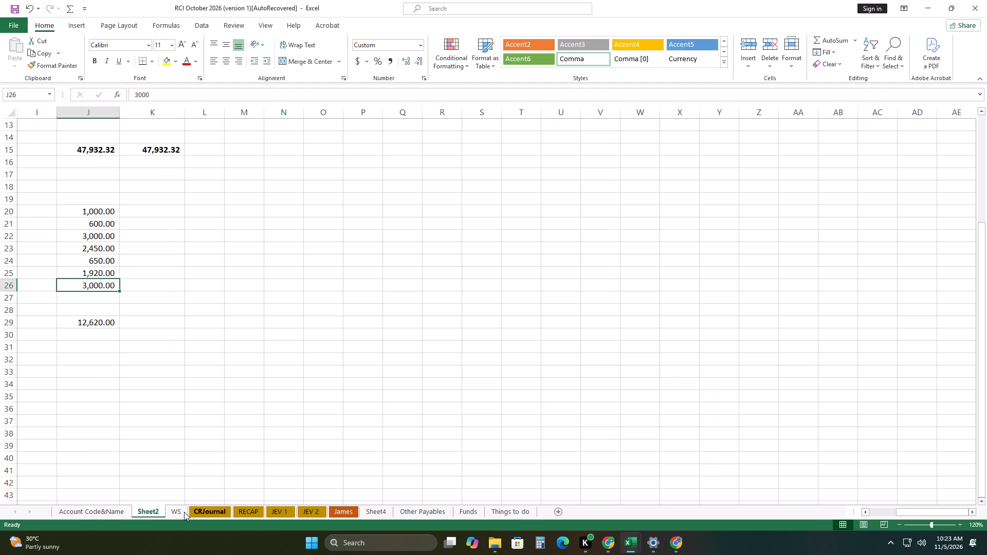
left_click(184, 512)
left_click_drag(928, 515, 568, 500)
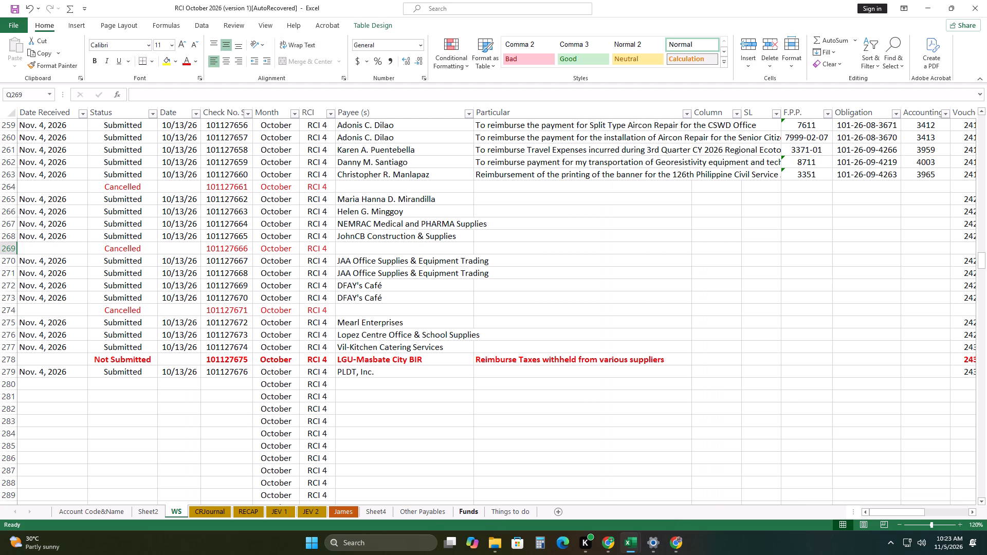
left_click(8, 187)
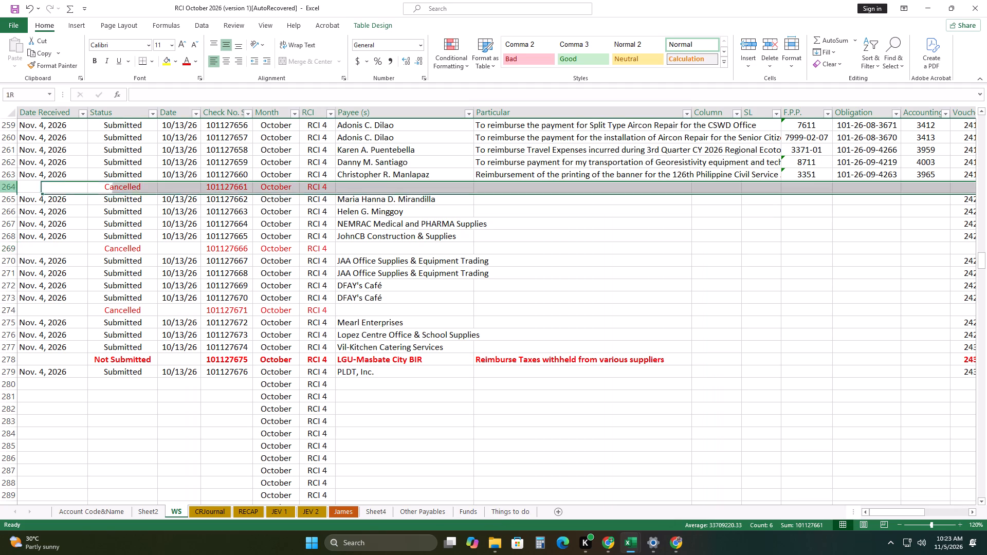
right_click(8, 187)
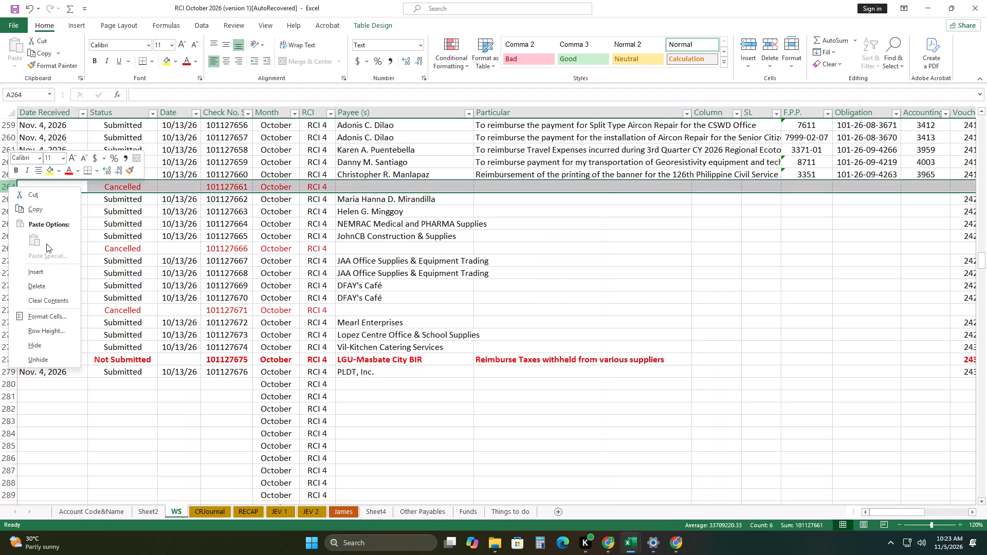
left_click(54, 270)
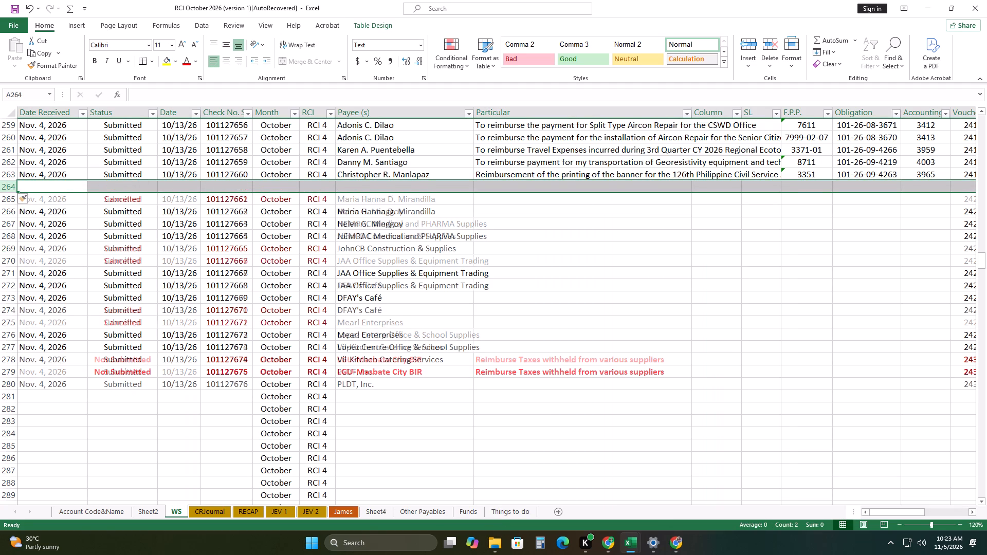
left_click(11, 188)
right_click(11, 188)
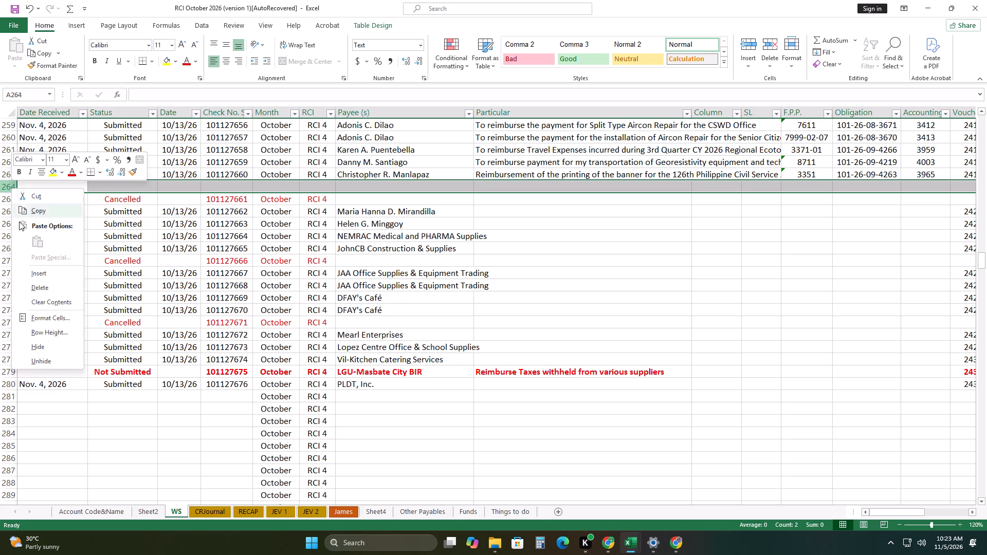
left_click(45, 273)
left_click(85, 232)
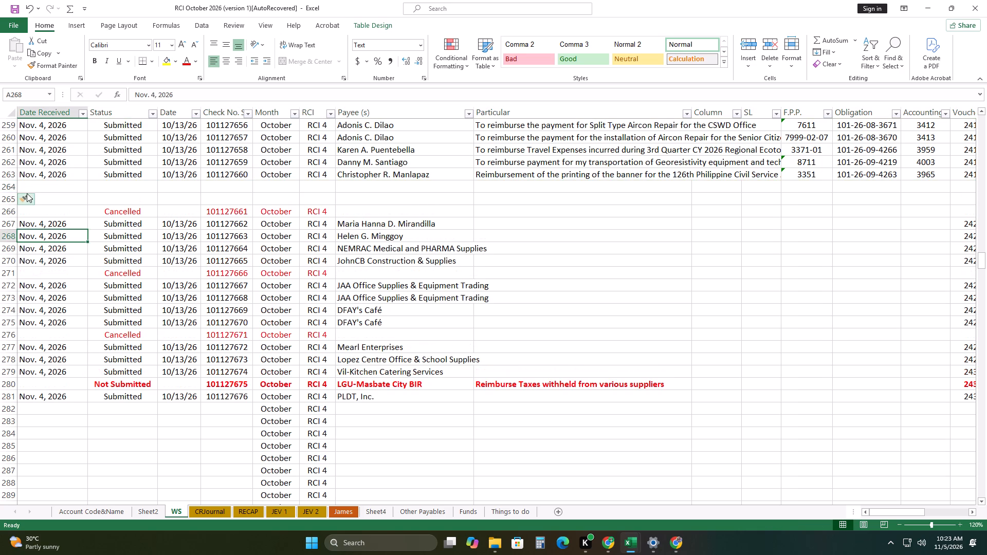
left_click_drag(10, 187, 8, 197)
right_click(7, 197)
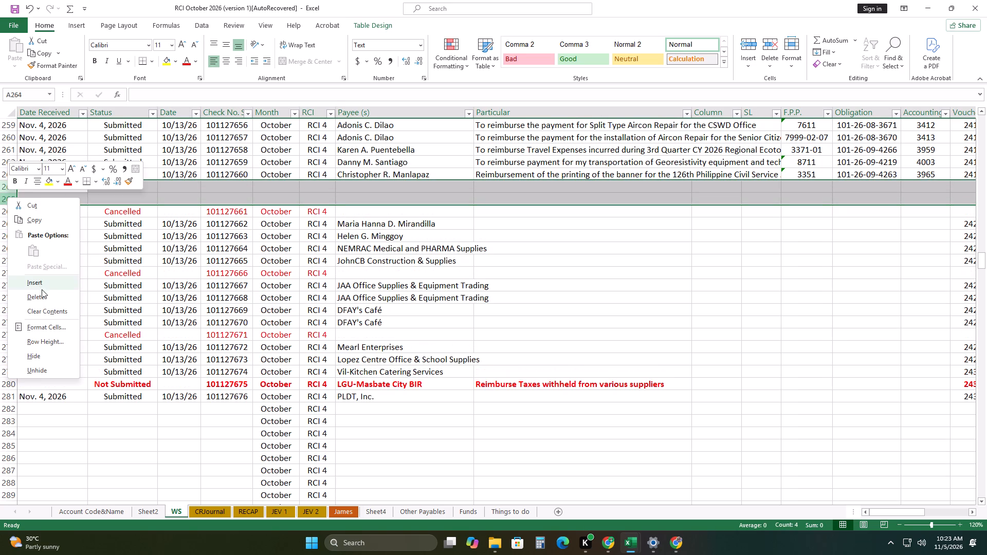
left_click(45, 284)
left_click_drag(12, 186, 11, 186)
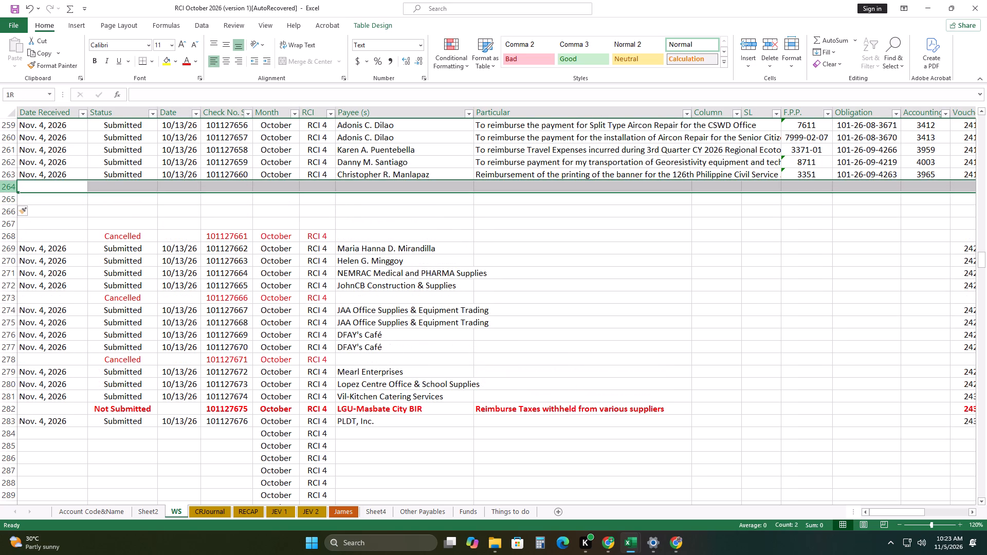
left_click_drag(11, 186, 11, 194)
right_click(10, 194)
left_click(47, 282)
left_click(353, 279)
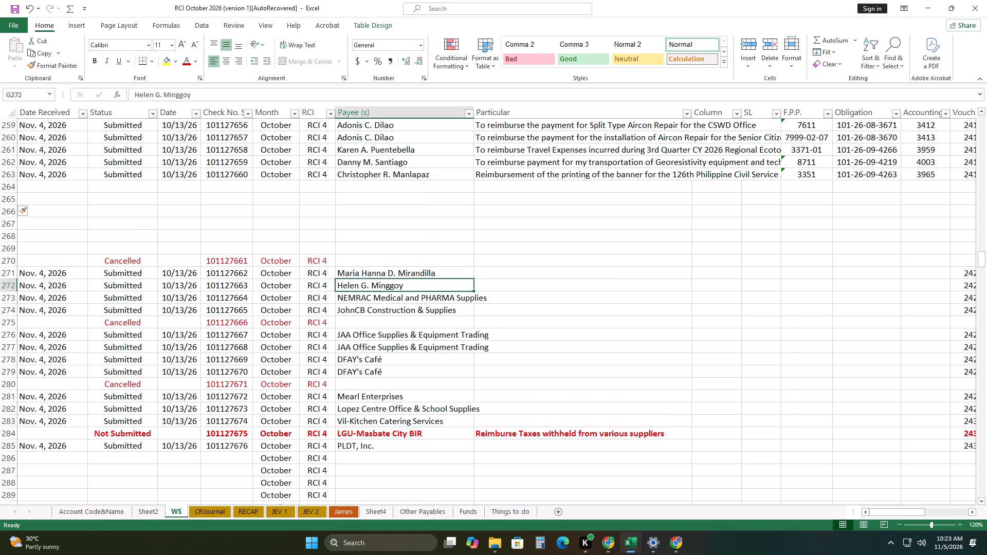
Fill voucher number 2419 from row 263 down through row 270 on WS.
left_click_drag(910, 512, 930, 505)
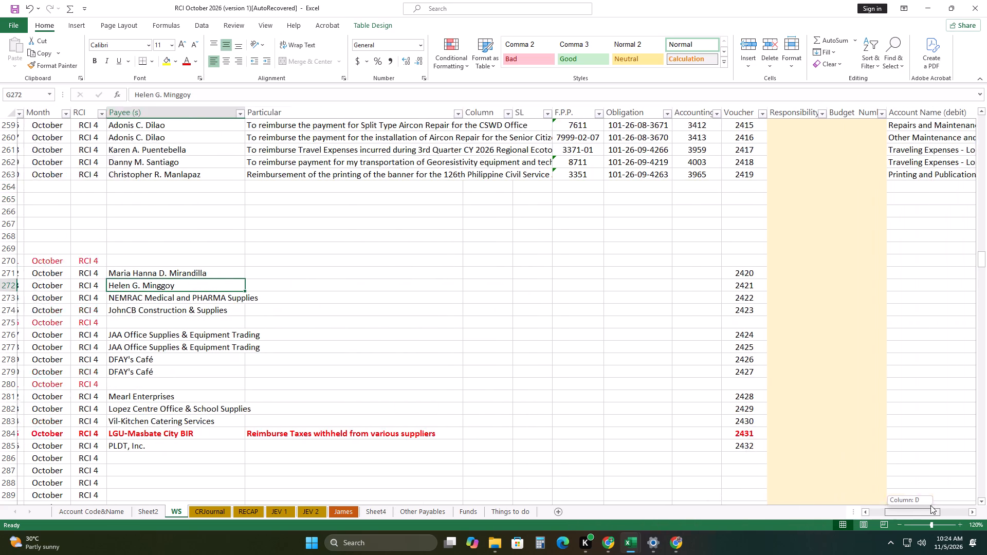
left_click_drag(930, 505, 952, 499)
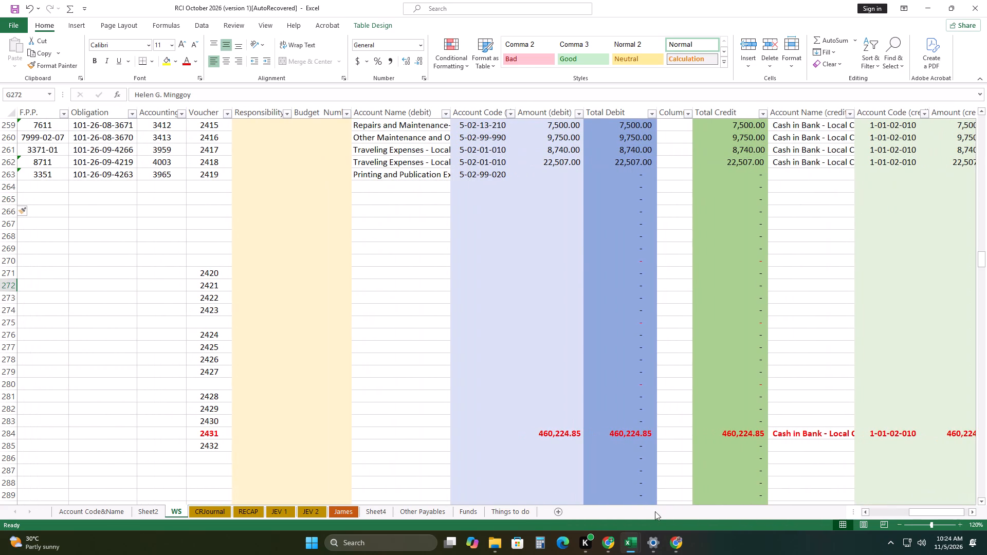
left_click(225, 174)
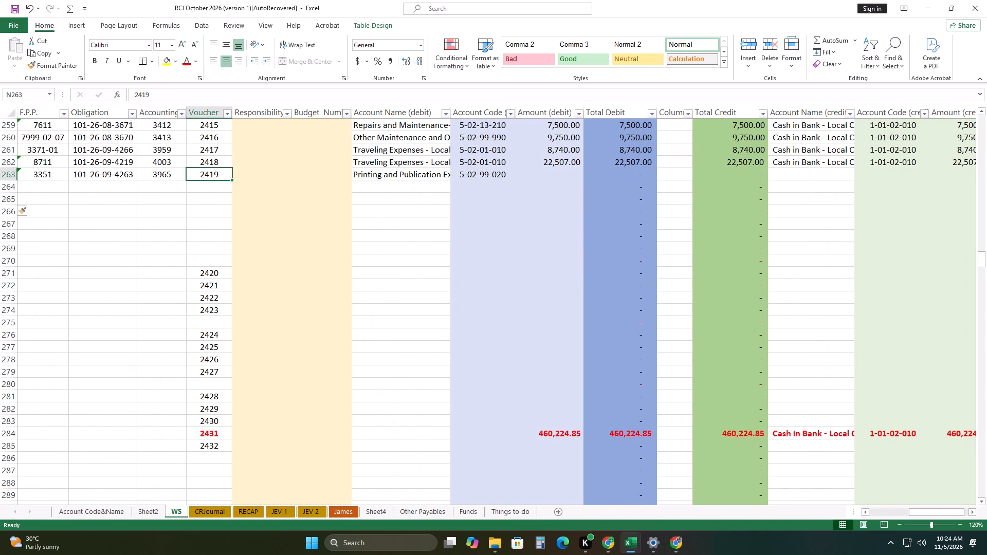
left_click_drag(233, 180, 238, 261)
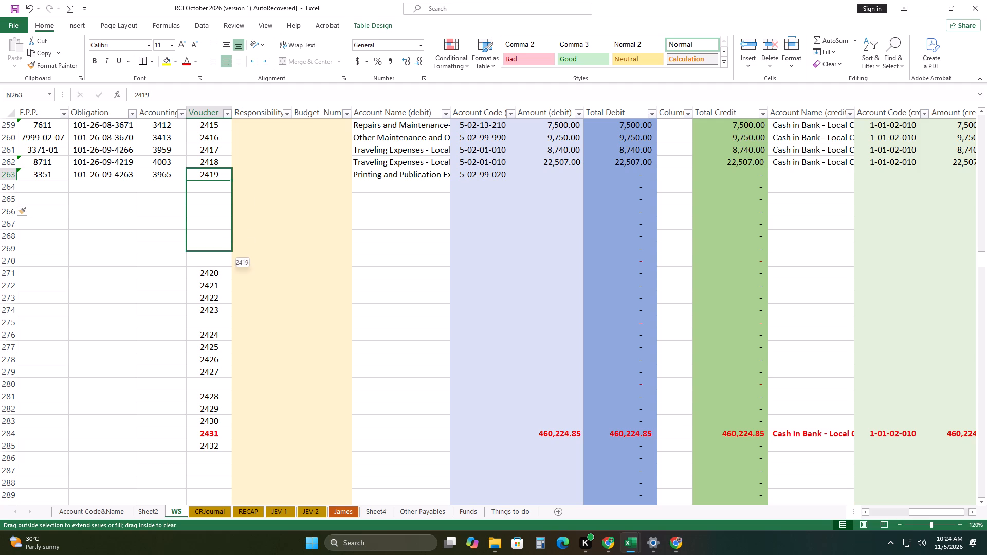
left_click_drag(238, 261, 238, 268)
left_click(242, 271)
left_click(271, 288)
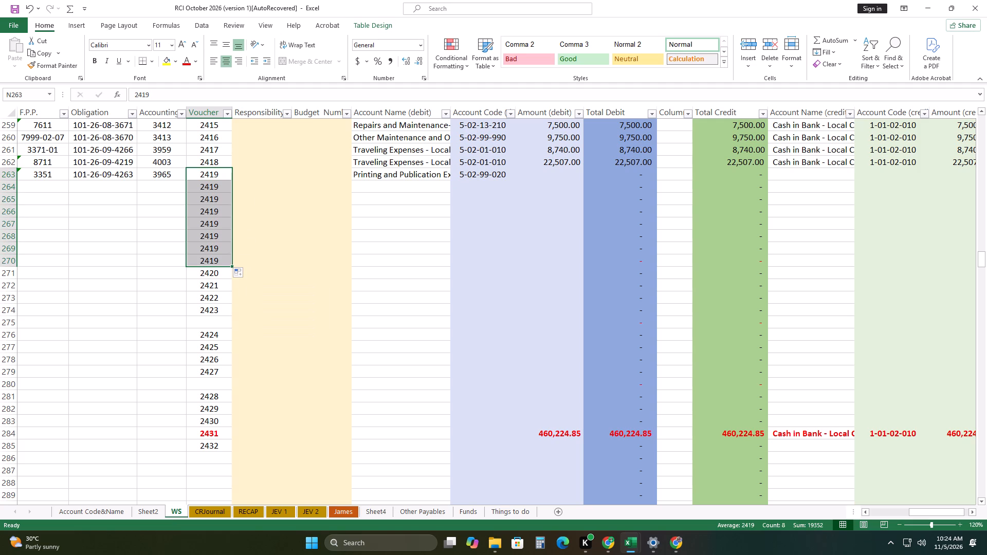
Add letter suffixes to the voucher numbers in rows 263 to 266, making them 2419 a, 2419 b, 2419 c and 2419 d.
double_click(221, 176)
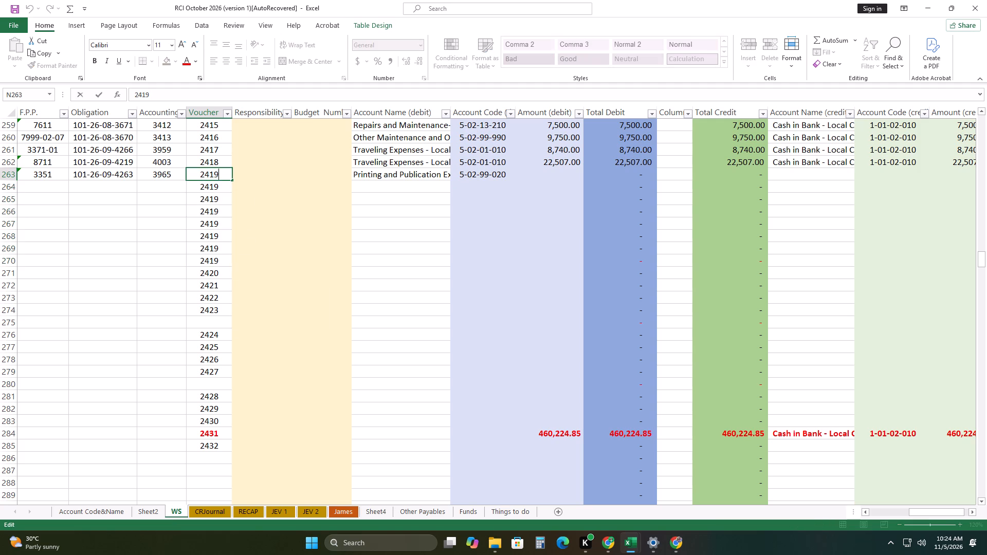
key("space")
key("a")
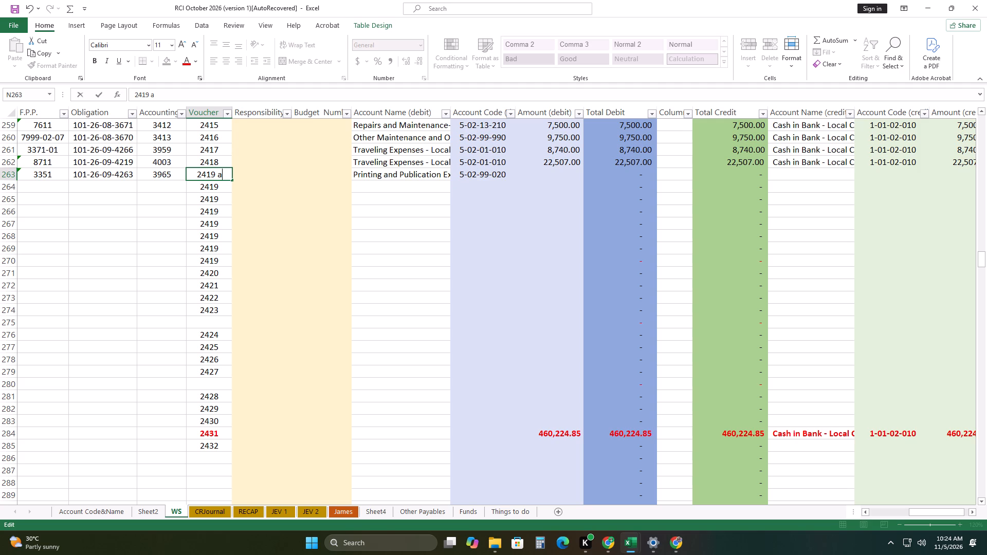
double_click(225, 187)
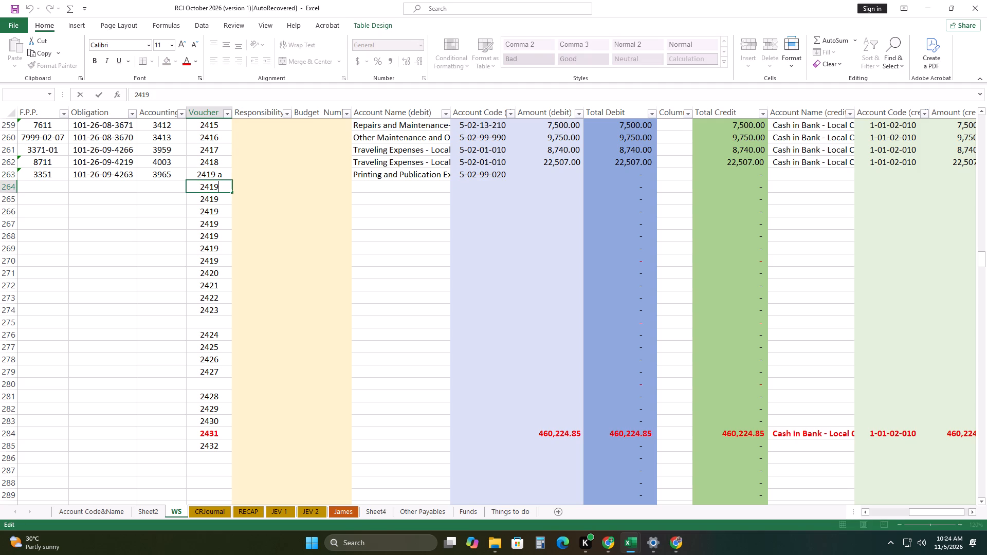
key("space")
key("b")
double_click(223, 199)
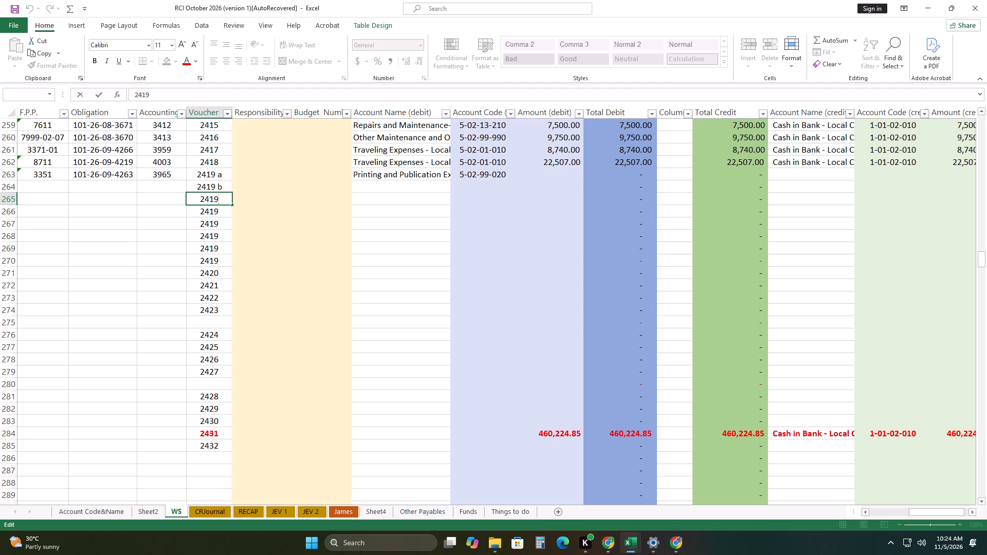
key("space")
key("c")
double_click(223, 213)
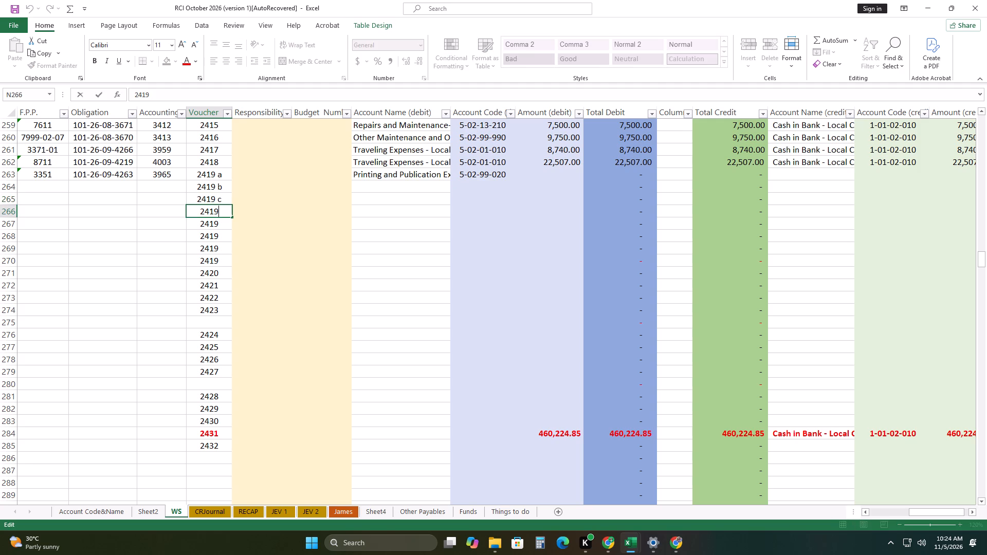
key("space")
key("d")
Add letter suffixes to the voucher numbers in rows 267 to 270, making them 2419 e, 2419 f, 2419 g and 2419 h.
double_click(218, 224)
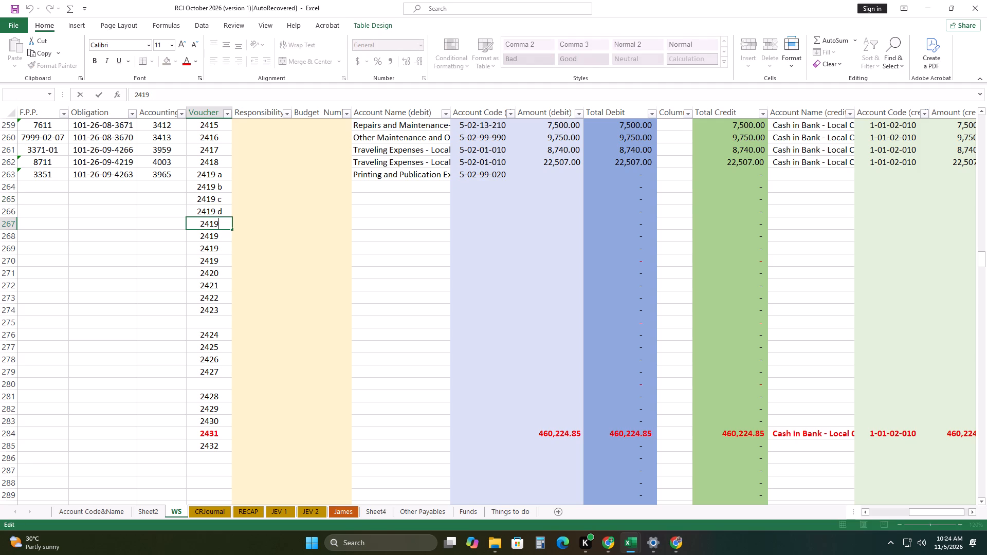
key("space")
key("e")
double_click(221, 235)
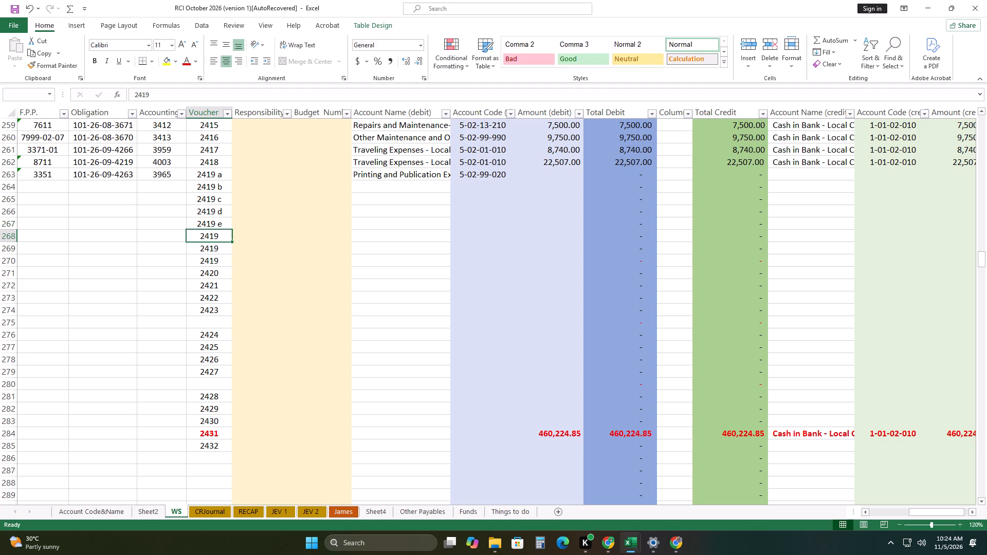
key("space")
key("f")
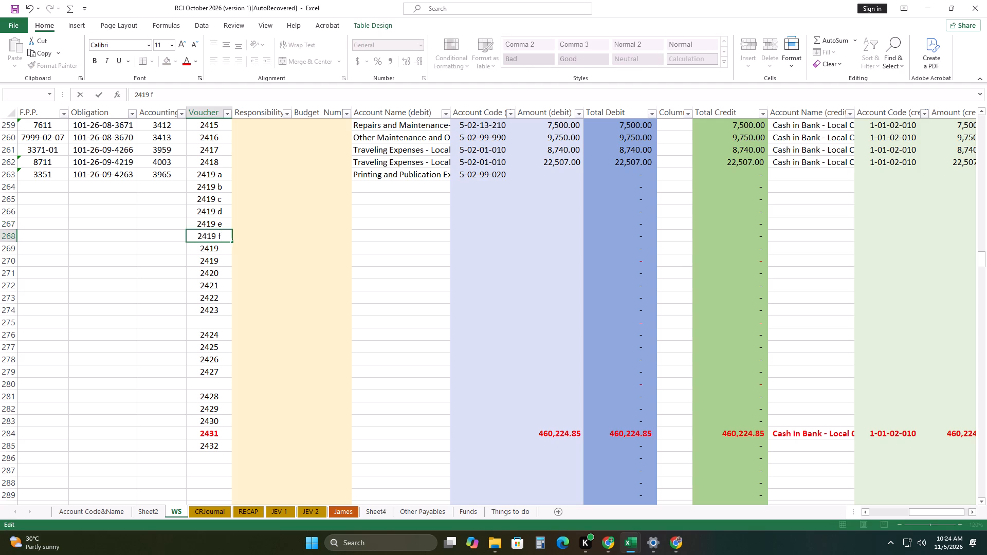
double_click(224, 247)
key("space")
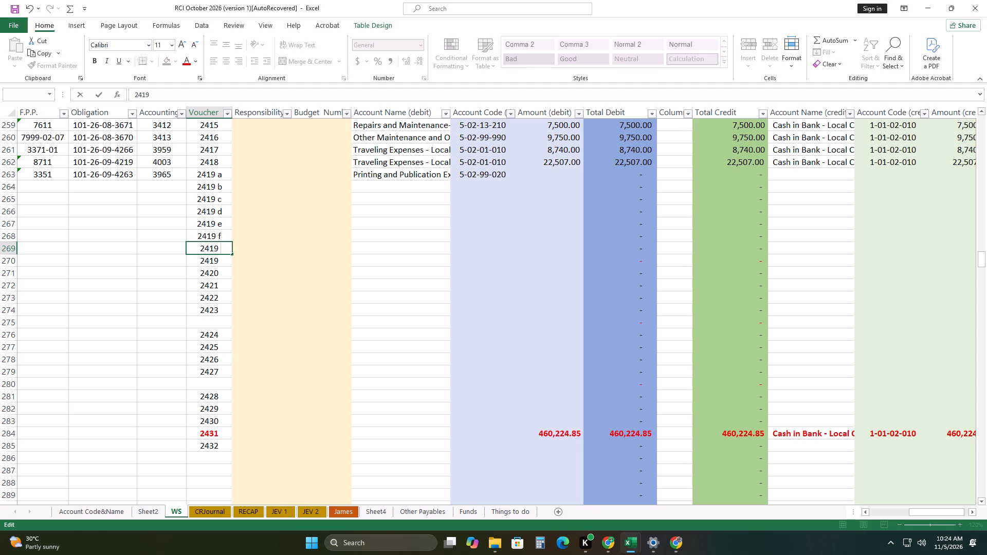
key("g")
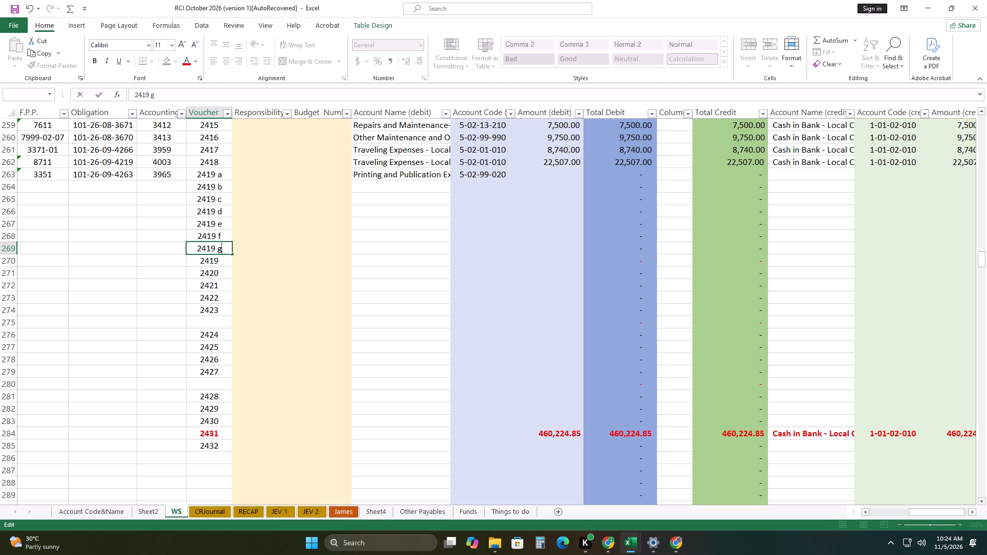
double_click(221, 260)
key("space")
key("h")
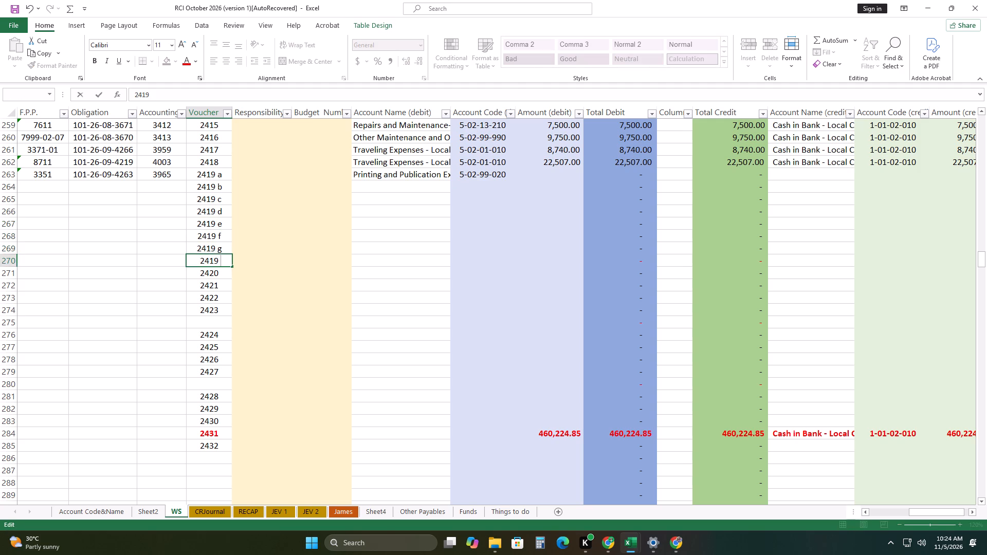
left_click(249, 324)
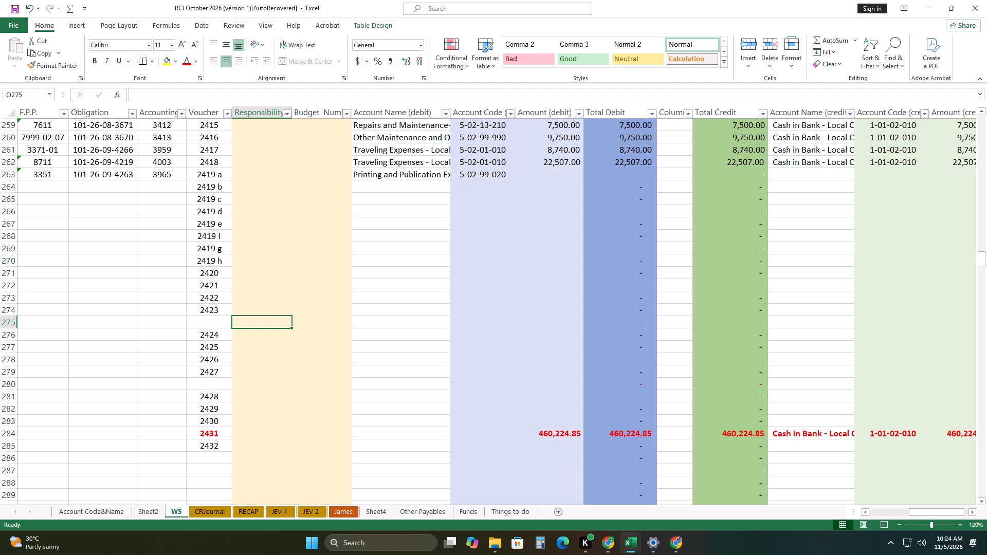
left_click_drag(348, 284, 353, 287)
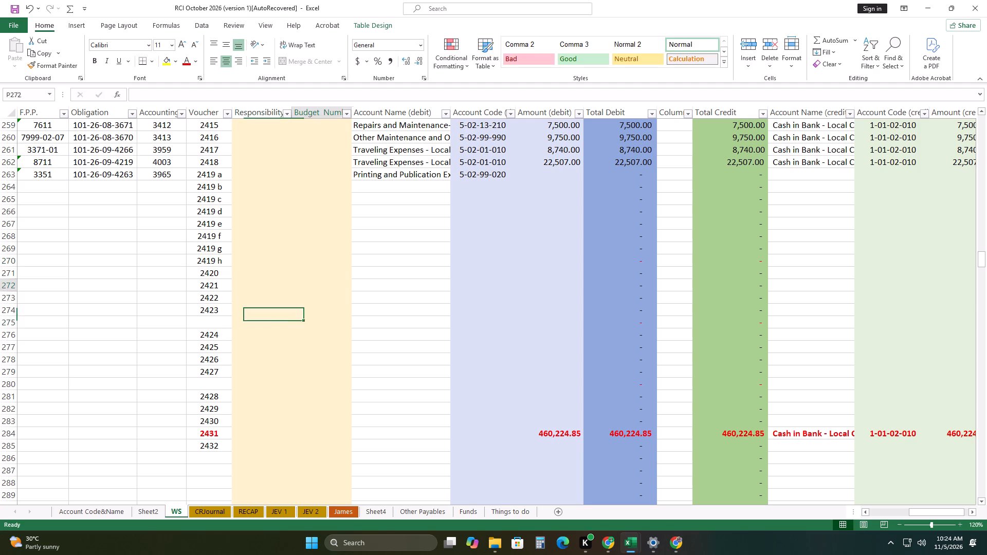
left_click_drag(353, 287, 358, 299)
Enter a debit amount of 1000 for voucher 2419 a in row 263.
left_click_drag(930, 515, 746, 521)
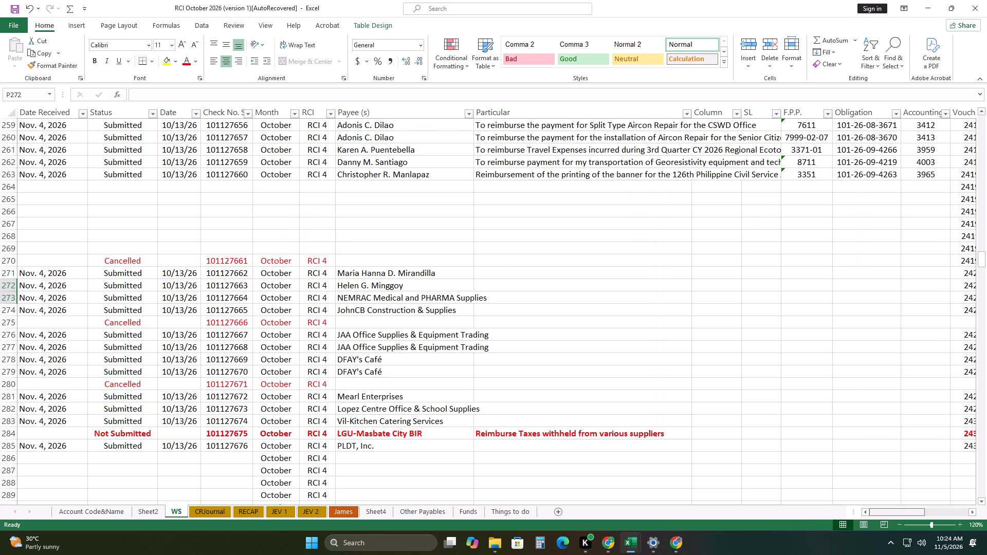
scroll(271, 291, "up", 1)
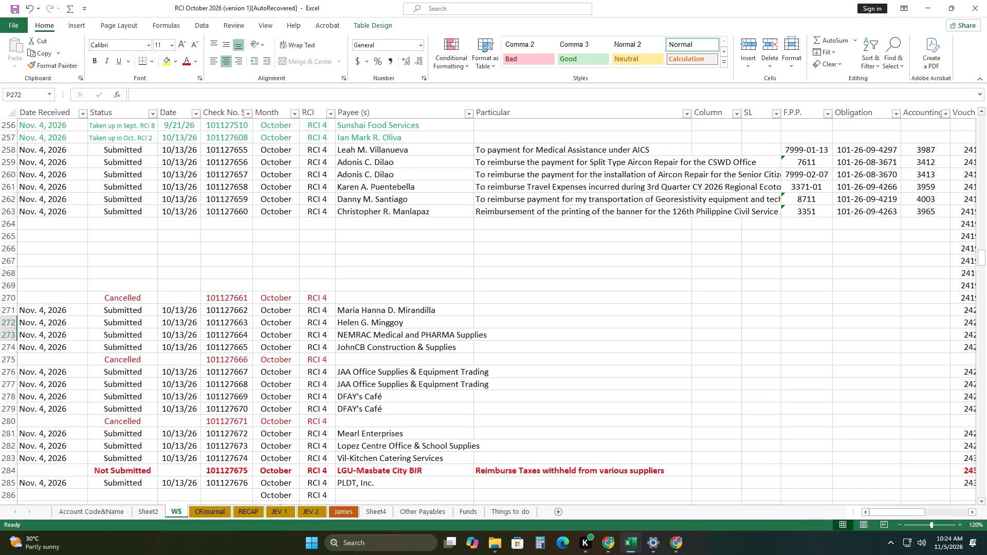
left_click(13, 212)
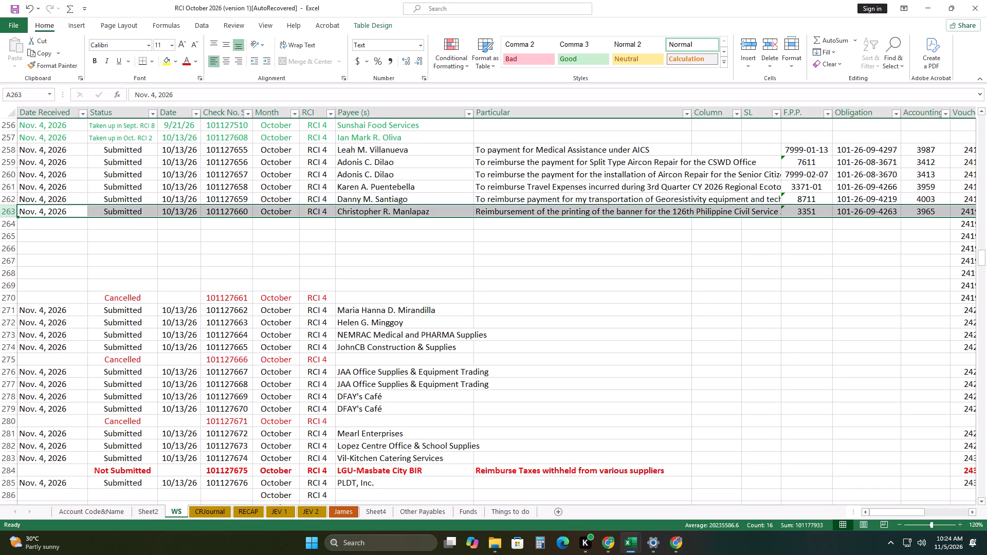
left_click_drag(900, 510, 924, 508)
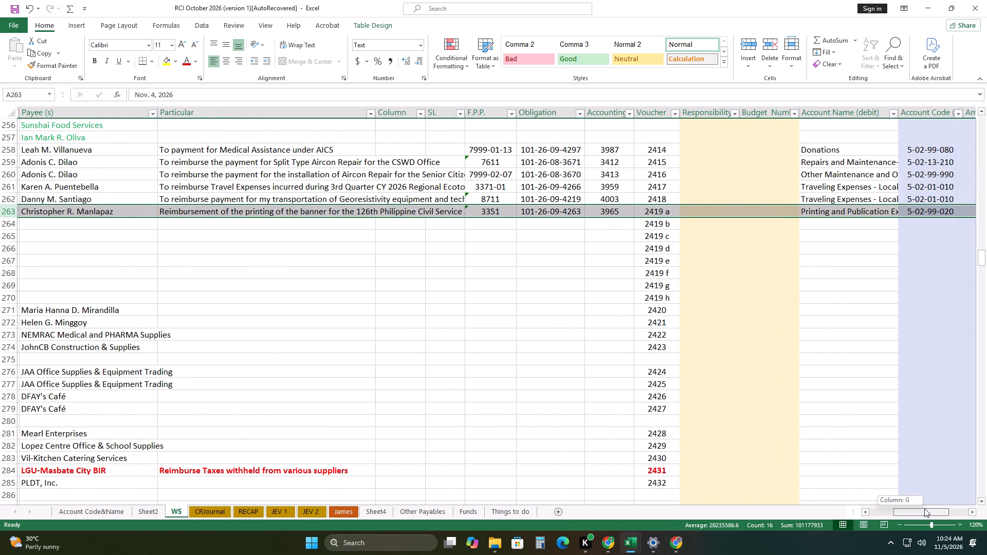
left_click_drag(924, 508, 736, 487)
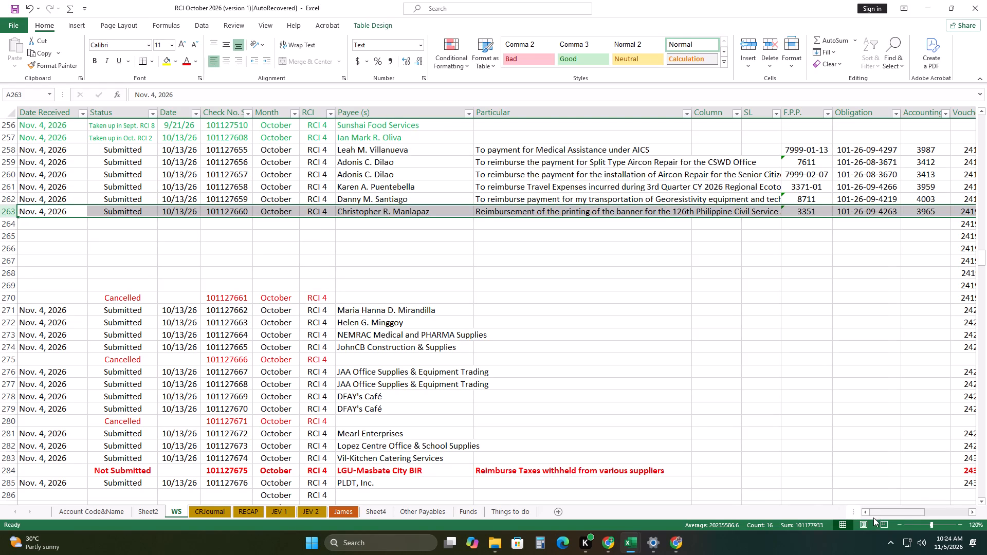
left_click_drag(881, 514, 925, 508)
left_click(518, 212)
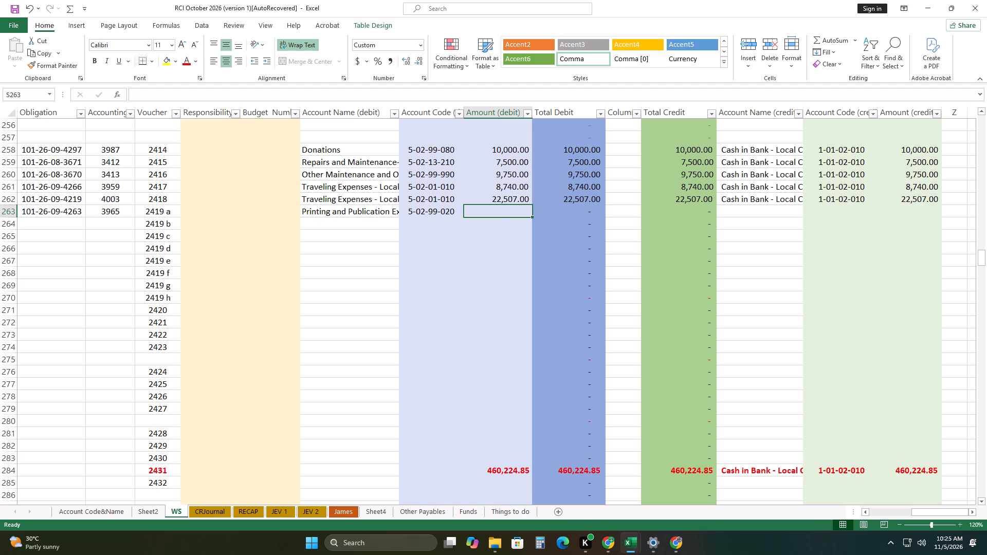
type("100")
key("0")
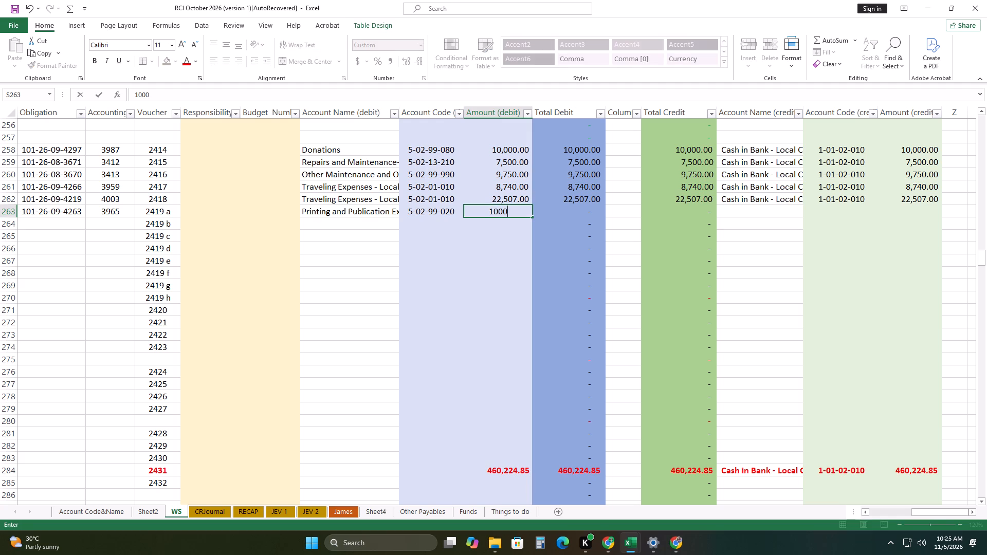
left_click(660, 297)
Copy the Cash in Bank credit account name and code 1-01-02-010 from row 262 into row 263, without incrementing the code.
left_click_drag(770, 202, 811, 202)
left_click_drag(876, 205, 881, 213)
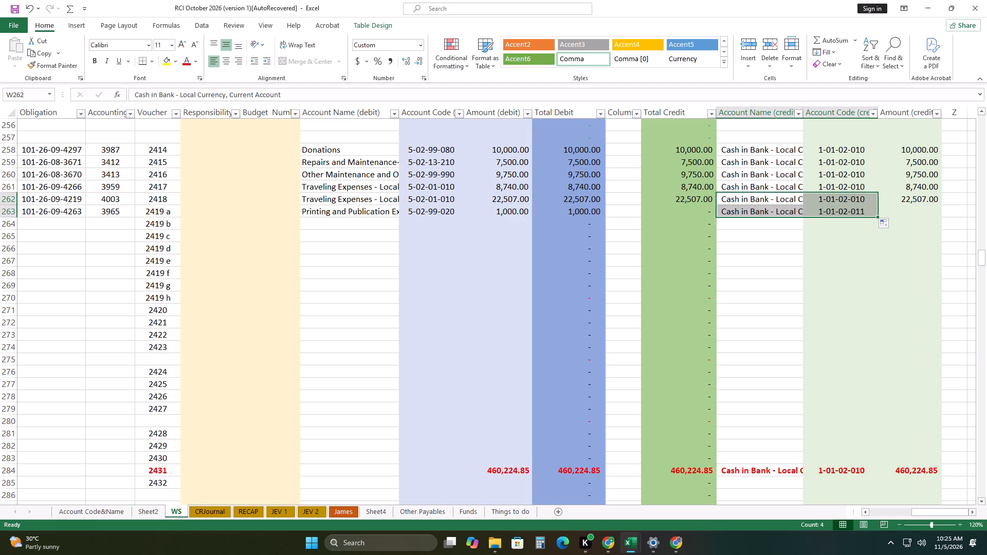
left_click(884, 223)
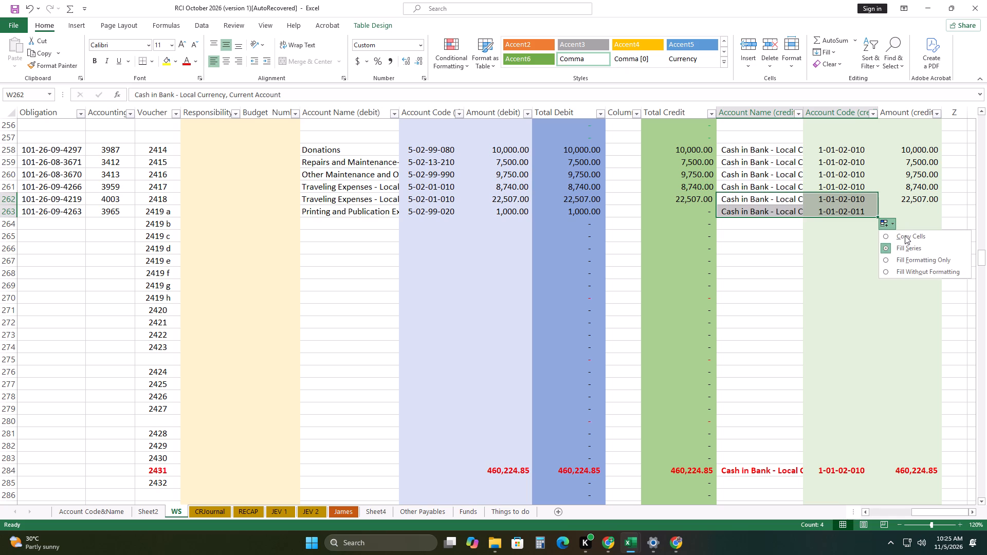
left_click(906, 235)
left_click_drag(840, 271, 839, 279)
Copy the 1,000.00 debit amount of row 263 into its credit amount cell.
right_click(514, 210)
left_click(568, 232)
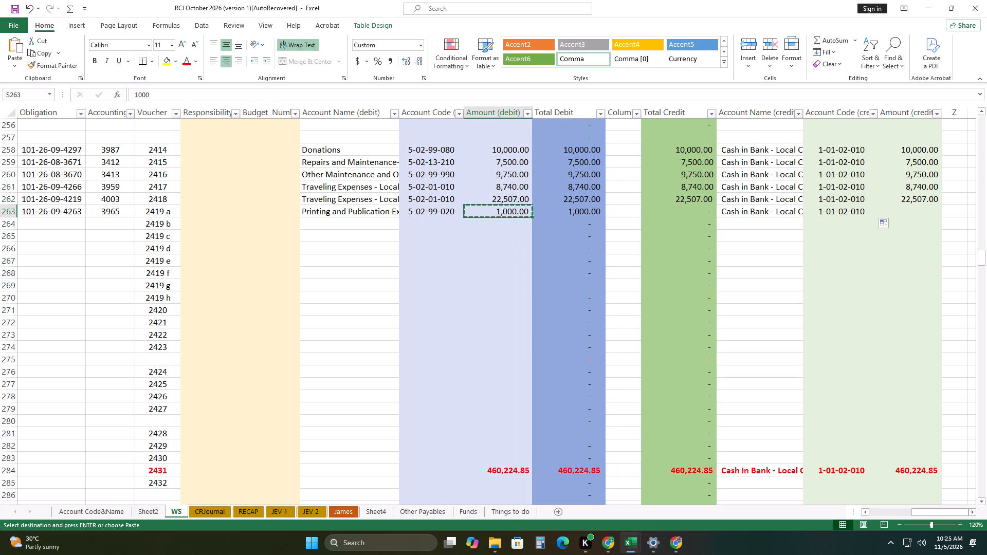
right_click(917, 211)
left_click(847, 267)
left_click_drag(795, 295, 797, 295)
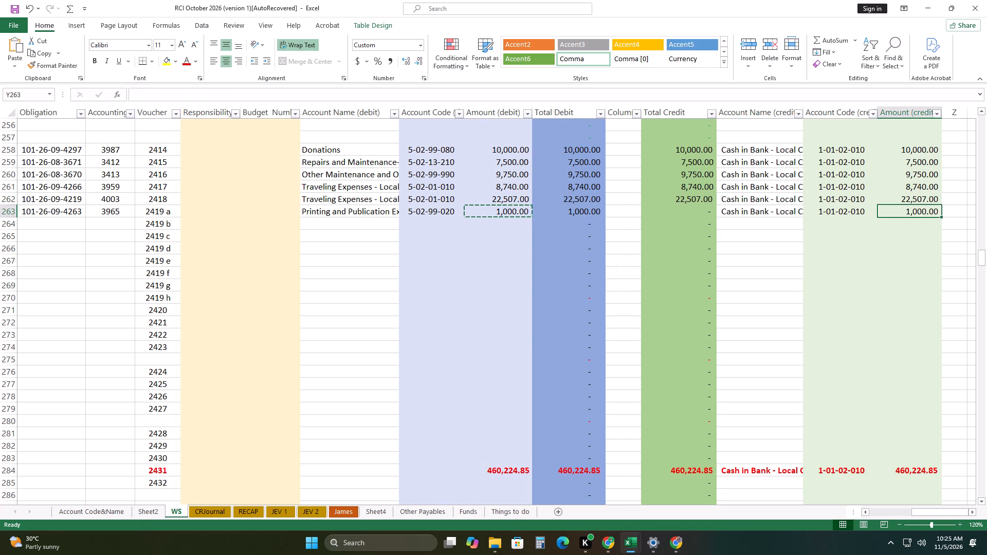
left_click_drag(797, 295, 799, 297)
Color the 1,000.00 amount in J20 on Sheet2 red to mark it as used, and return to WS.
left_click_drag(934, 511, 717, 471)
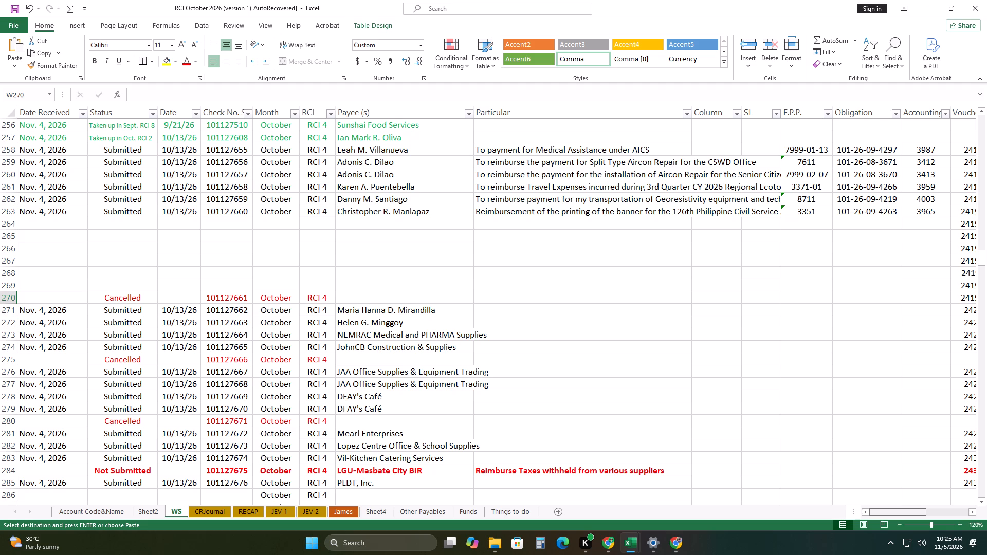
left_click(152, 514)
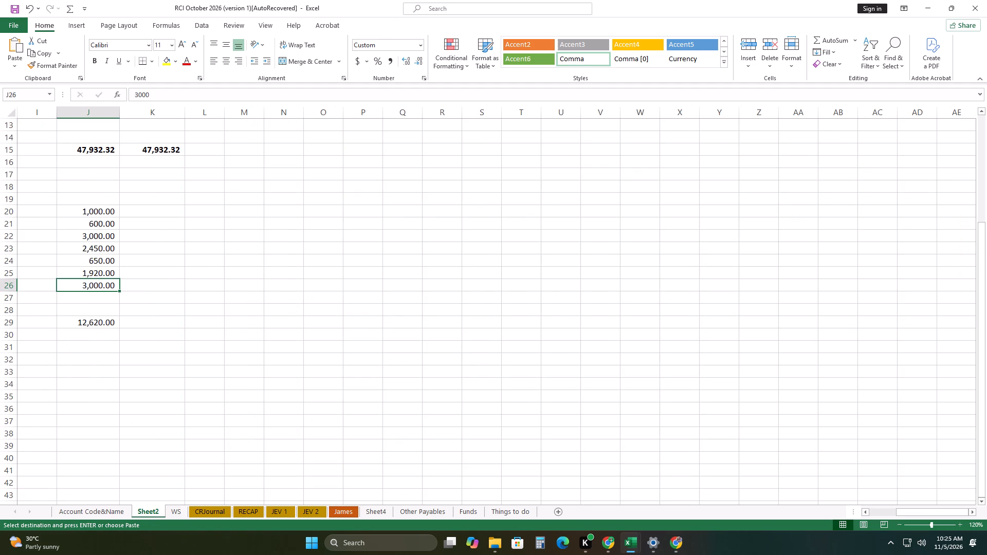
left_click(100, 211)
right_click(101, 213)
left_click(161, 198)
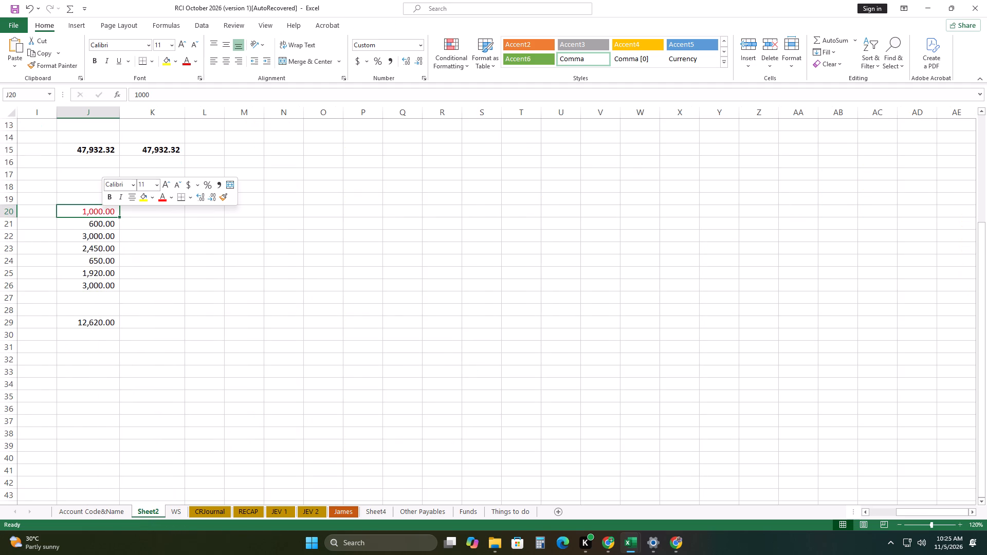
left_click(167, 267)
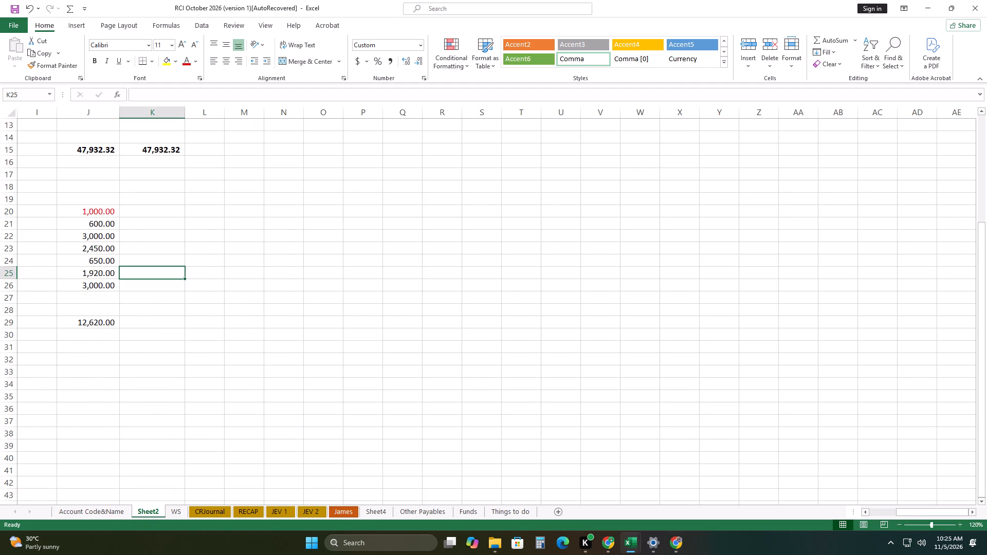
left_click(175, 515)
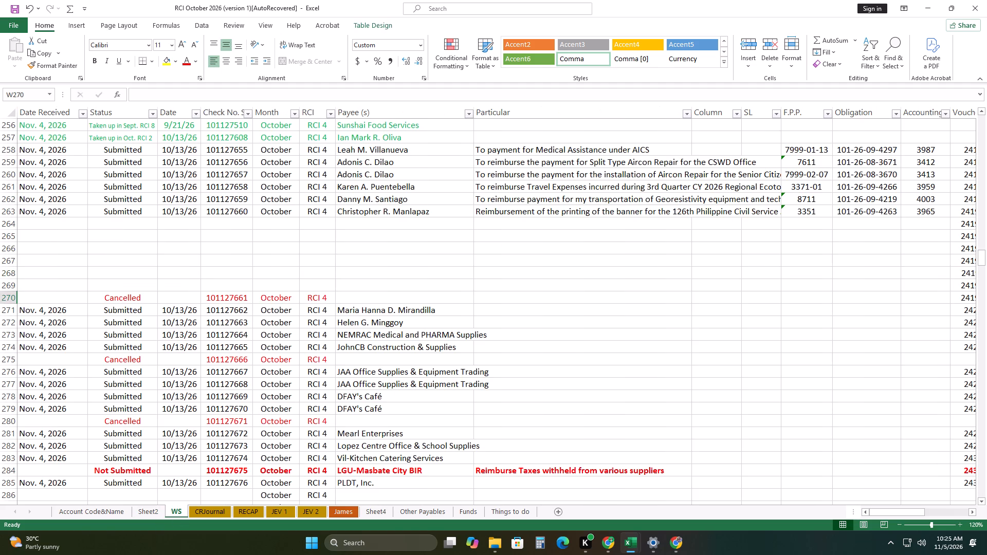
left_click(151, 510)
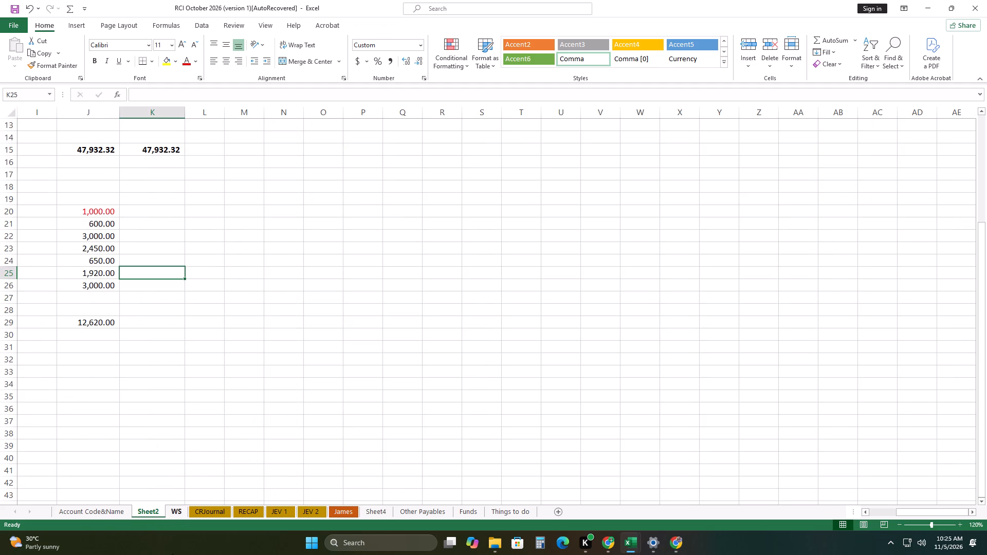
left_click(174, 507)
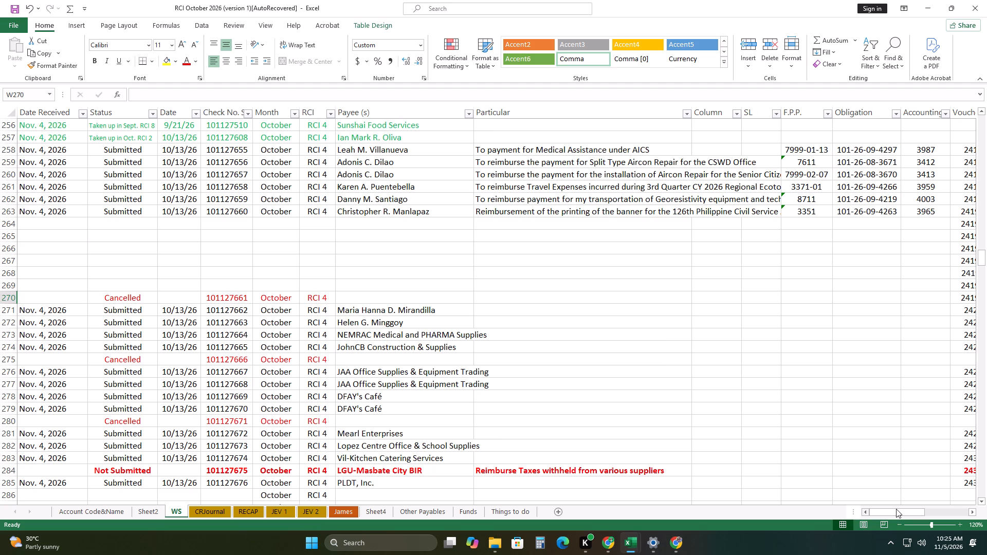
Copy the date received through payee entries of row 263 into row 264, without incrementing the dates or numbers.
left_click_drag(895, 511, 847, 511)
left_click_drag(59, 212, 405, 212)
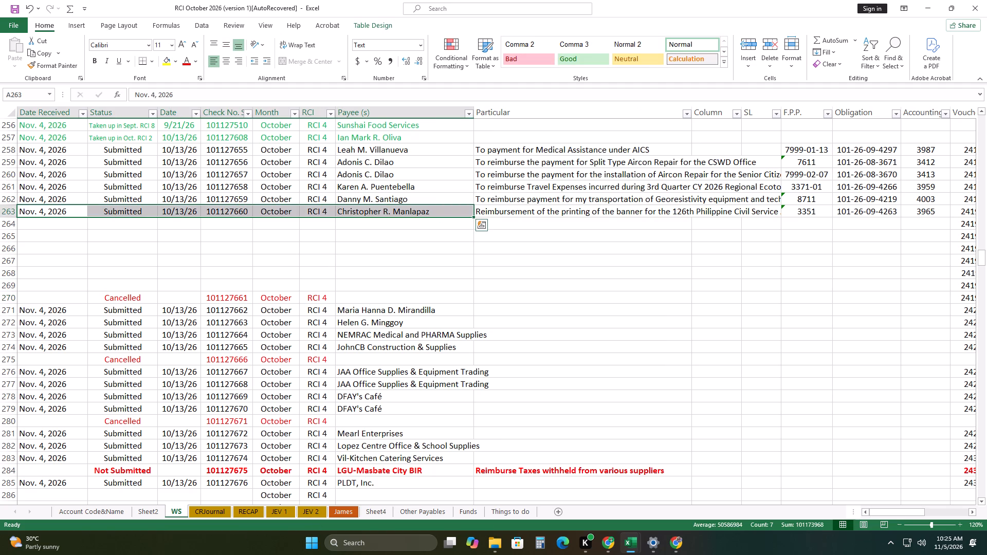
left_click_drag(474, 217, 477, 226)
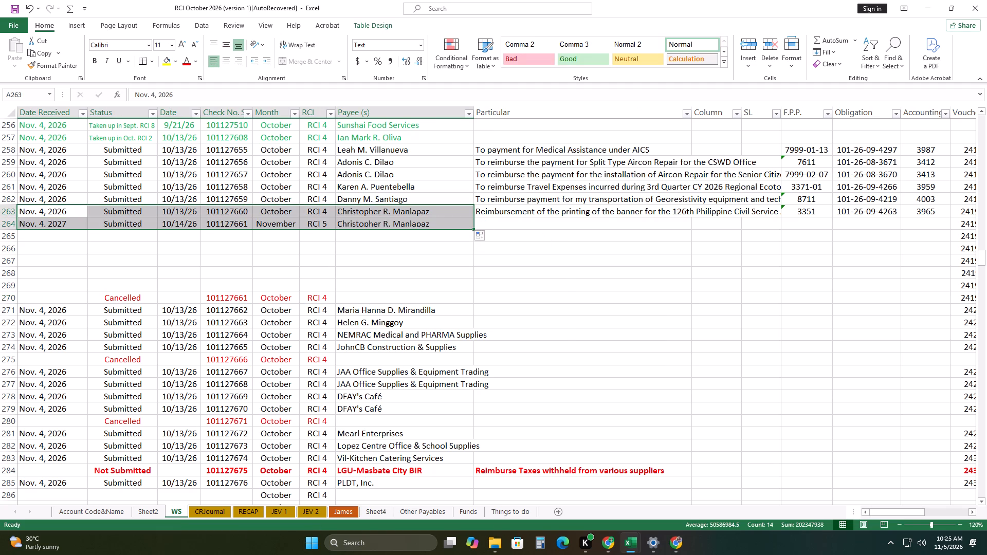
left_click(481, 238)
left_click(503, 248)
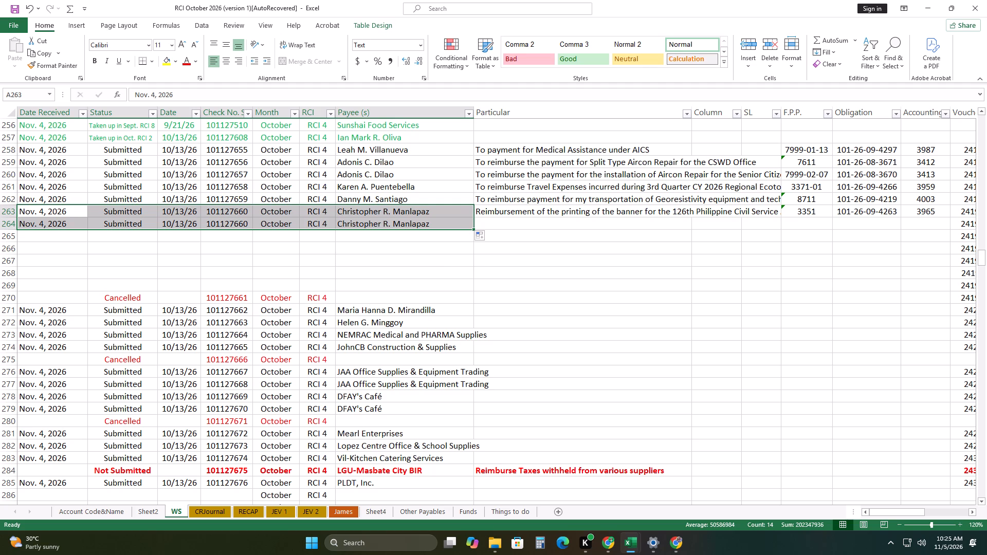
Enter accounting number 4038 for voucher 2419 b in row 264.
left_click(929, 220)
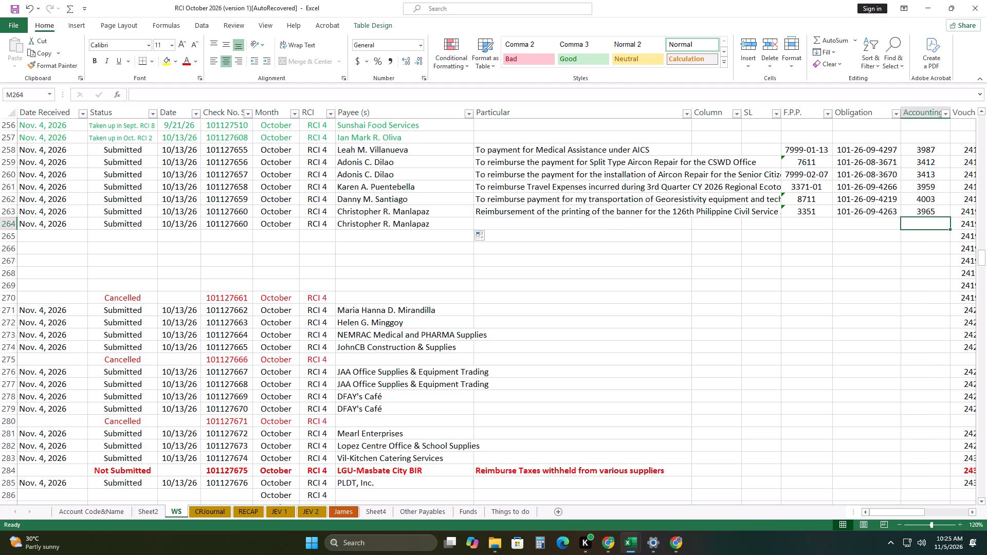
key("4")
type("038")
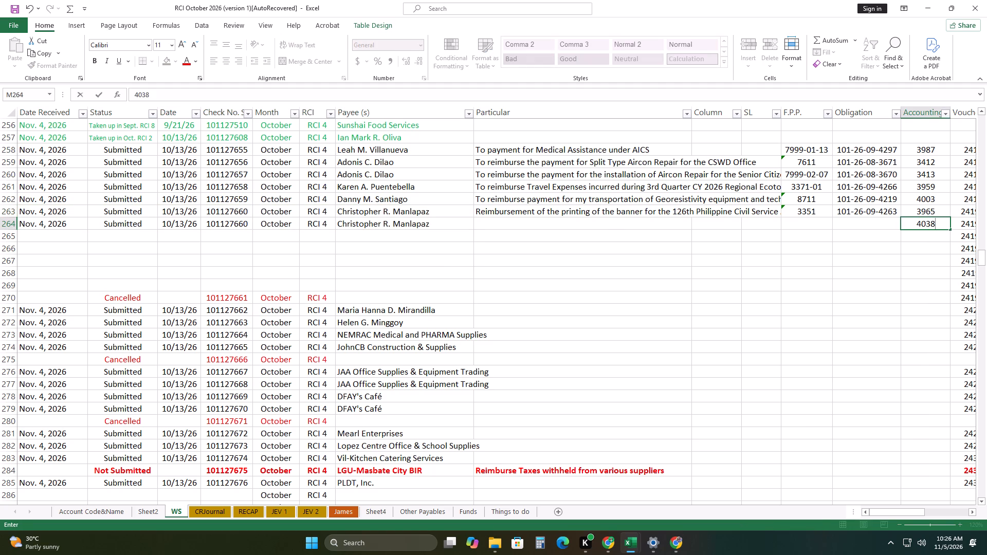
left_click_drag(815, 214, 862, 213)
left_click_drag(902, 217, 901, 224)
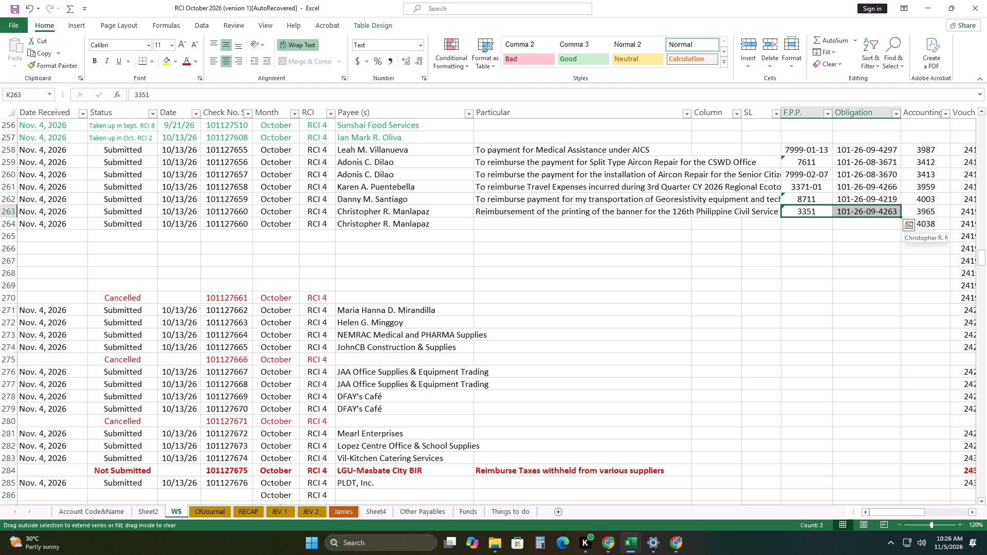
left_click_drag(901, 224, 901, 229)
left_click(821, 224)
type("1051")
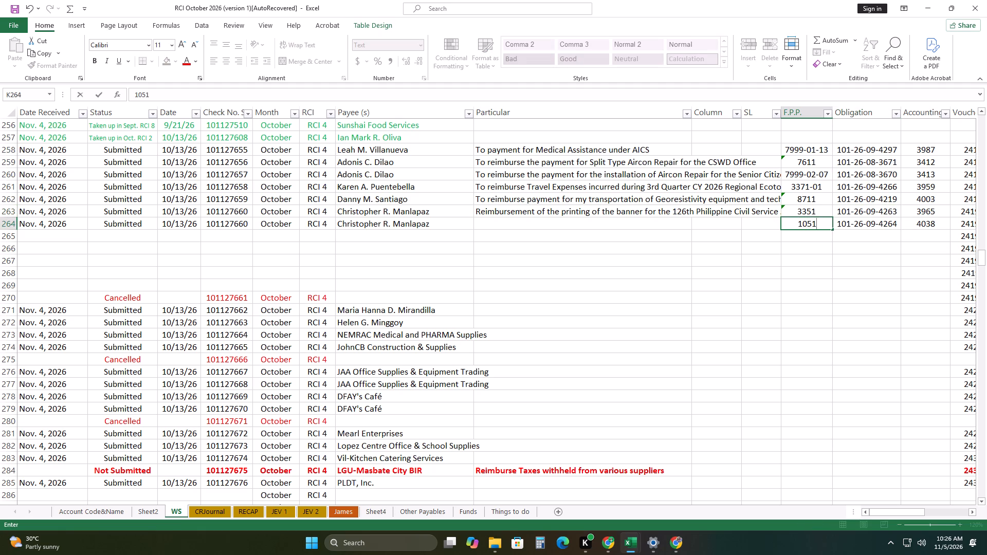
double_click(879, 225)
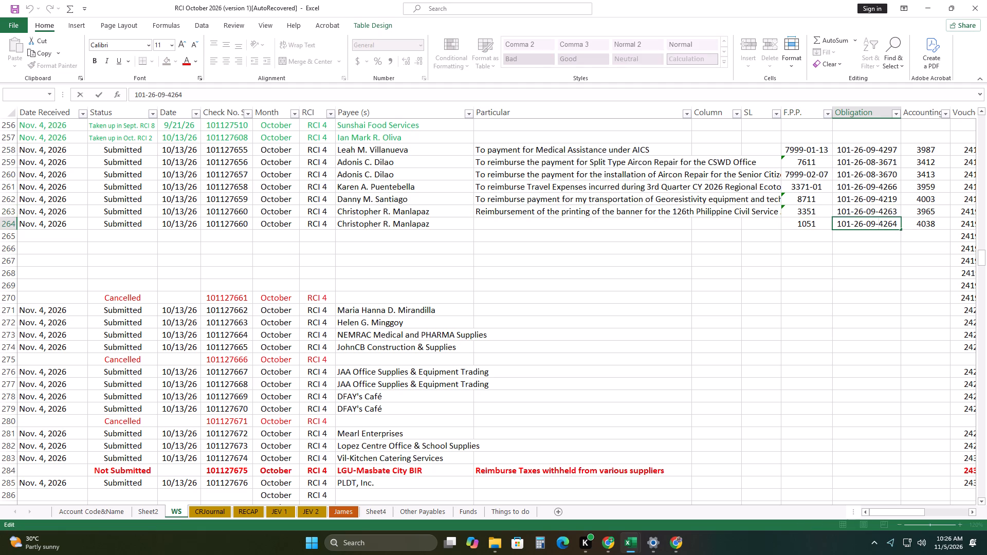
left_click(899, 225)
key("BackSpace")
key("BackSpace")
key("BackSpace")
type("323")
Enter the particular "To reimburse the cost of electrical supplies purchased for office" in row 264.
left_click(502, 217)
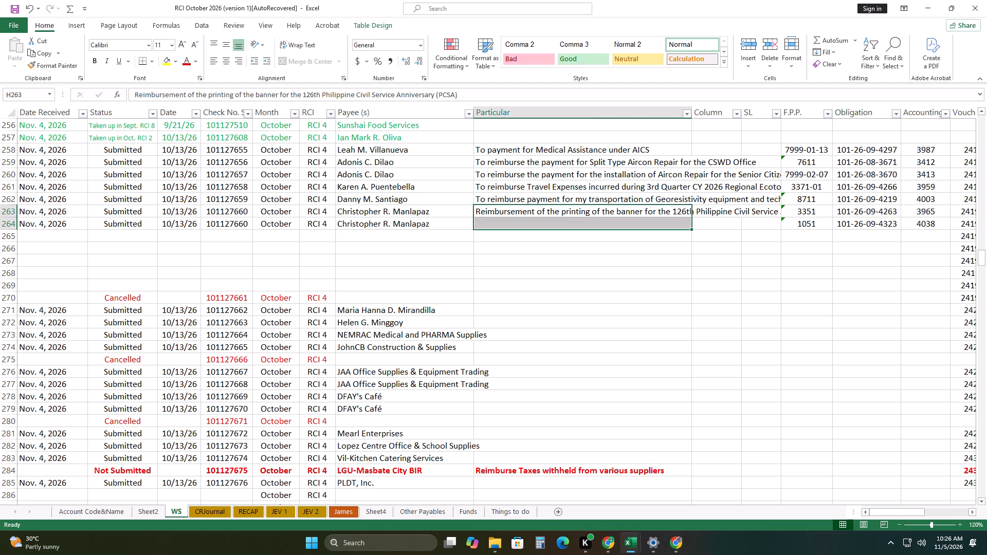
left_click(502, 221)
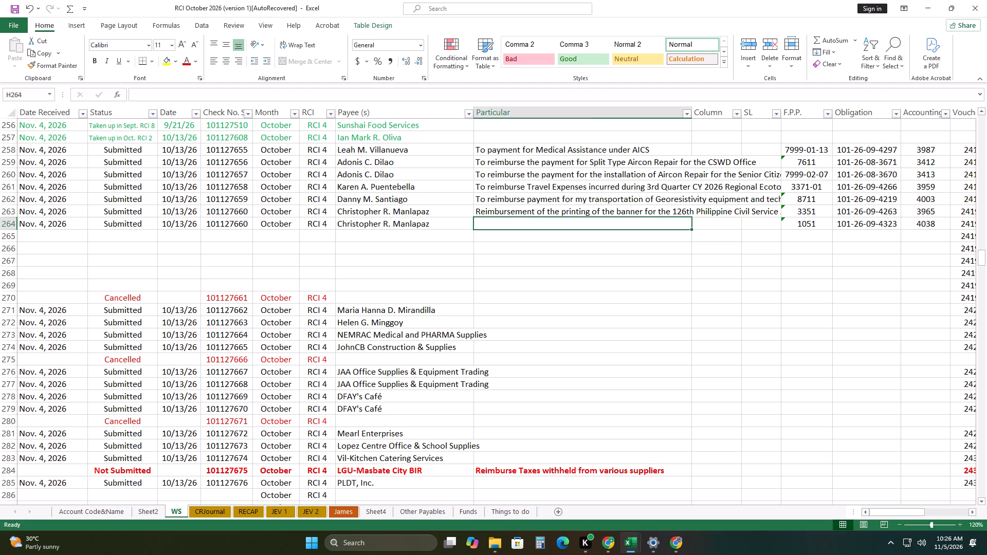
type("T")
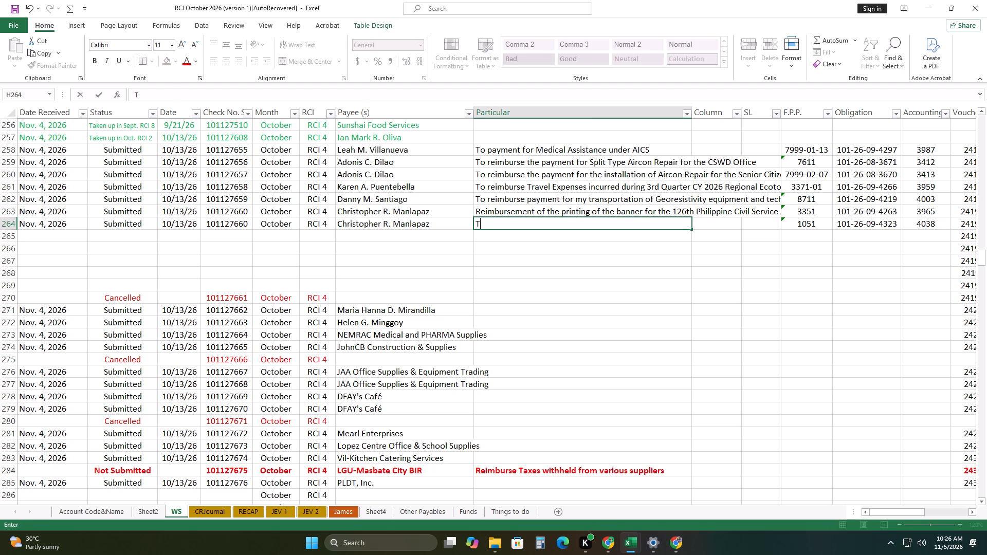
key("space")
key("BackSpace")
type("o reimburse")
key("space")
type("the cost")
key("space")
type("of electrical")
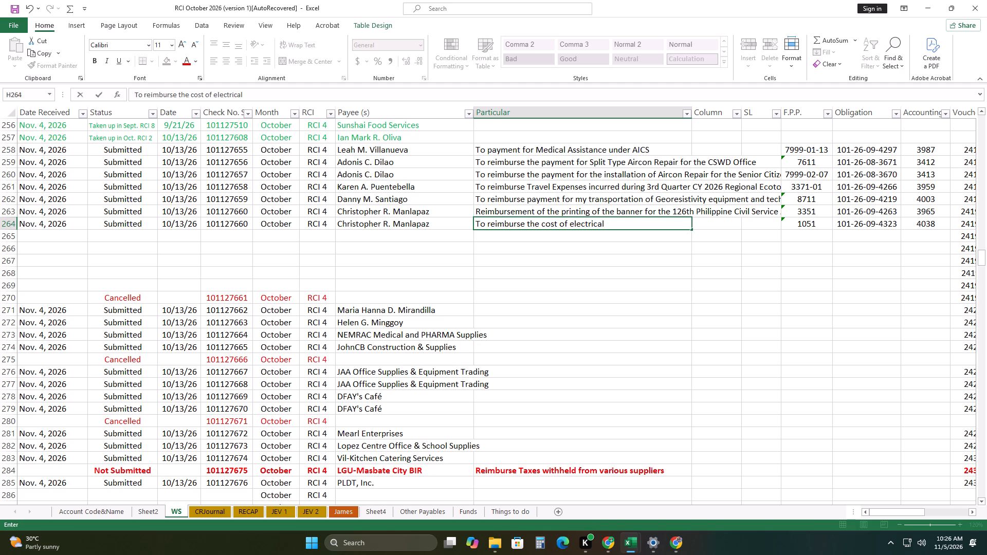
key("space")
type("supplies")
key("space")
type("purchases")
key("BackSpace")
type("d")
key("space")
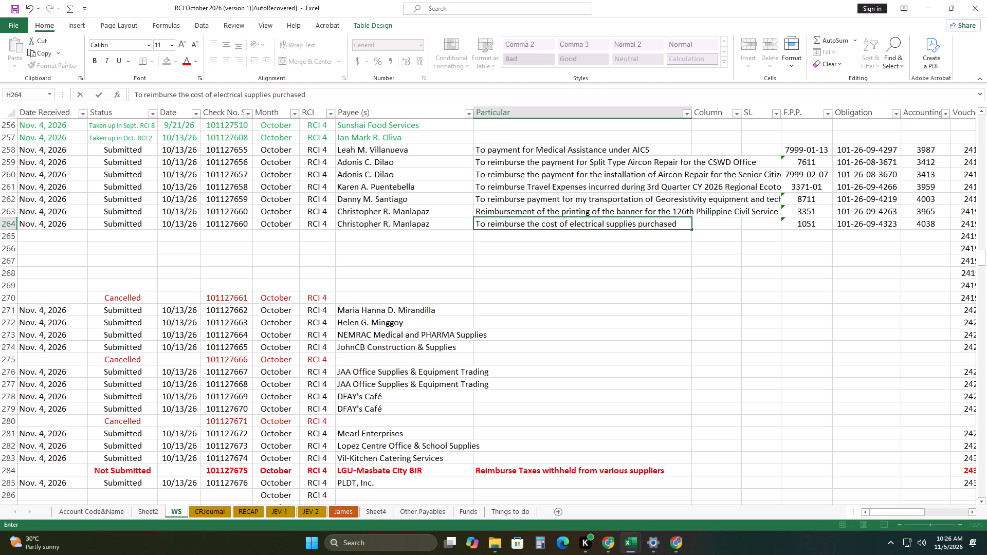
type("for office")
Check row 264's debit account columns and look through the expense accounts on the Account Code&Name sheet.
left_click_drag(882, 508, 921, 497)
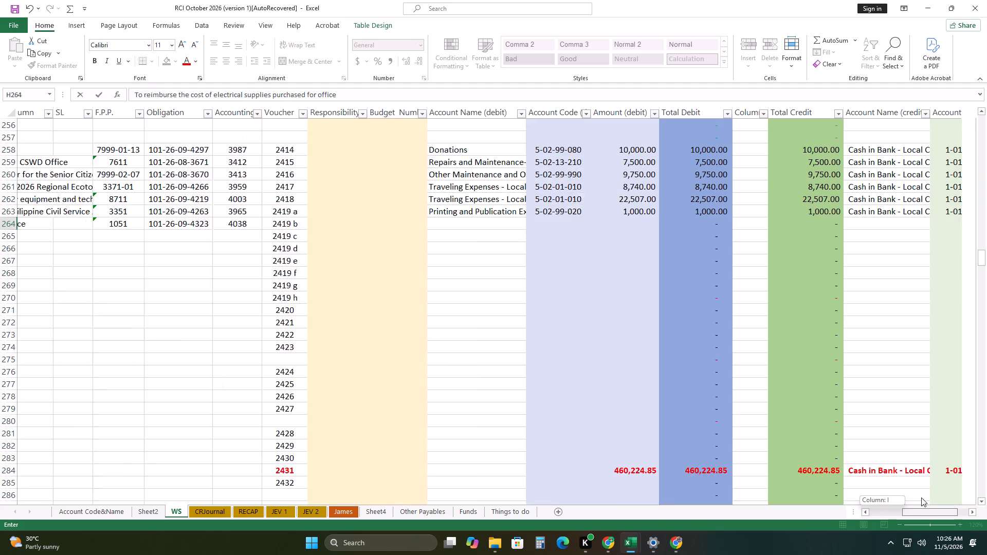
left_click_drag(921, 497, 947, 491)
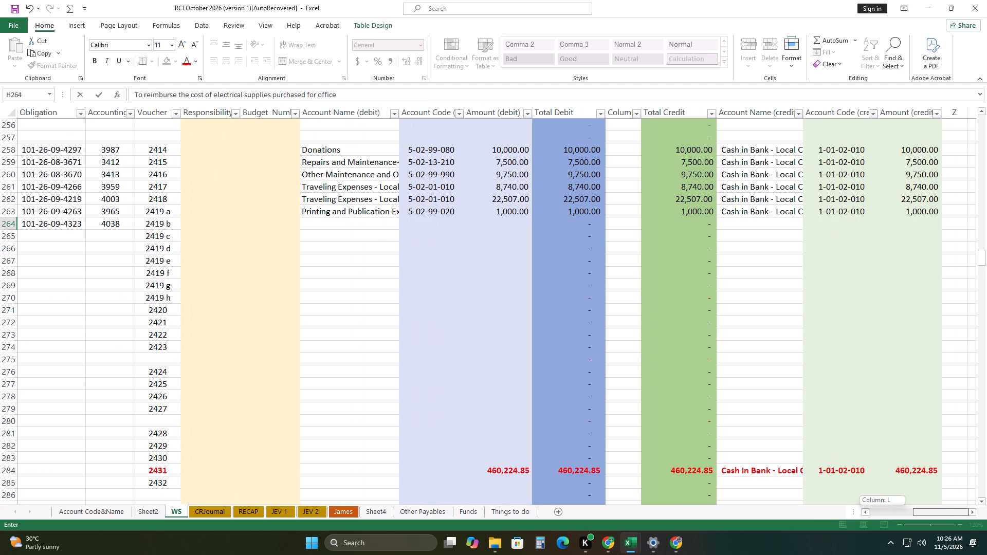
left_click_drag(116, 510, 122, 507)
scroll(517, 340, "up", 5)
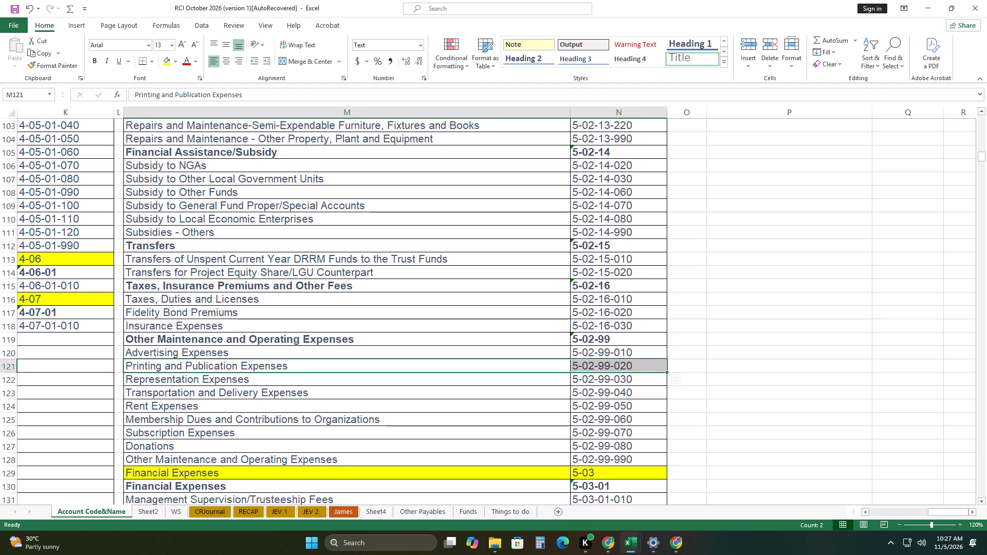
scroll(540, 314, "up", 5)
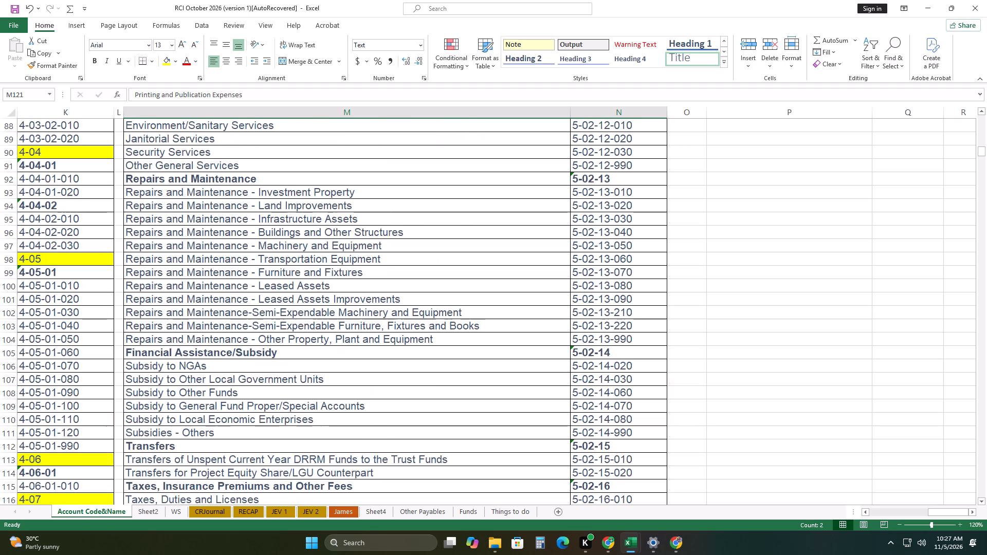
scroll(540, 311, "up", 20)
scroll(540, 311, "up", 10)
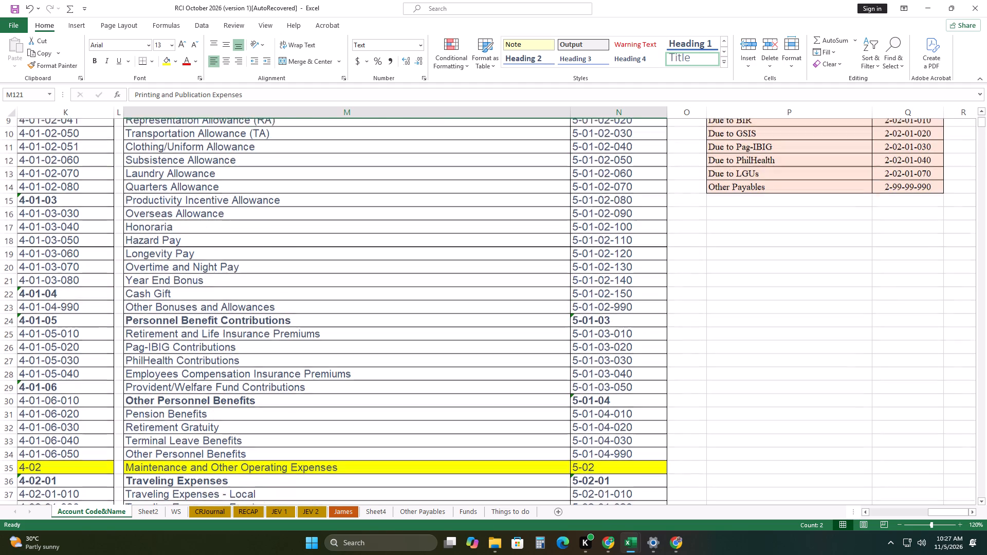
scroll(537, 307, "up", 1)
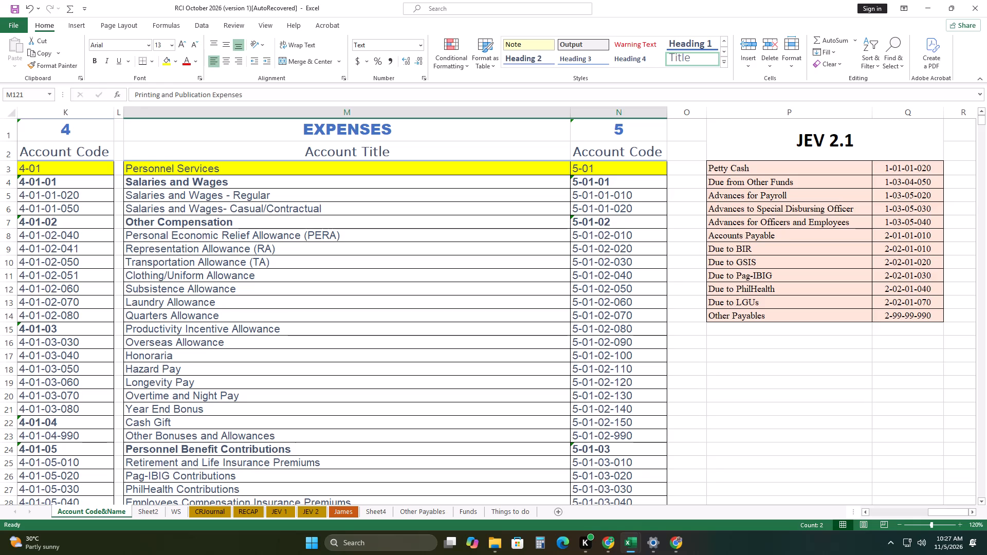
Pause the YouTube video in Chrome and return to the Excel workbook.
left_click(610, 544)
left_click(353, 311)
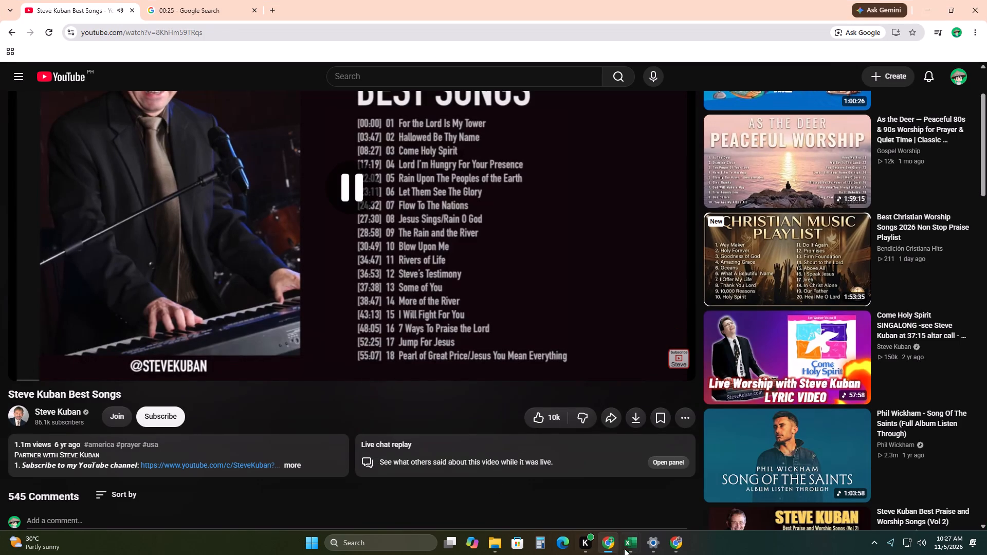
left_click(610, 543)
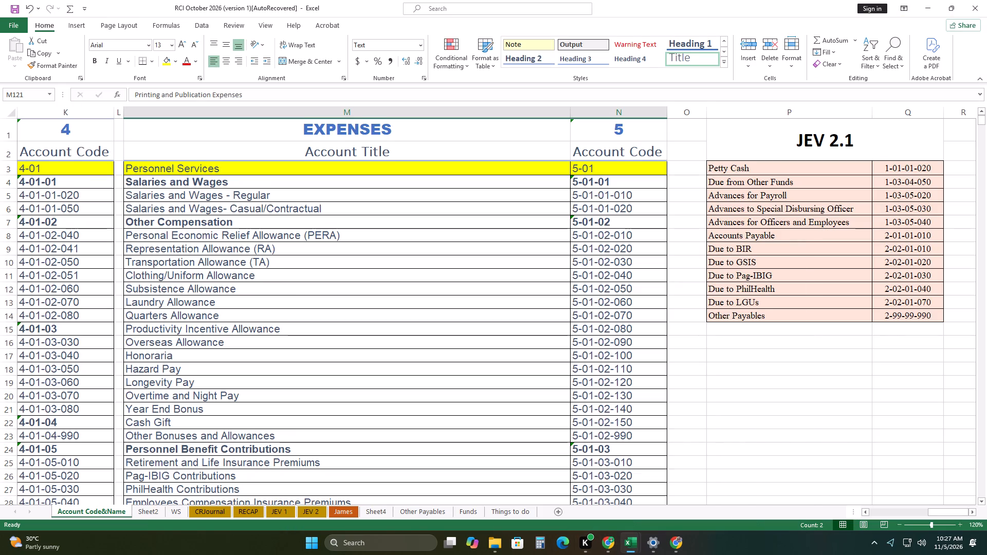
Examine the expense account list, especially Supplies and Materials Expenses, for an account that fits electrical supplies.
scroll(321, 276, "down", 2)
scroll(321, 276, "up", 1)
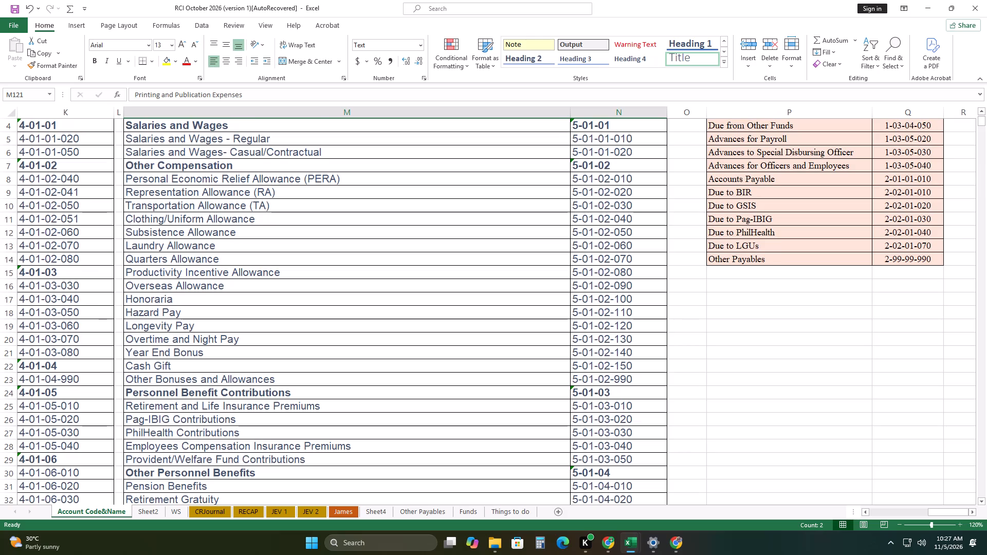
scroll(322, 275, "down", 1)
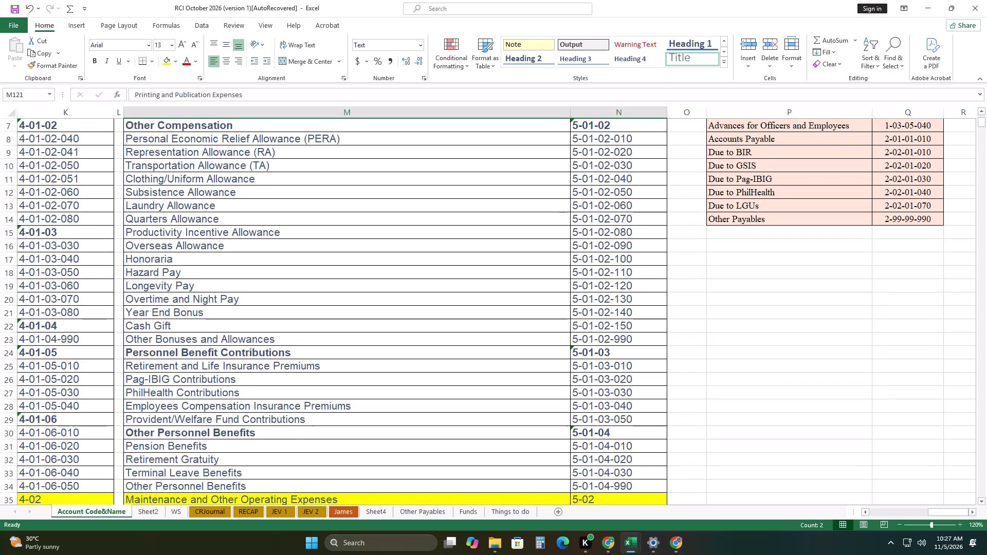
scroll(323, 275, "down", 2)
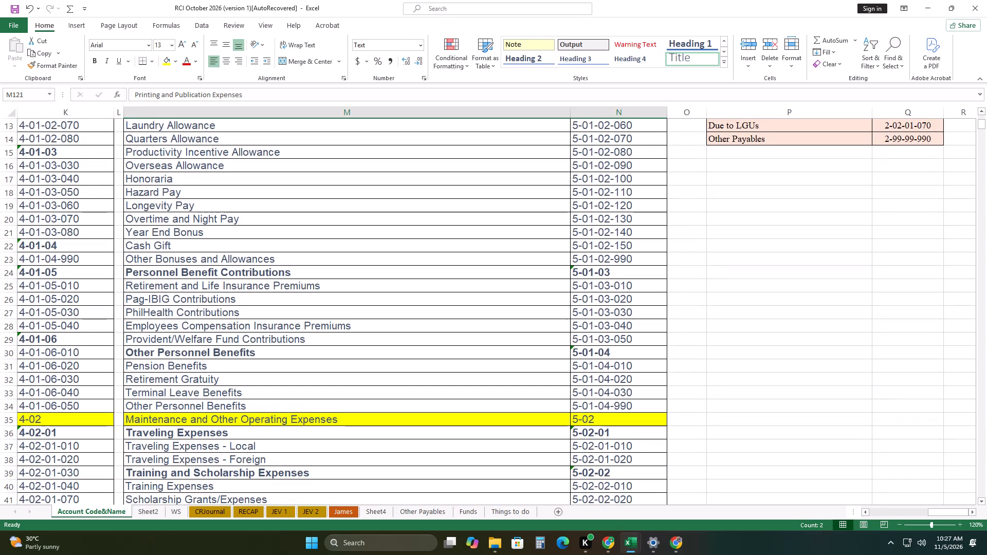
scroll(323, 275, "down", 1)
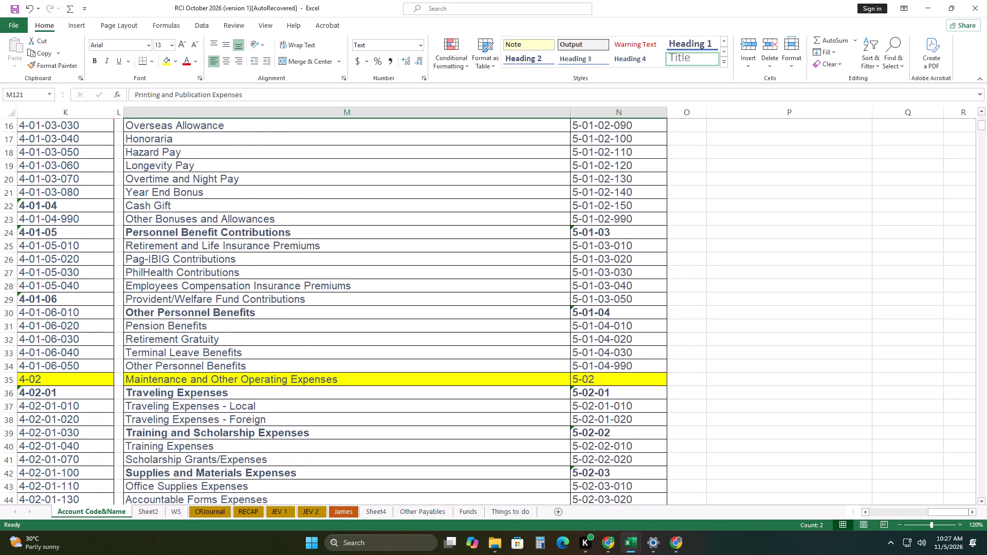
scroll(297, 309, "down", 4)
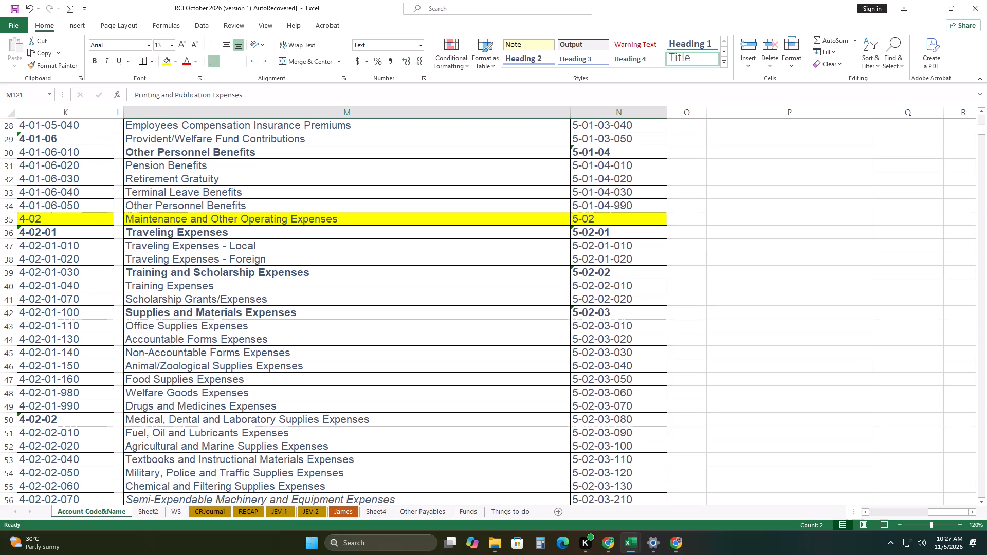
scroll(297, 313, "down", 1)
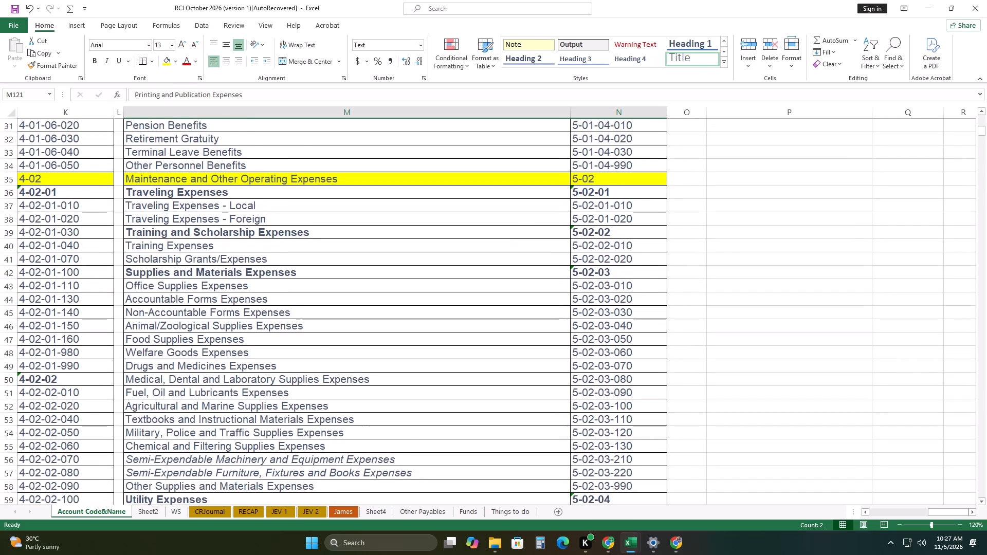
scroll(296, 313, "down", 3)
scroll(296, 315, "up", 1)
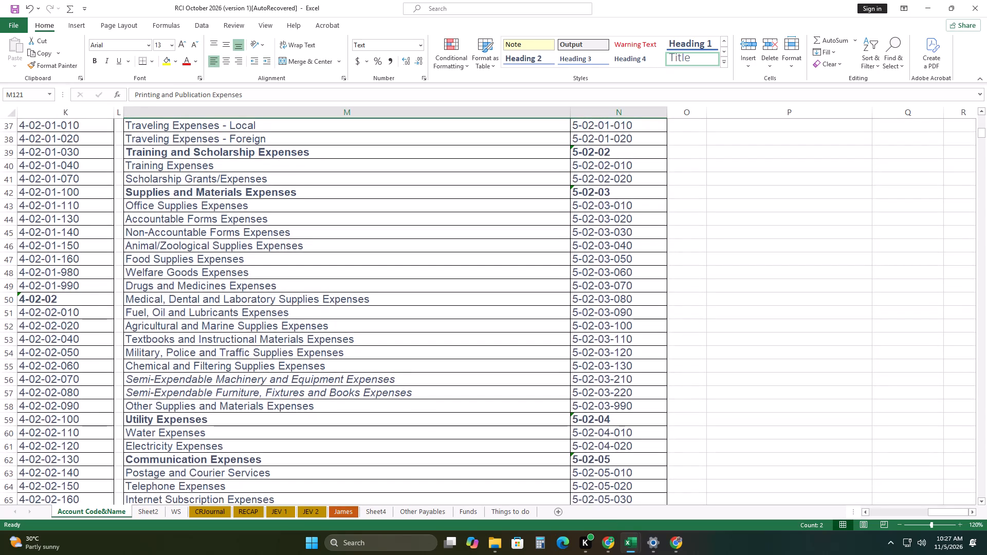
scroll(296, 314, "down", 1)
scroll(297, 314, "up", 3)
scroll(297, 314, "down", 1)
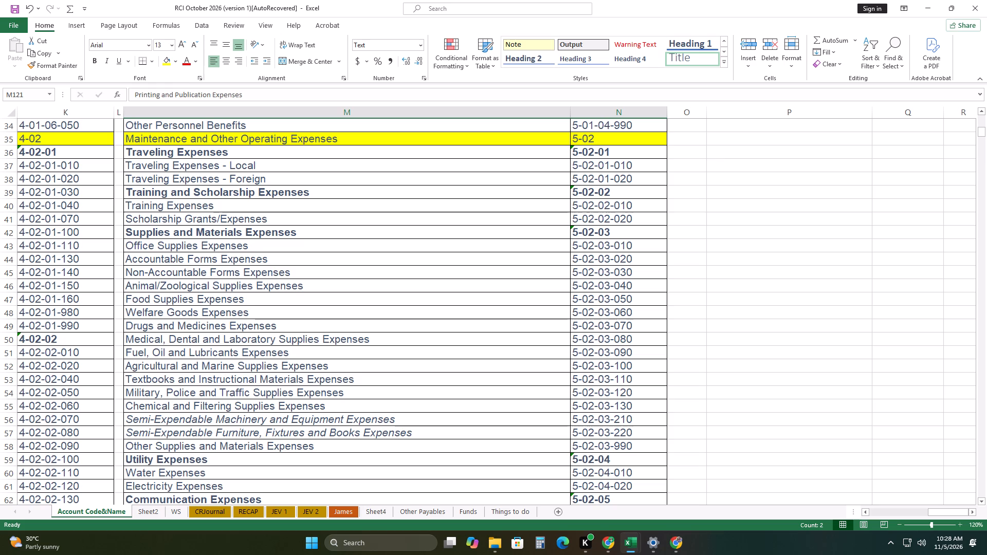
scroll(401, 276, "down", 1)
scroll(401, 278, "up", 1)
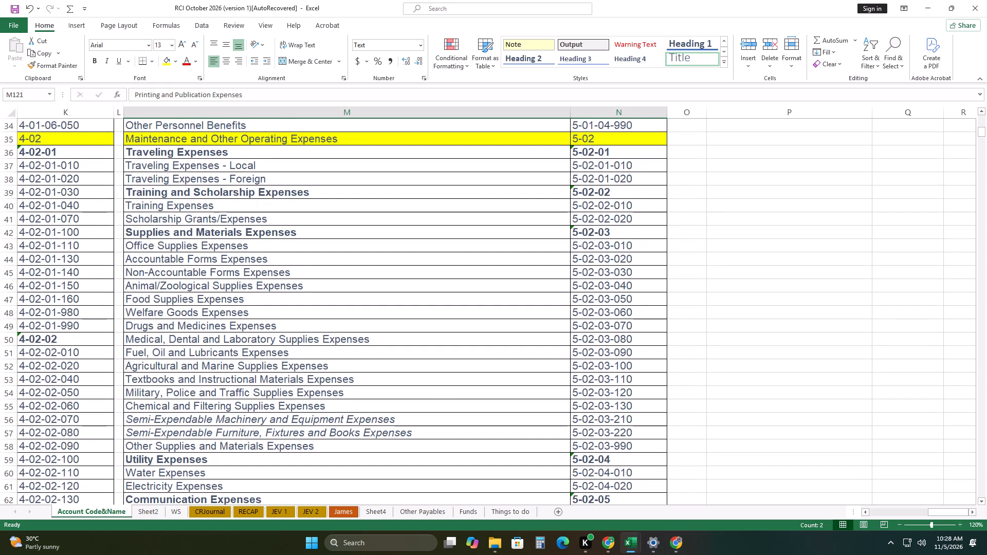
right_click_drag(410, 270, 400, 263)
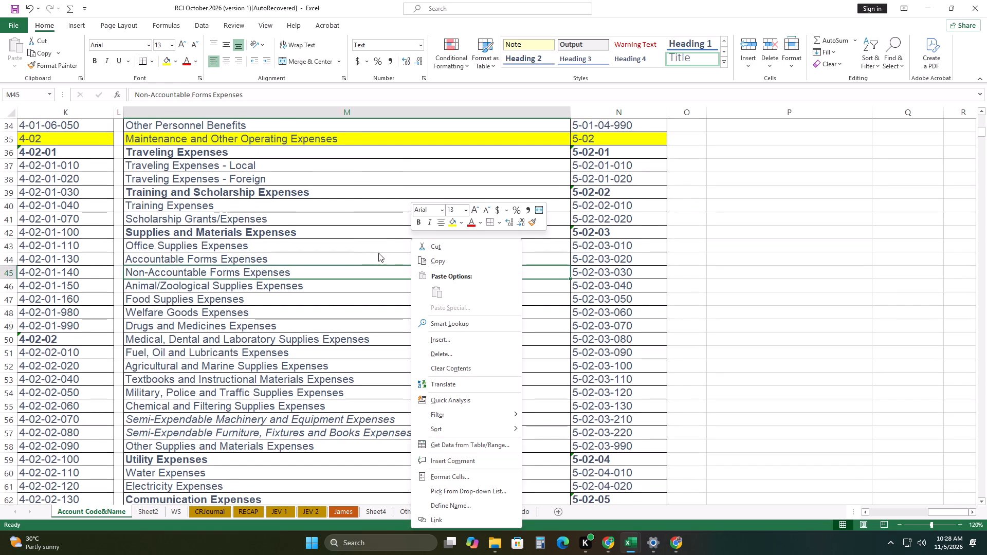
left_click_drag(248, 230, 253, 229)
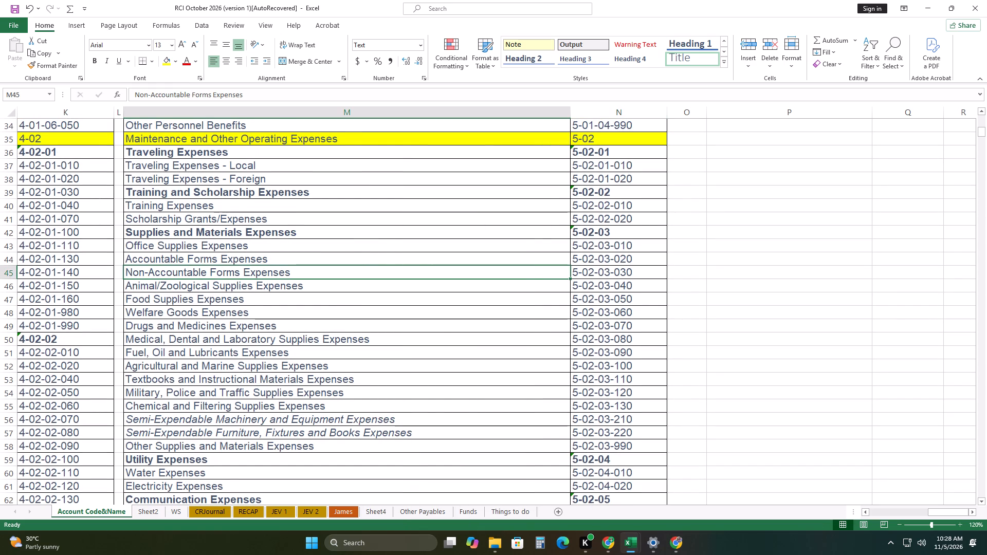
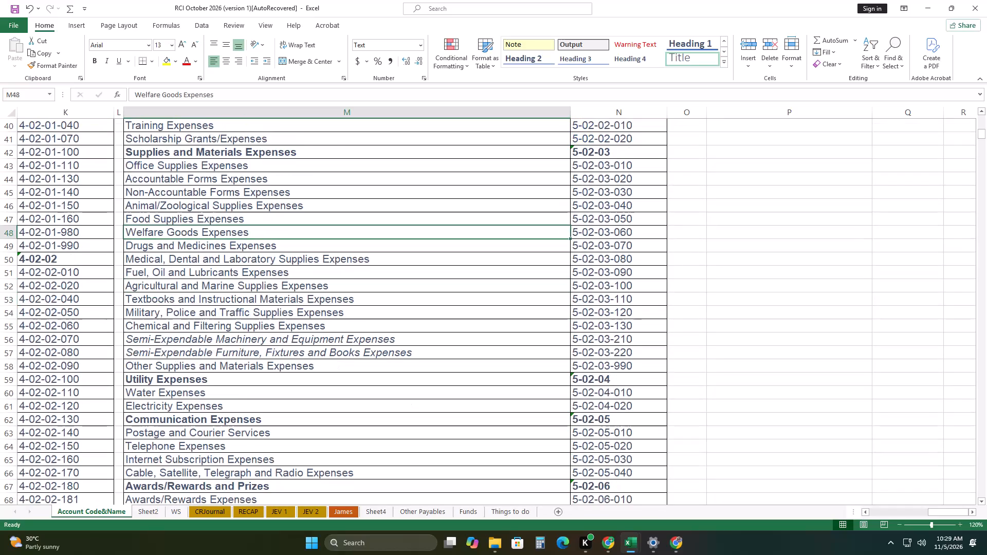
Examine the Maintenance and Other Operating Expenses accounts, from Supplies and Materials through Repairs and Maintenance, for one that fits electrical supplies.
scroll(441, 309, "up", 3)
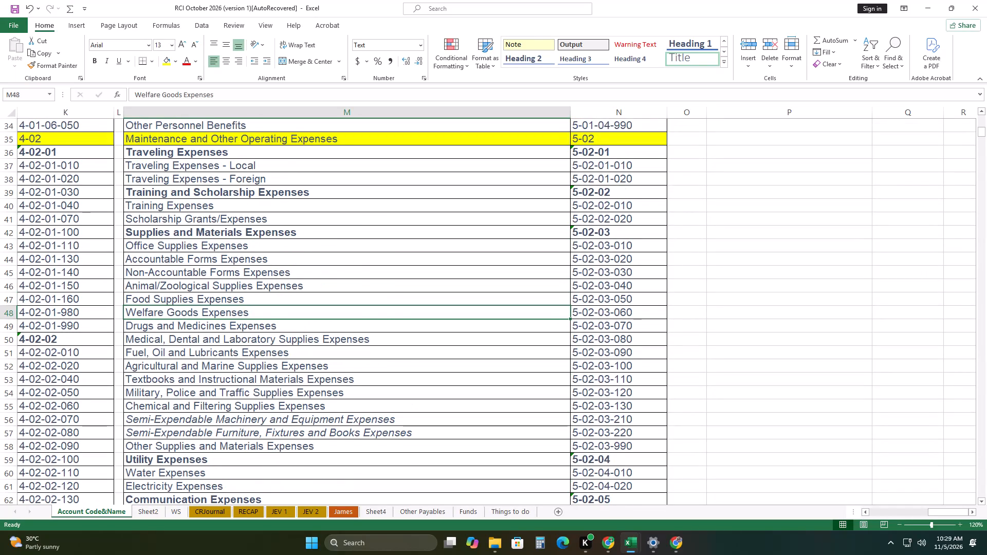
scroll(451, 306, "down", 2)
scroll(451, 306, "up", 2)
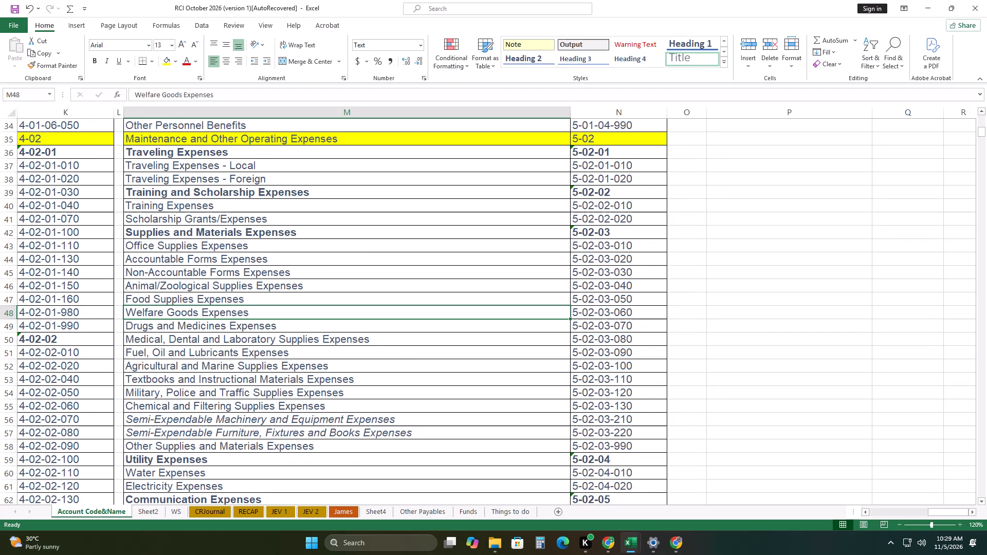
scroll(451, 308, "down", 1)
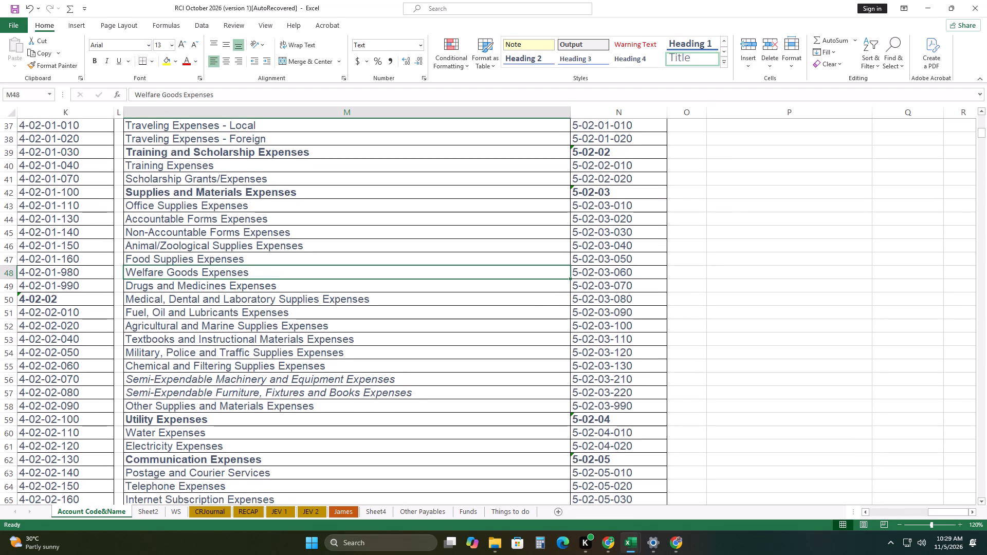
scroll(422, 316, "down", 1)
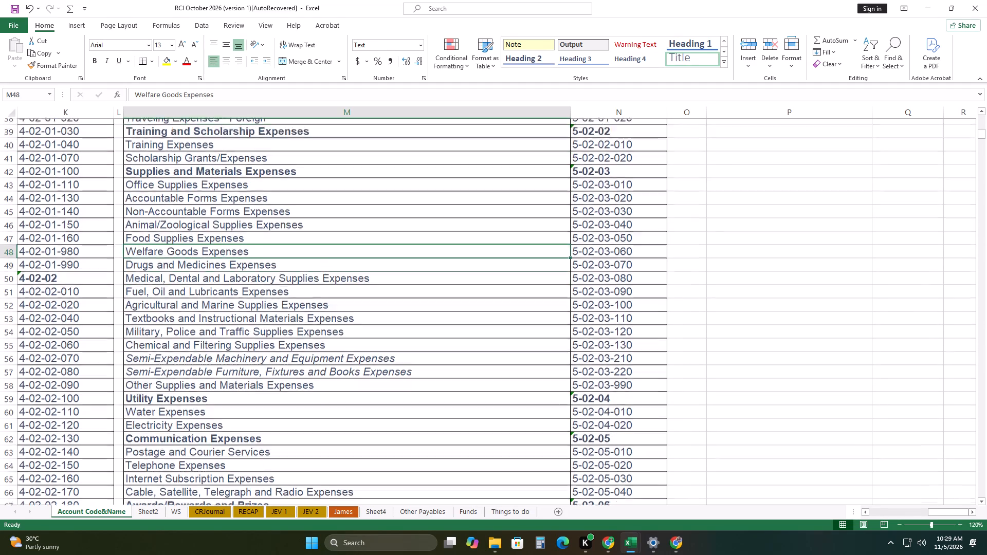
scroll(423, 314, "down", 3)
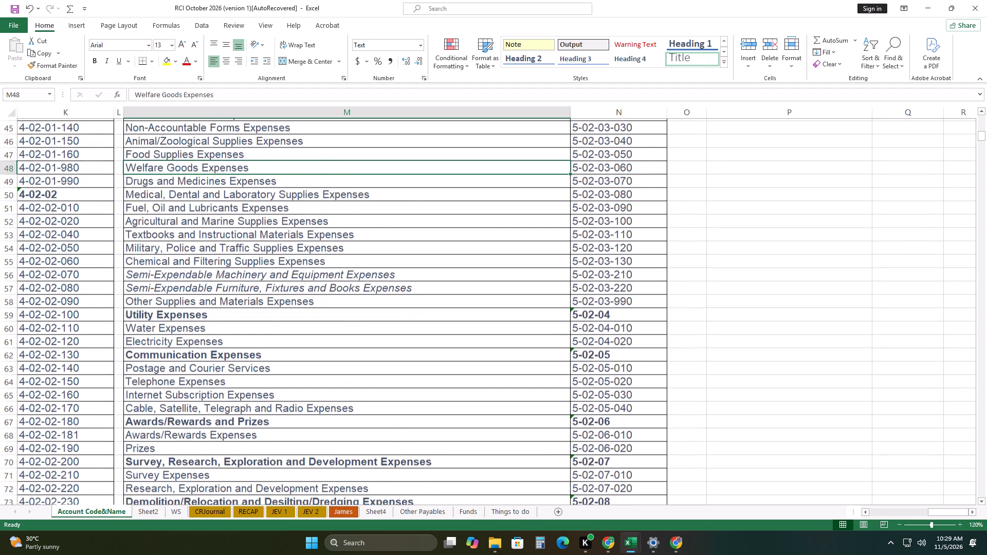
scroll(423, 314, "down", 1)
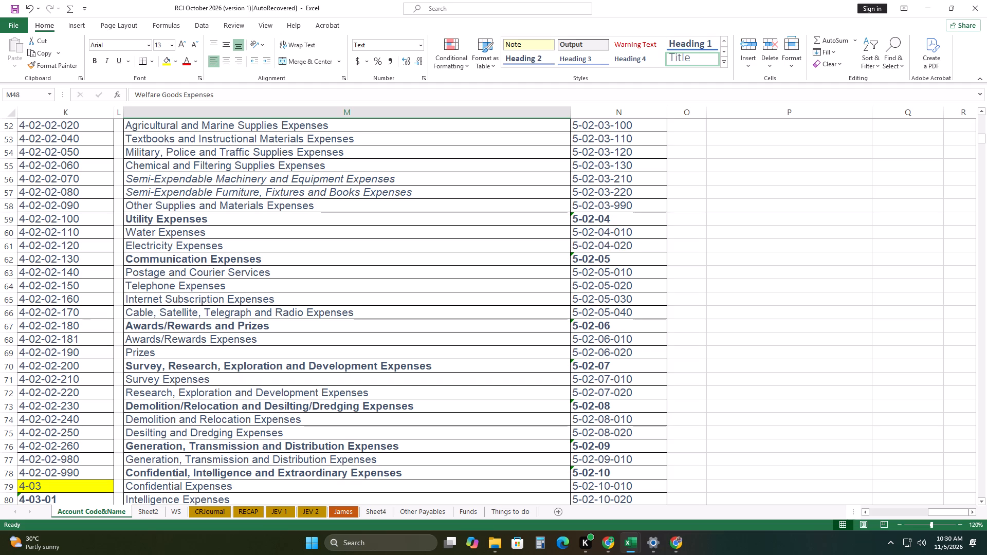
scroll(465, 285, "down", 1)
scroll(467, 288, "up", 2)
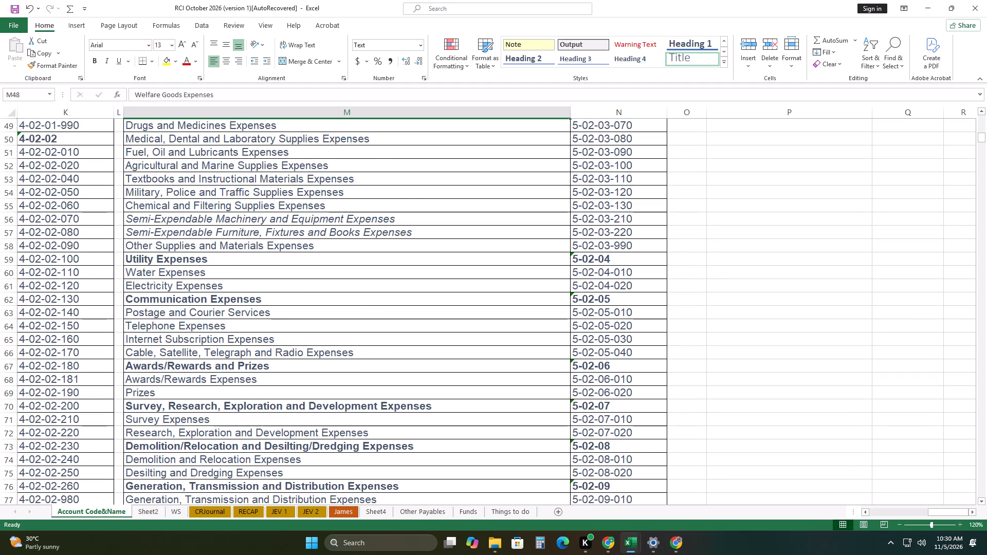
scroll(471, 294, "down", 1)
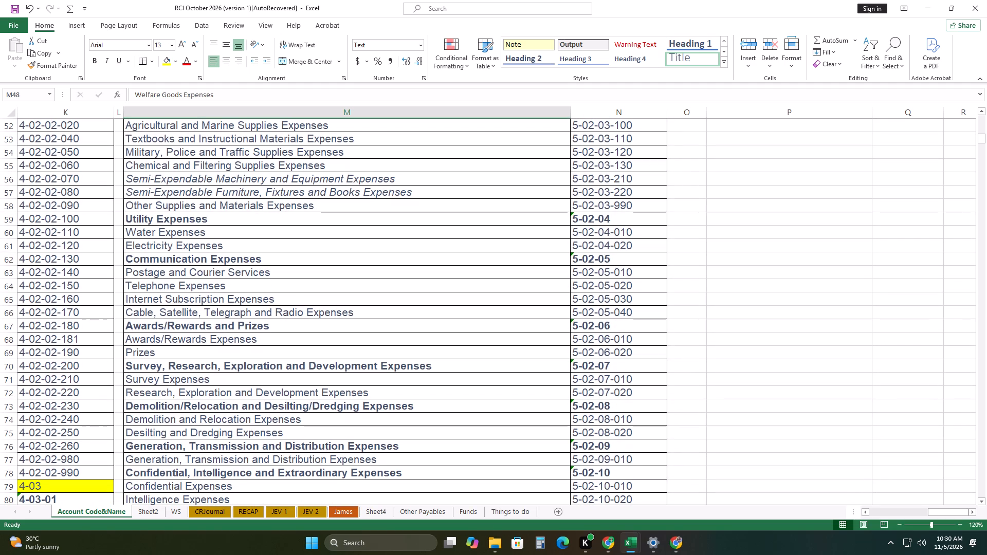
scroll(476, 296, "down", 1)
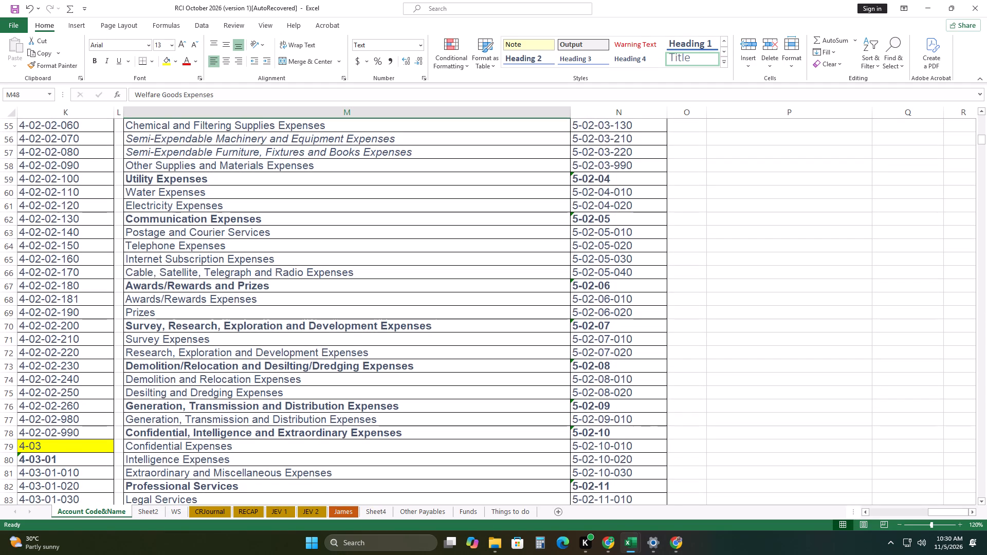
scroll(477, 295, "down", 2)
scroll(477, 296, "up", 2)
scroll(477, 296, "down", 2)
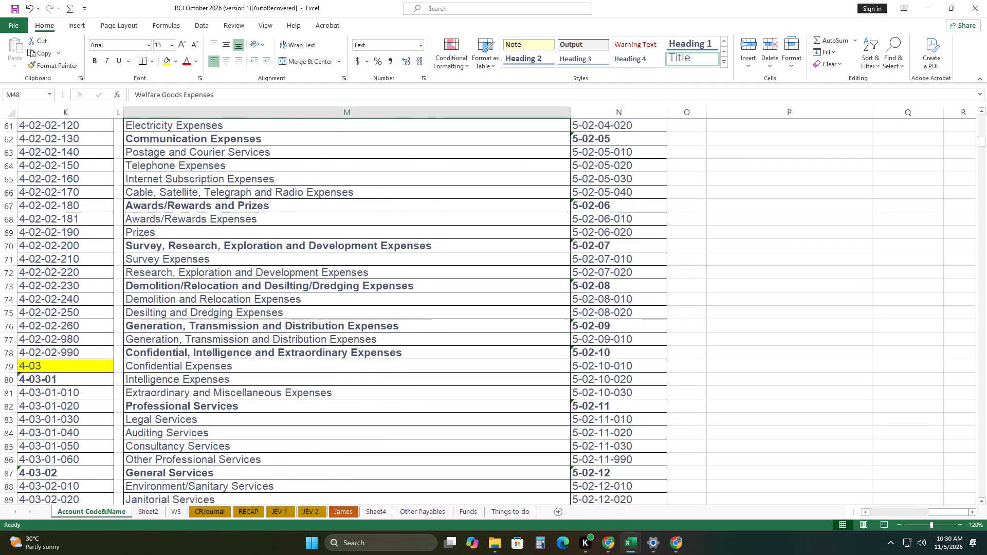
scroll(477, 296, "down", 2)
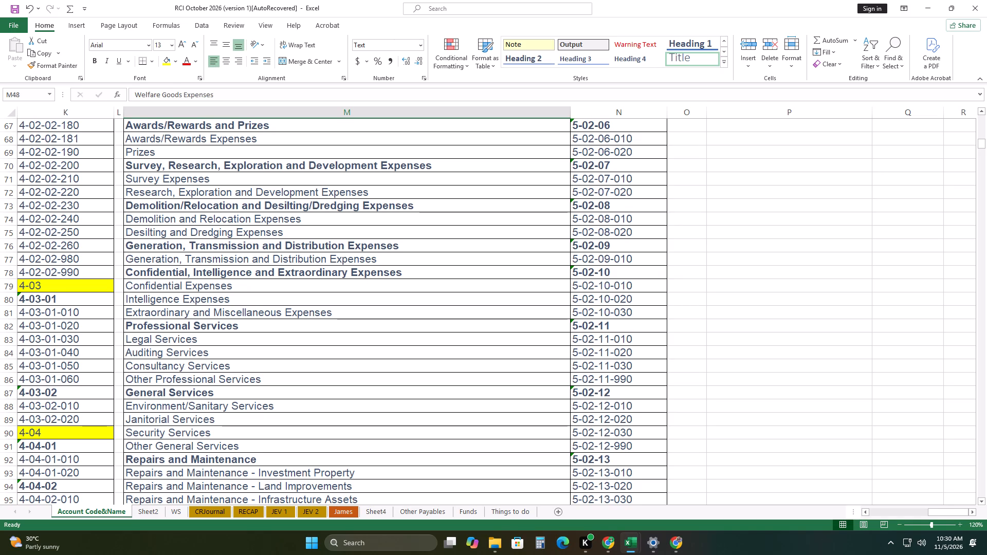
scroll(476, 311, "down", 4)
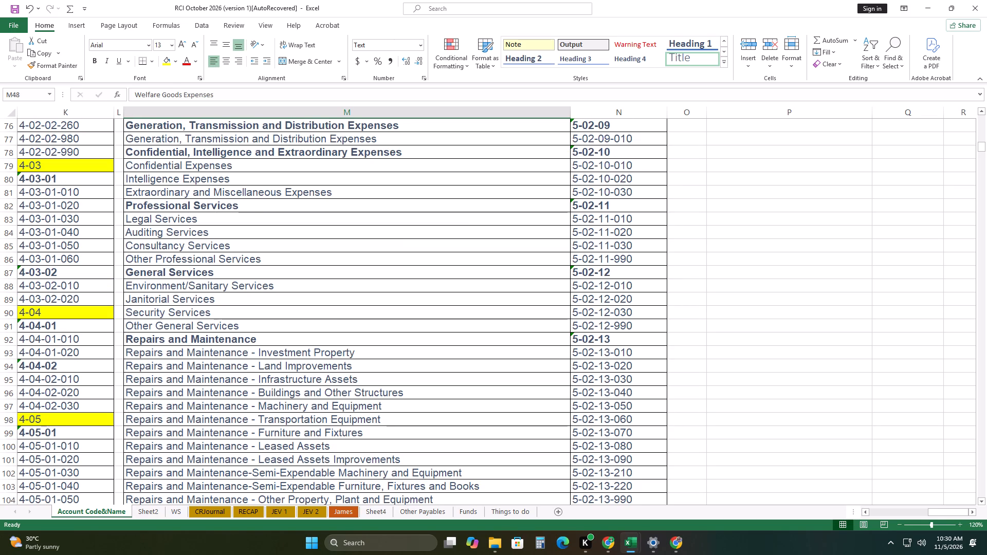
scroll(563, 411, "down", 3)
scroll(560, 412, "up", 4)
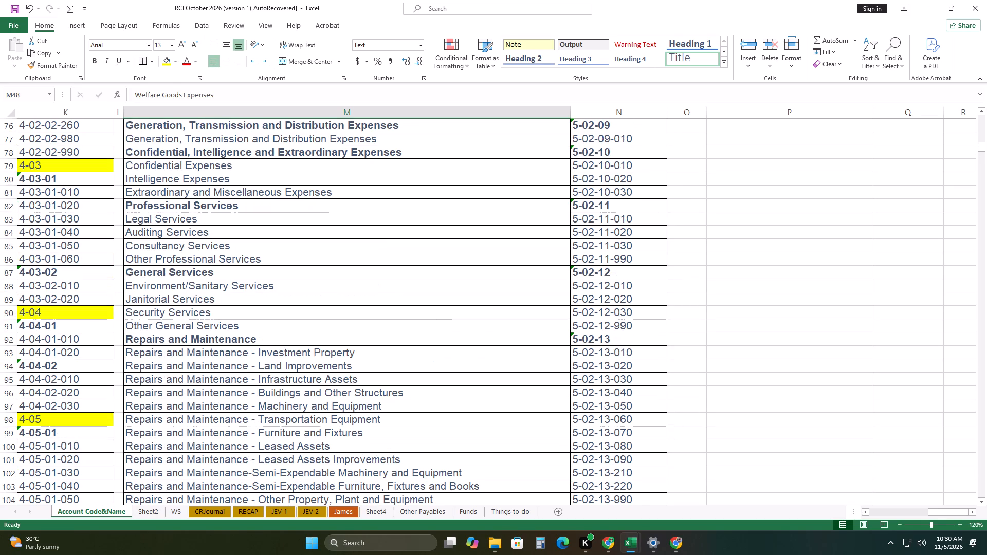
scroll(564, 416, "up", 2)
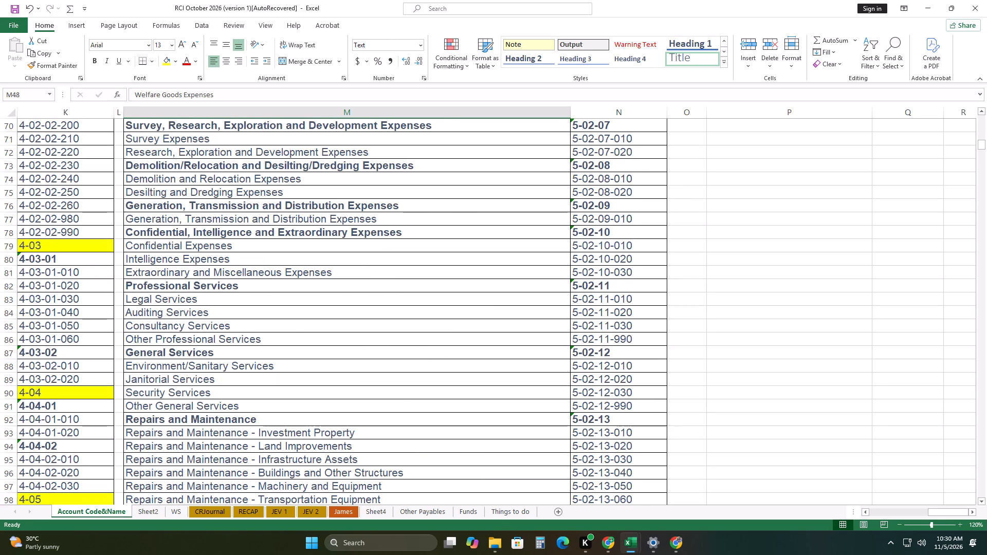
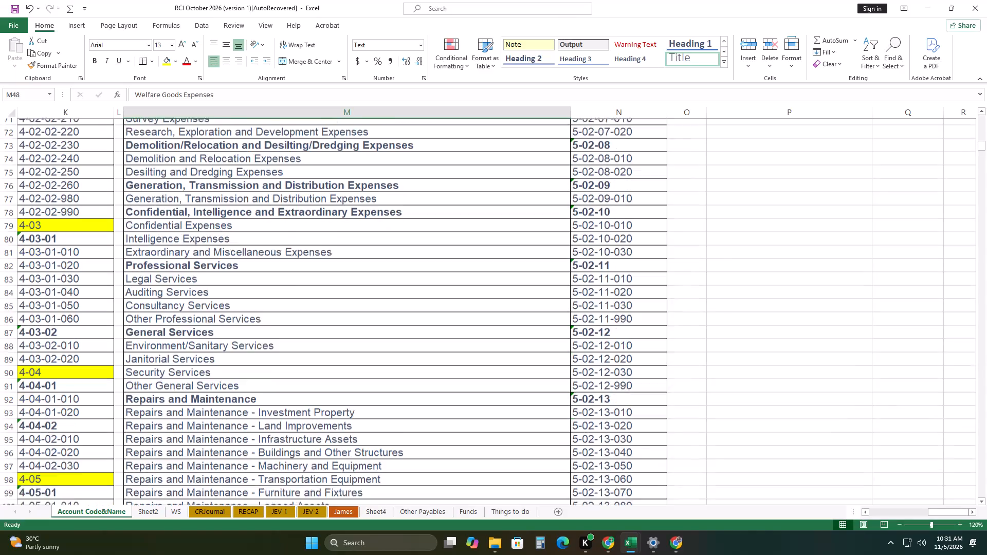
Examine the account list from Awards/Rewards and Prizes through Repairs and Maintenance for an account that fits electrical supplies.
scroll(504, 450, "up", 6)
scroll(500, 447, "down", 3)
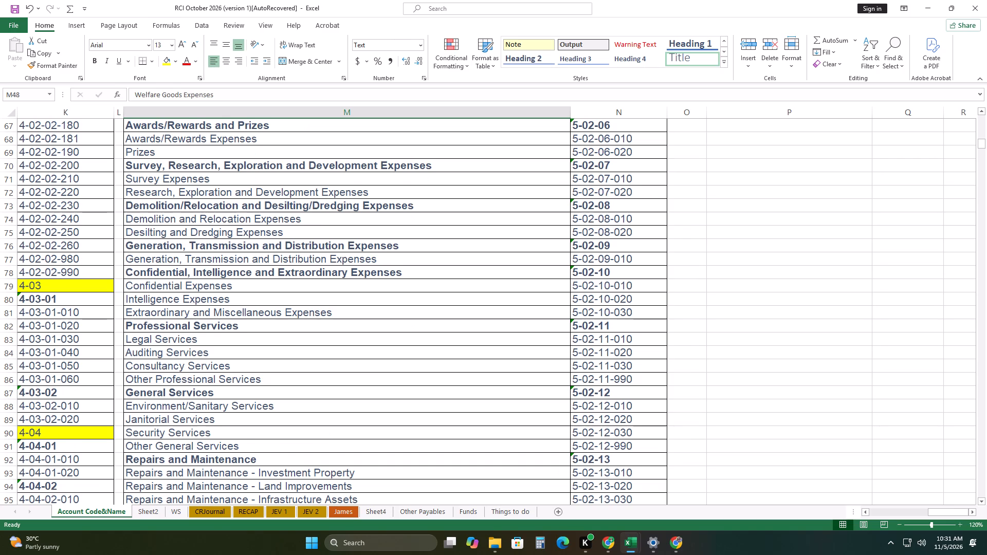
scroll(492, 439, "down", 2)
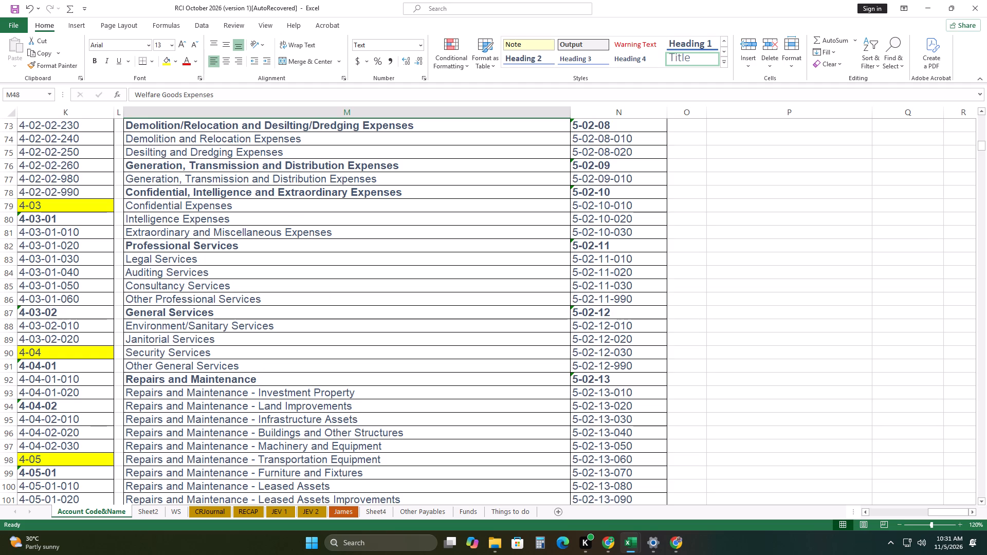
scroll(491, 439, "up", 2)
scroll(491, 439, "down", 2)
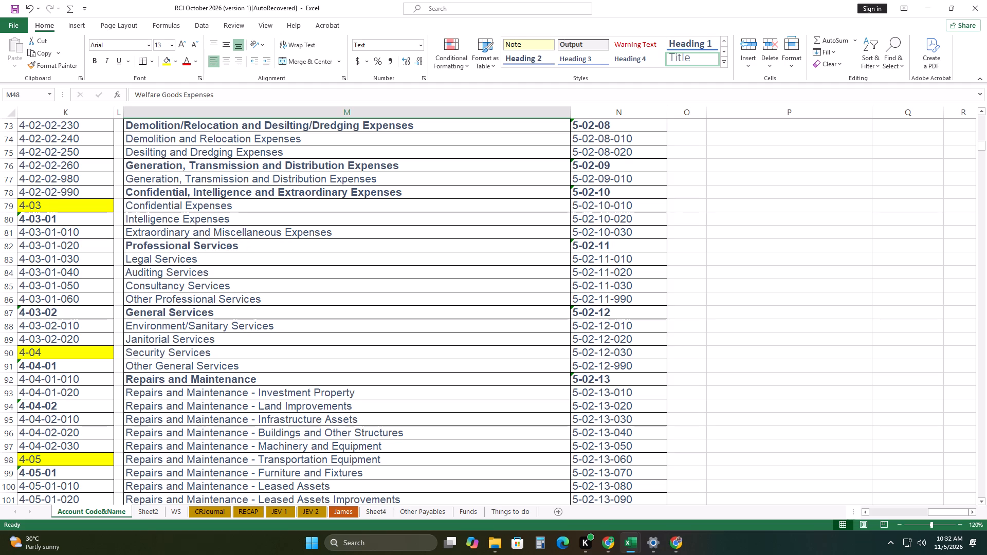
scroll(510, 458, "down", 4)
scroll(510, 458, "up", 7)
scroll(506, 455, "down", 4)
scroll(505, 453, "up", 4)
scroll(503, 451, "down", 4)
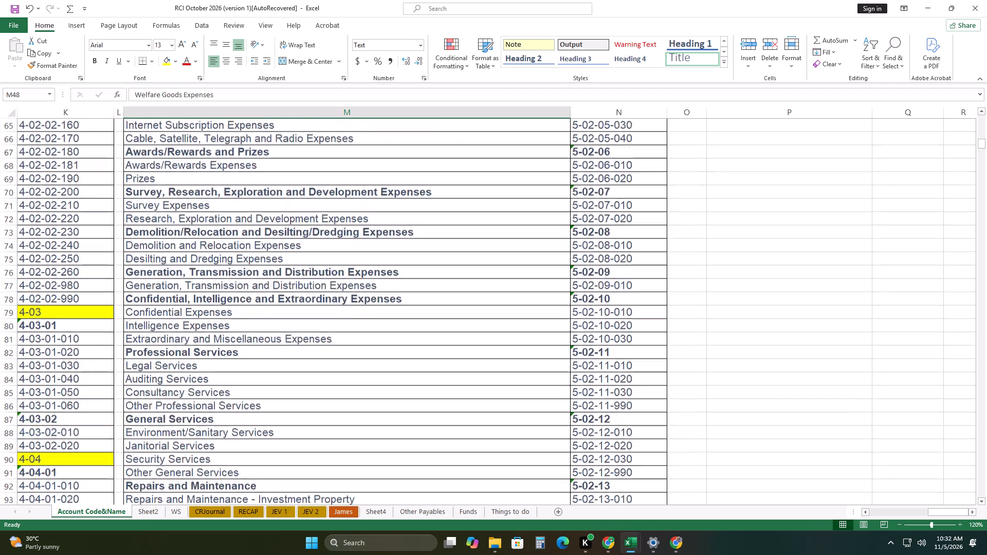
scroll(503, 451, "down", 5)
scroll(502, 451, "up", 9)
scroll(502, 451, "down", 8)
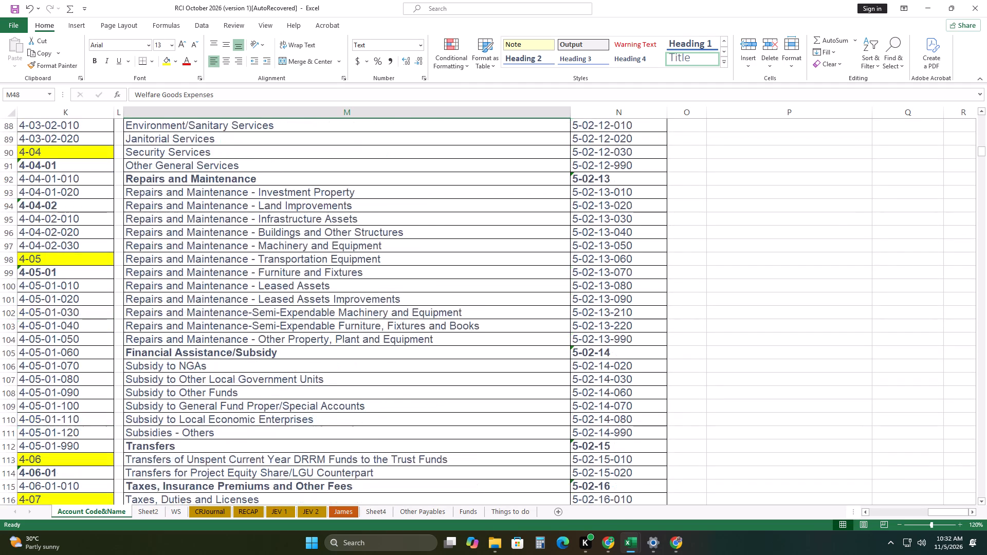
scroll(501, 451, "up", 4)
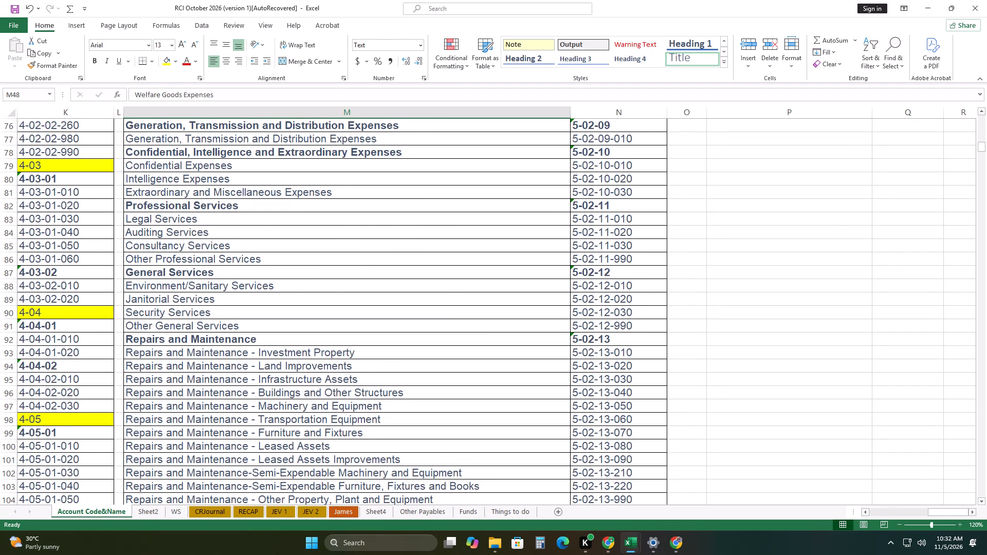
scroll(492, 488, "down", 2)
scroll(492, 487, "up", 2)
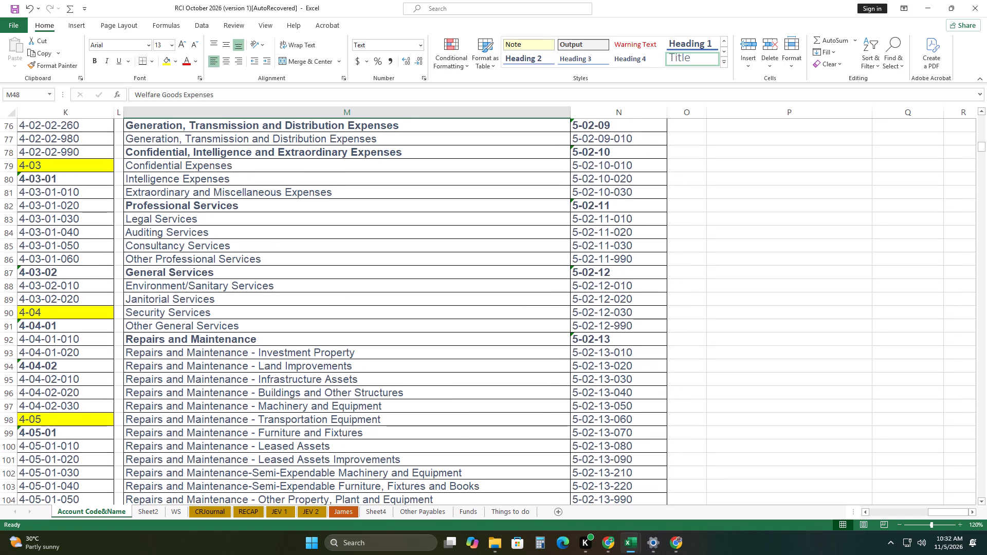
scroll(497, 491, "down", 1)
scroll(500, 491, "up", 1)
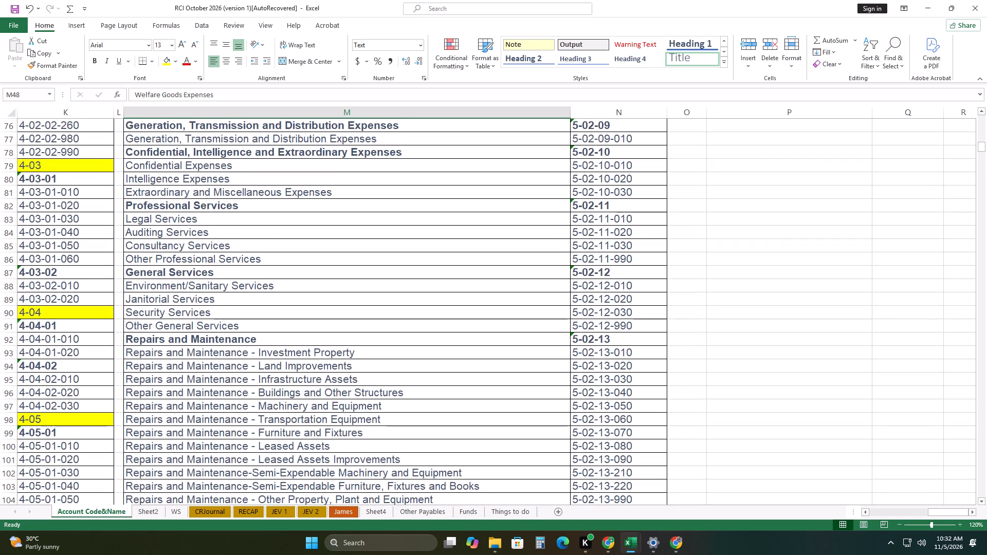
Compare the Supplies and Materials accounts with the Repairs and Maintenance and Other Maintenance and Operating Expenses accounts for electrical supplies.
scroll(510, 465, "up", 3)
scroll(455, 458, "up", 10)
scroll(454, 453, "down", 12)
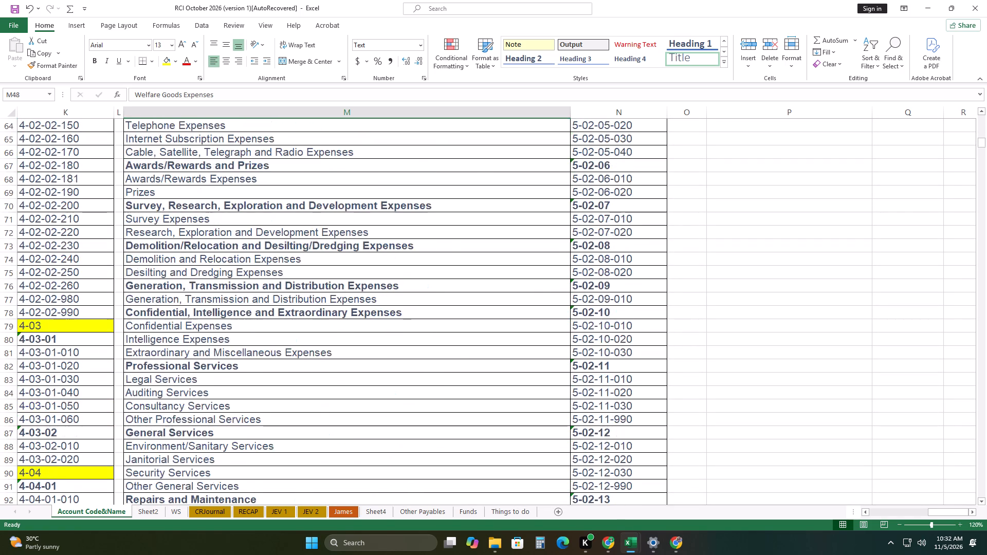
scroll(455, 453, "down", 4)
scroll(460, 455, "up", 10)
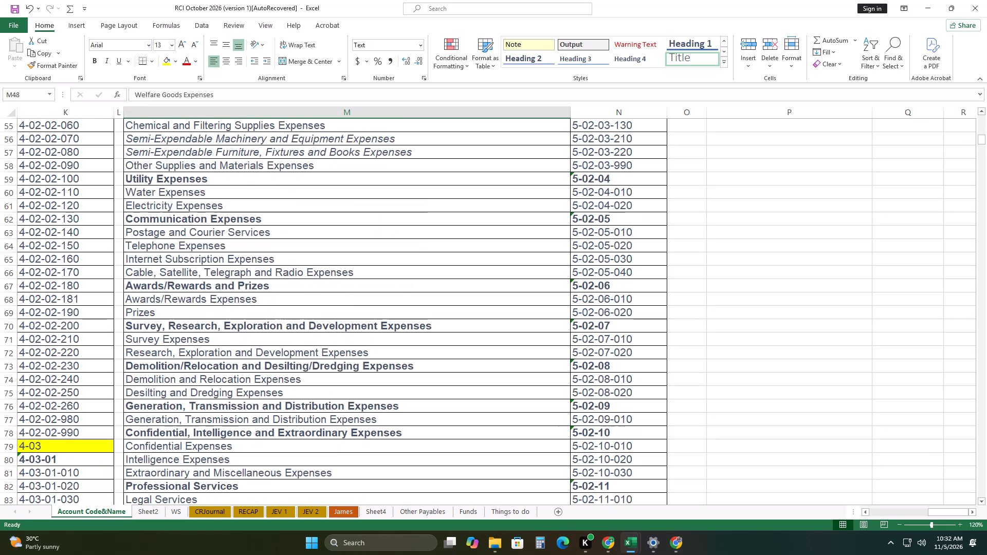
scroll(493, 470, "up", 3)
scroll(493, 470, "down", 2)
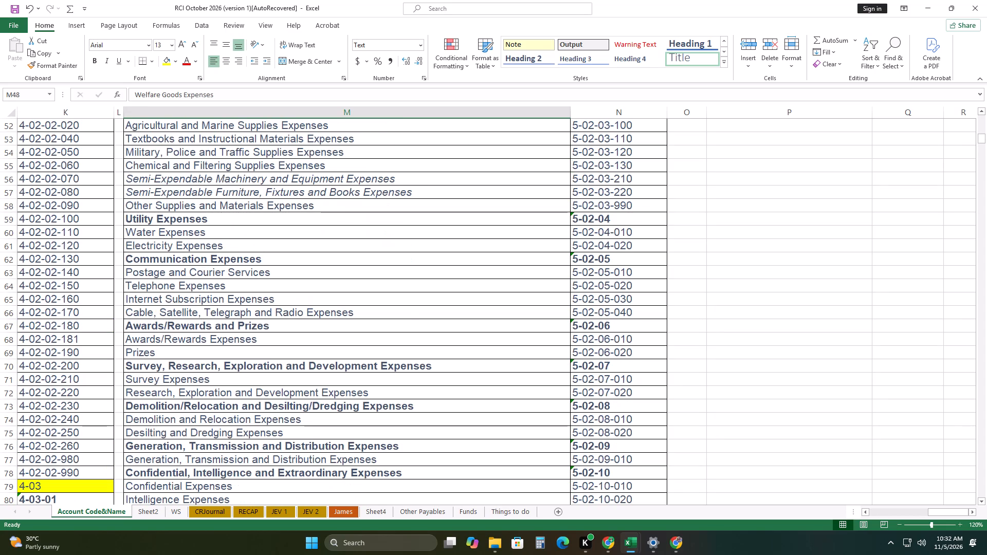
scroll(498, 469, "up", 2)
scroll(498, 469, "down", 9)
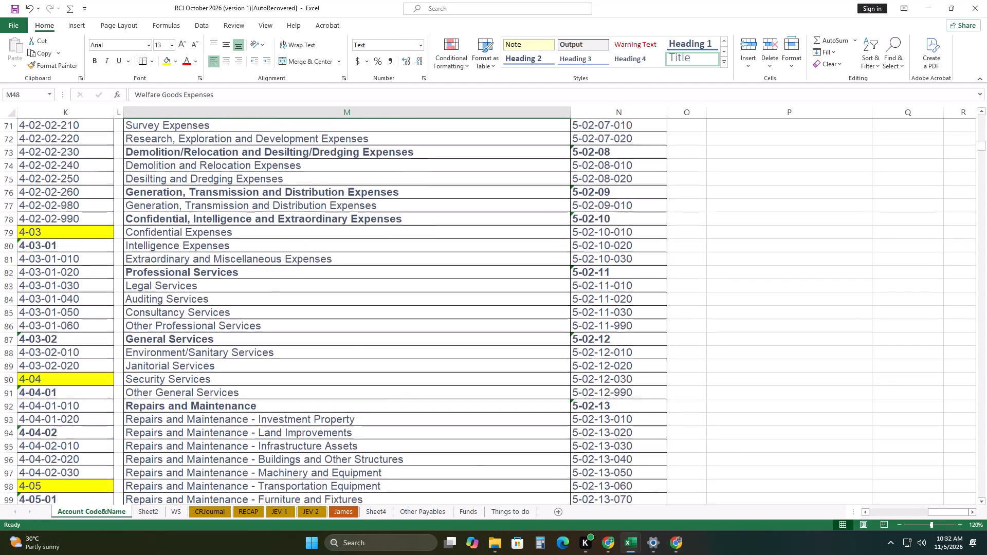
scroll(499, 469, "down", 7)
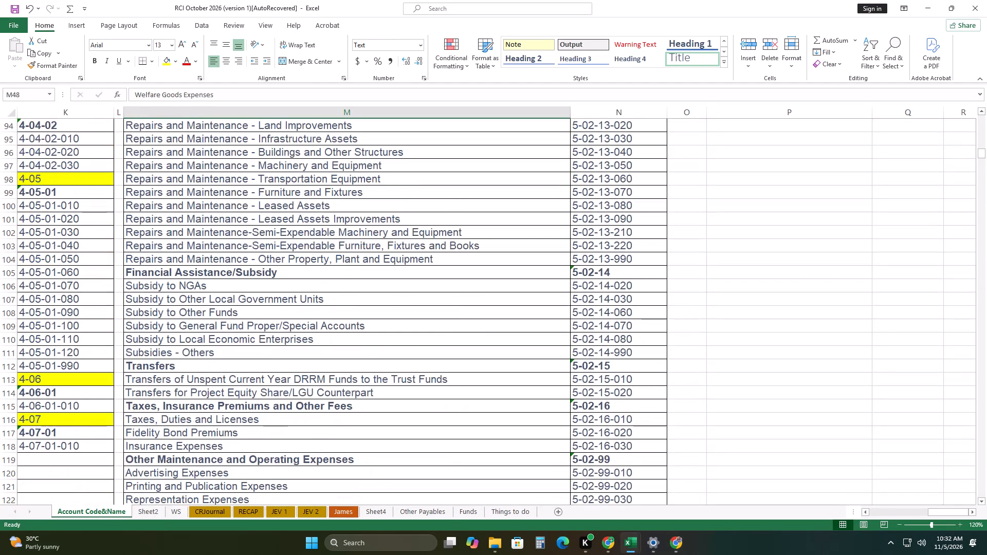
scroll(500, 468, "down", 2)
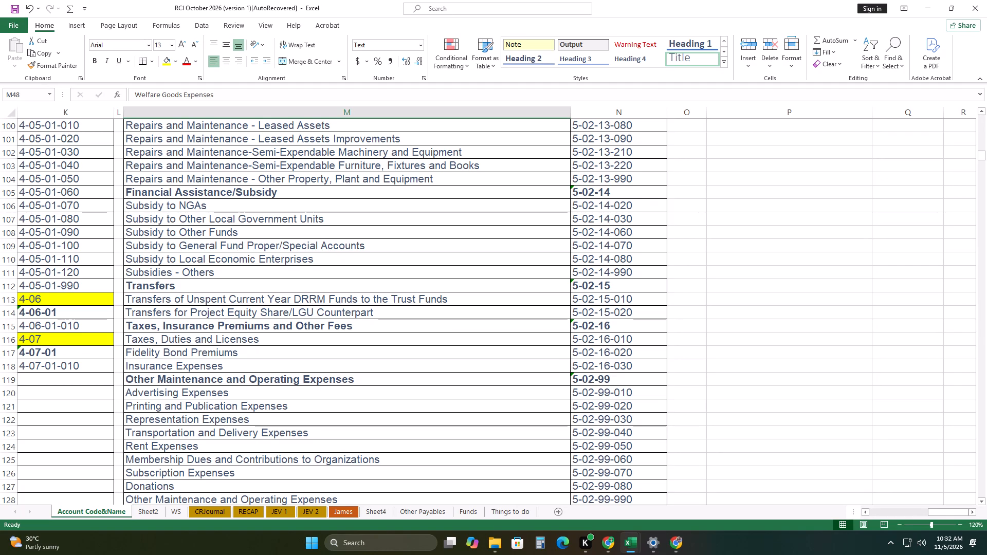
scroll(247, 326, "up", 9)
scroll(248, 333, "down", 3)
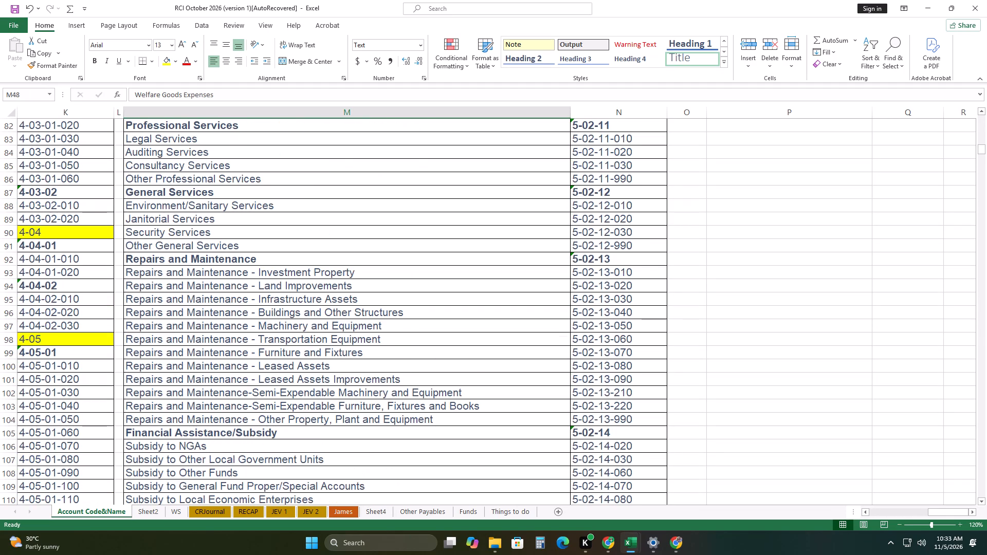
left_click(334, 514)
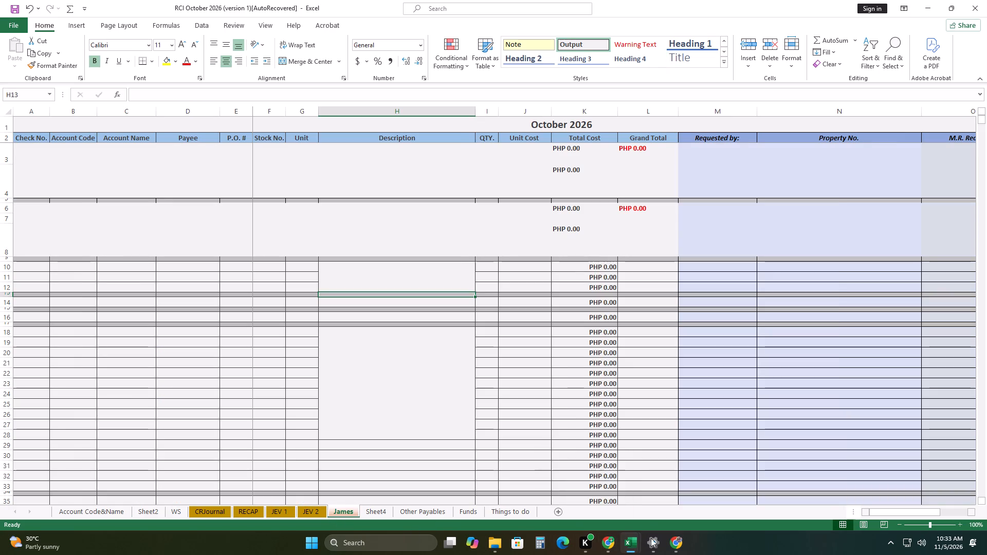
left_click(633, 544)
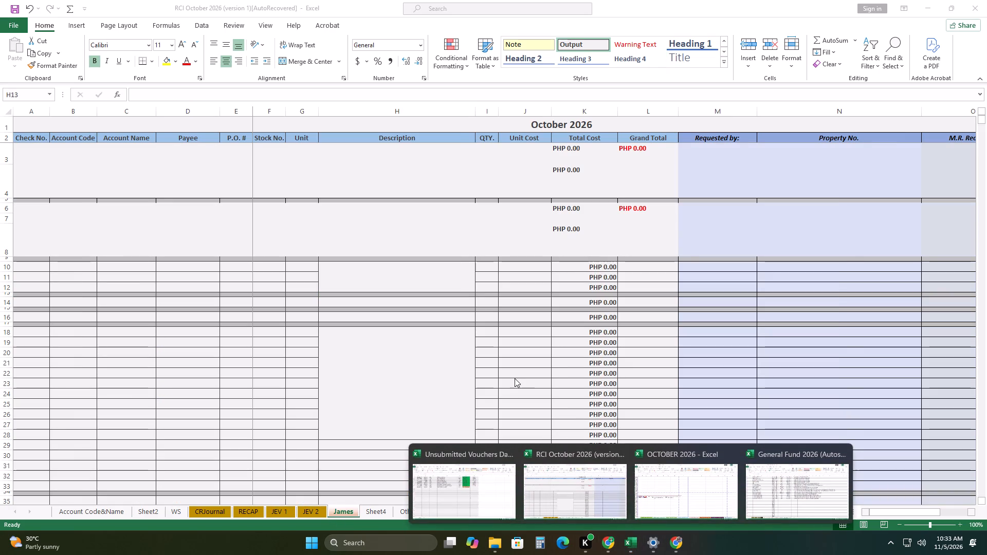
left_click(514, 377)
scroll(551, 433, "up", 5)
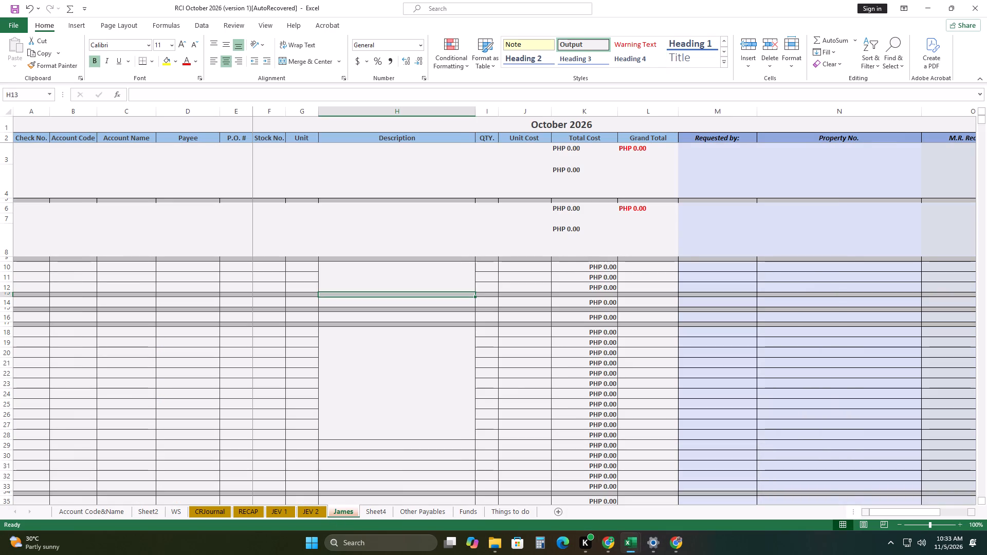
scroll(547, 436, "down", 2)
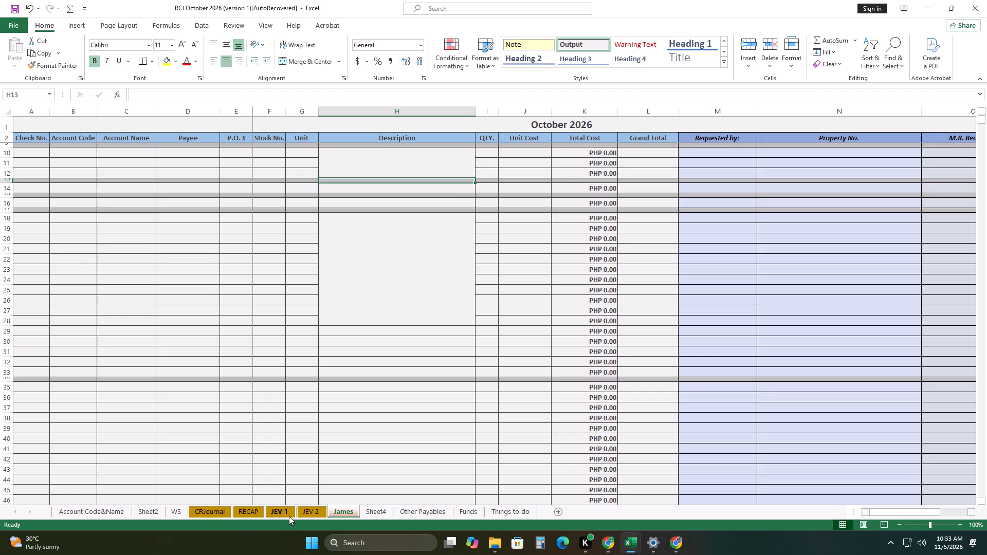
Return to the WS sheet and review the RCI 4 records, from the debit and credit columns back to the payees and particulars.
left_click(205, 512)
left_click(178, 513)
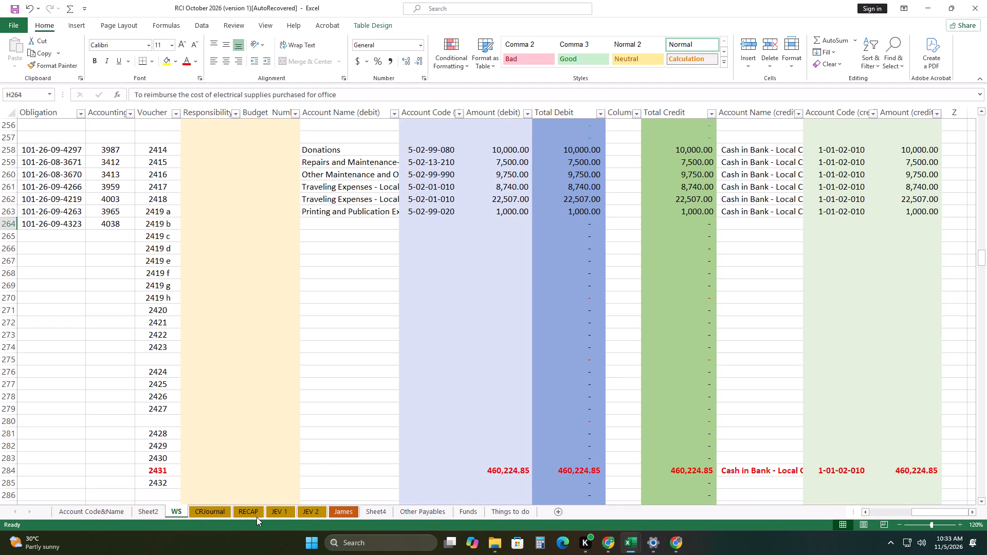
scroll(233, 492, "up", 7)
scroll(474, 455, "down", 2)
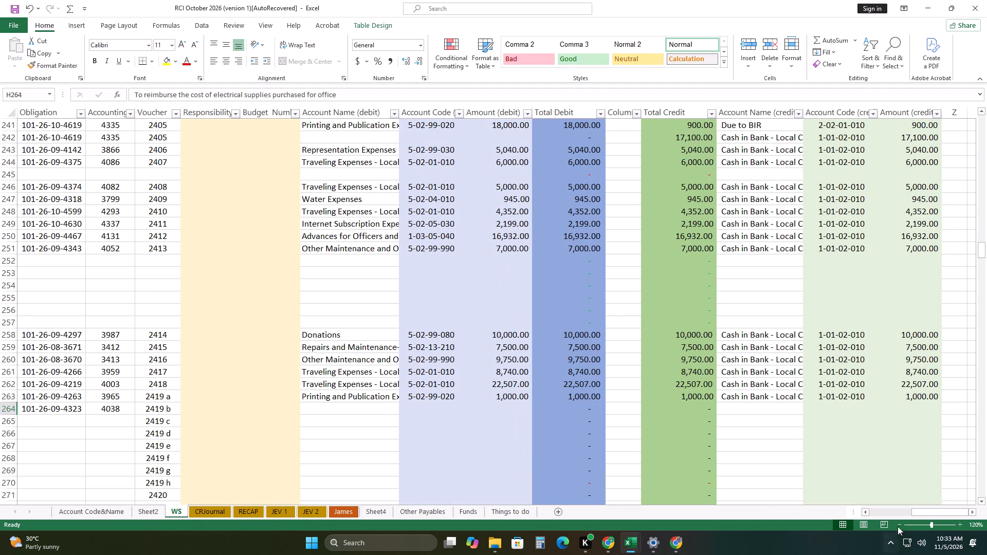
left_click_drag(921, 512, 582, 528)
scroll(180, 421, "down", 5)
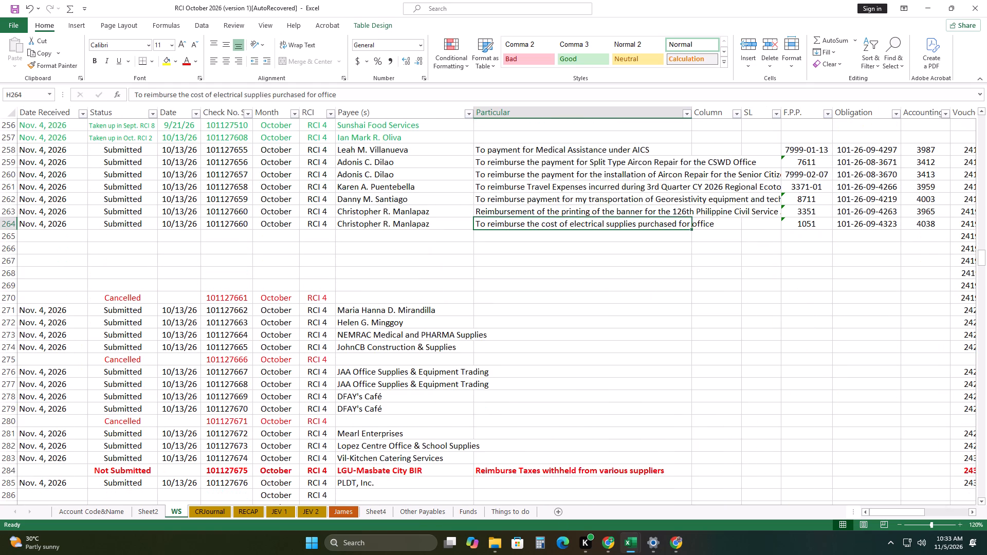
scroll(180, 422, "down", 13)
scroll(178, 424, "up", 3)
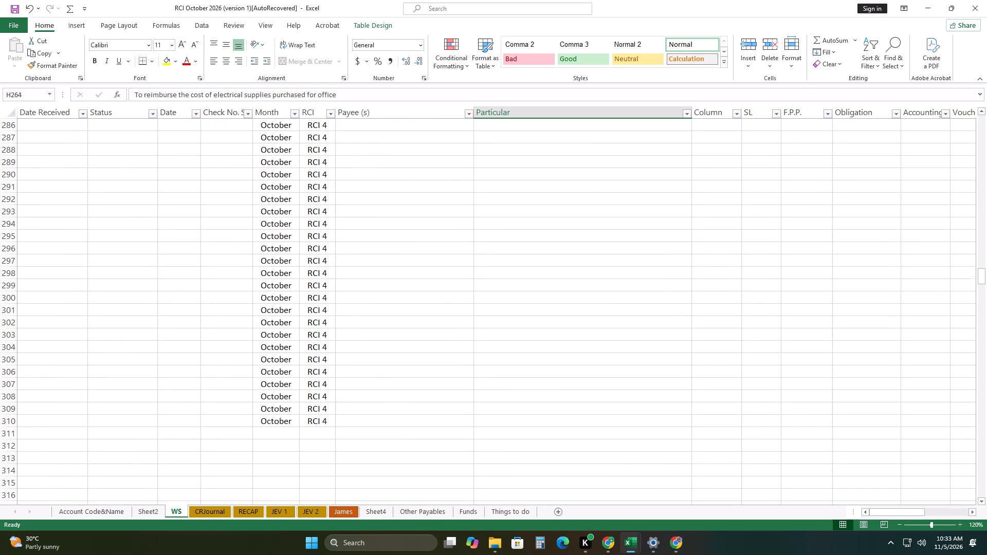
scroll(178, 424, "up", 15)
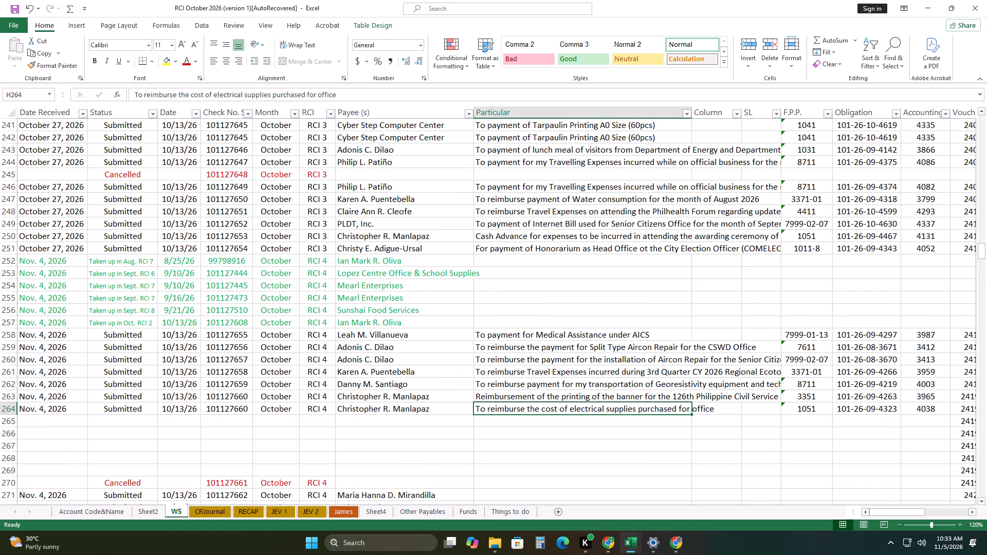
Find the RCI 2 honorarium cash advance record in row 193, voucher 2368, and examine its accounts and amounts across the columns.
scroll(178, 427, "up", 8)
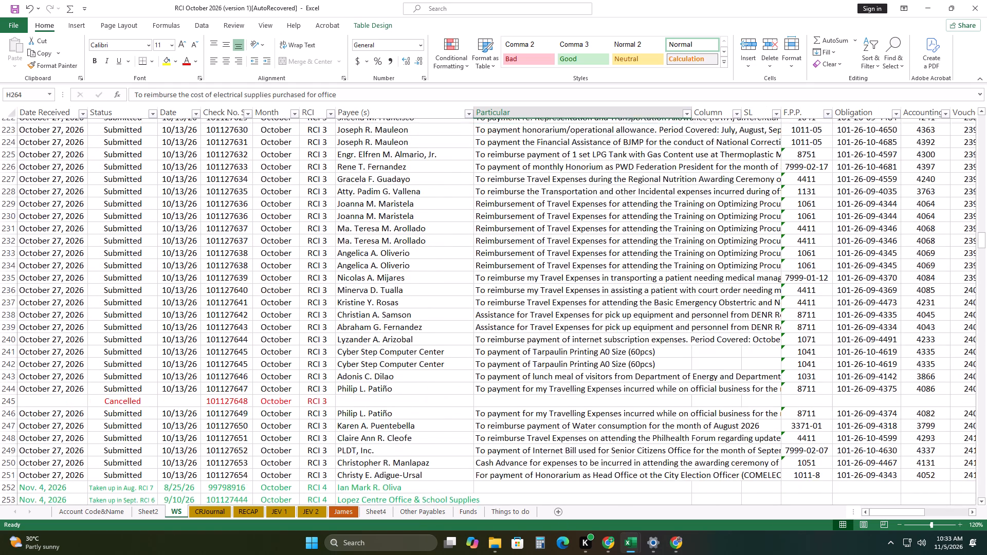
scroll(178, 427, "up", 8)
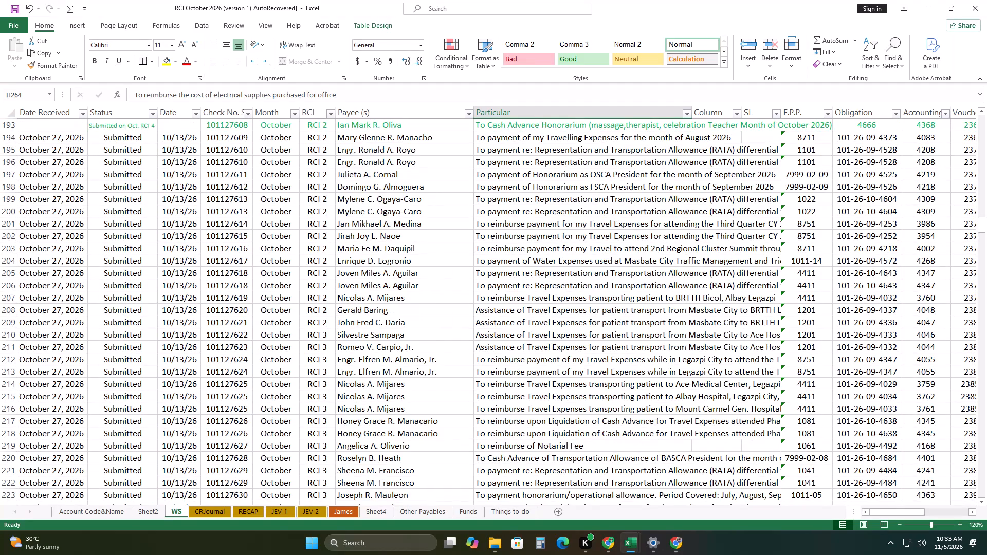
scroll(180, 429, "up", 3)
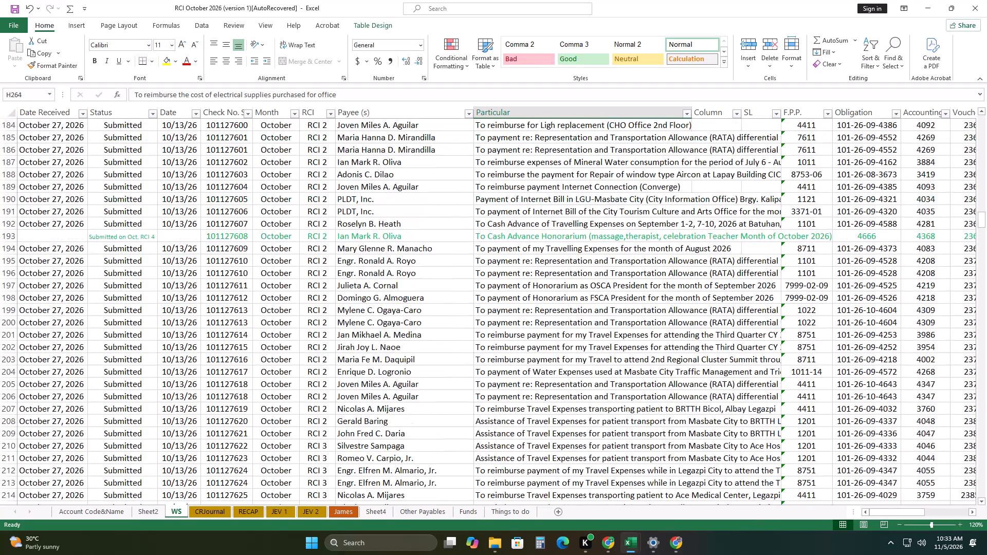
left_click(7, 234)
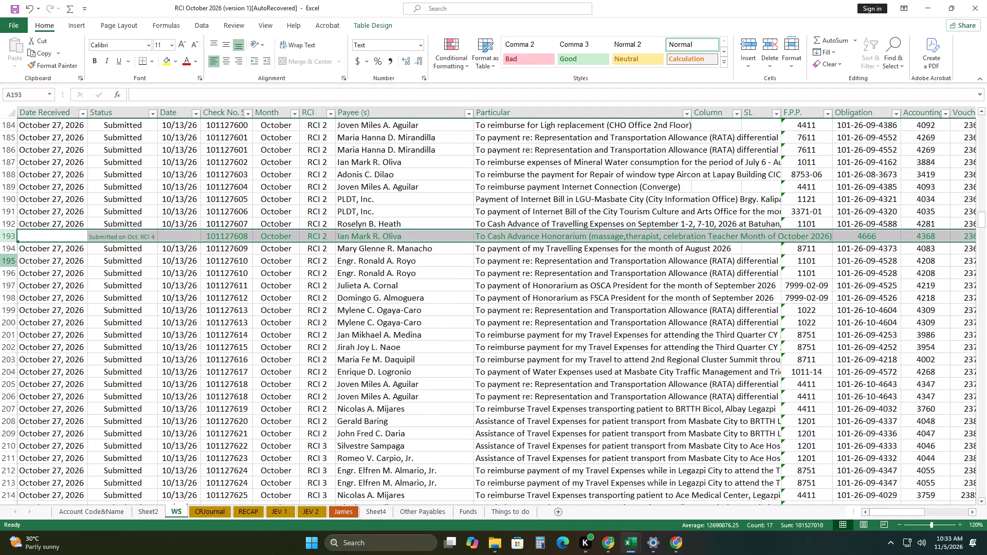
left_click_drag(885, 514, 921, 506)
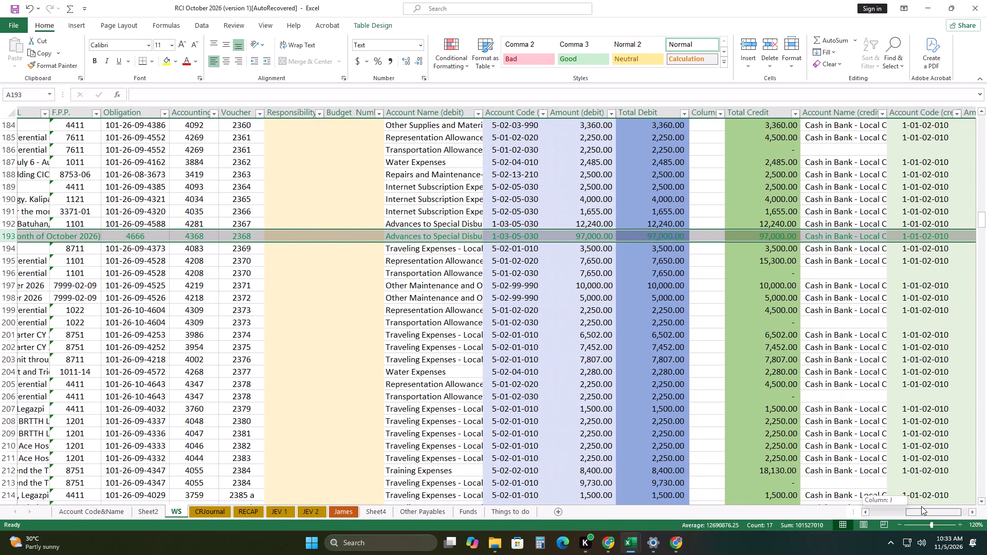
left_click_drag(921, 506, 943, 503)
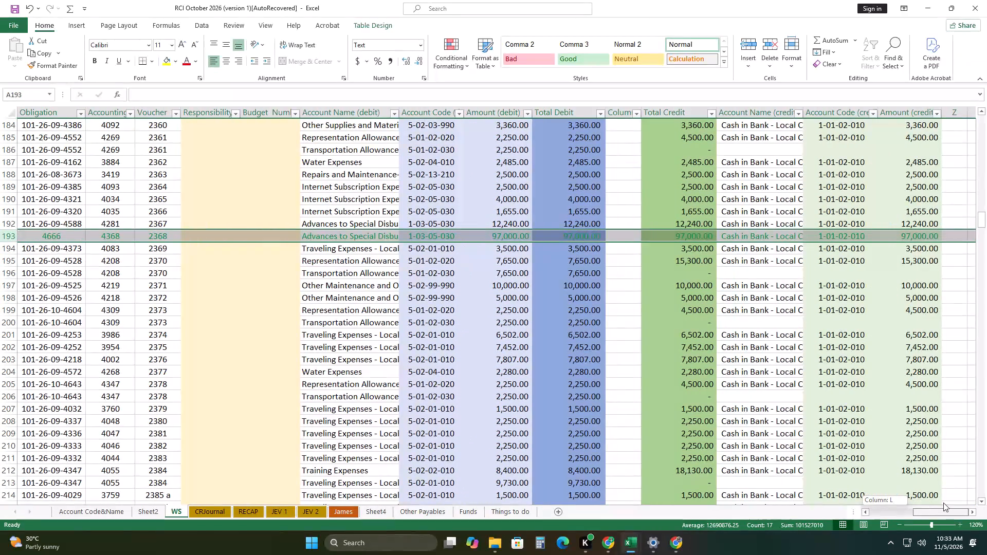
left_click_drag(943, 503, 643, 496)
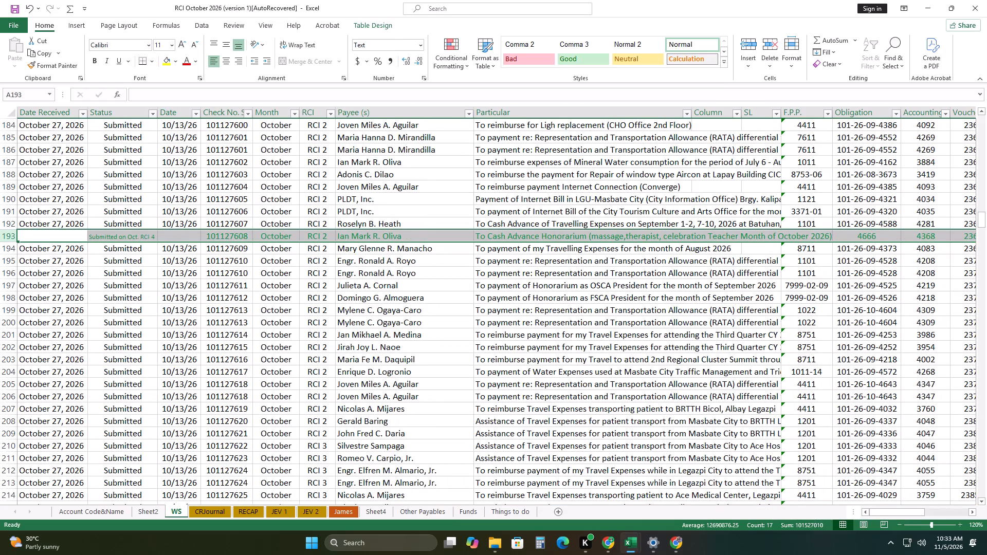
Return to the RCI 4 records and examine their statuses, payees, voucher numbers 2414 to 2432, and debit and credit columns.
scroll(273, 338, "down", 19)
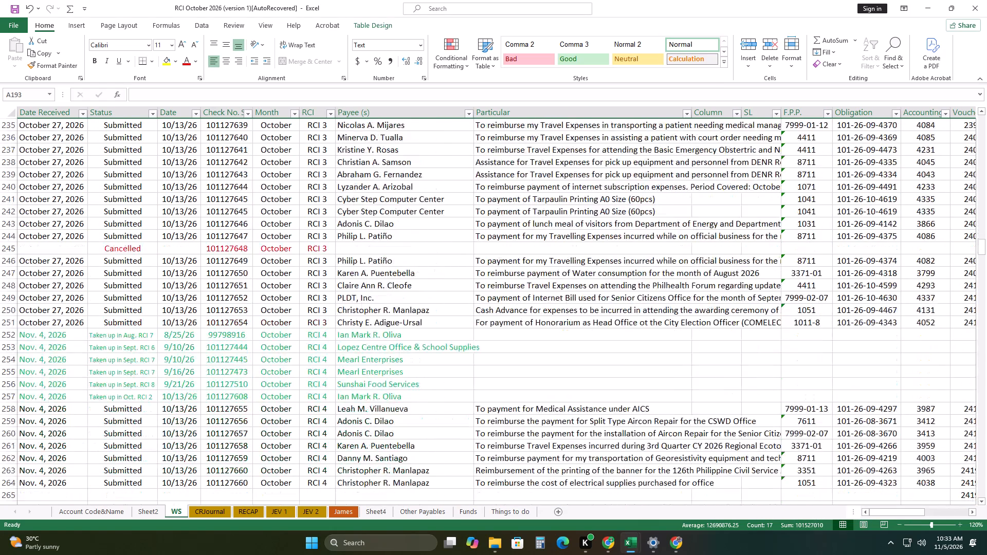
scroll(272, 347, "down", 9)
scroll(273, 347, "up", 1)
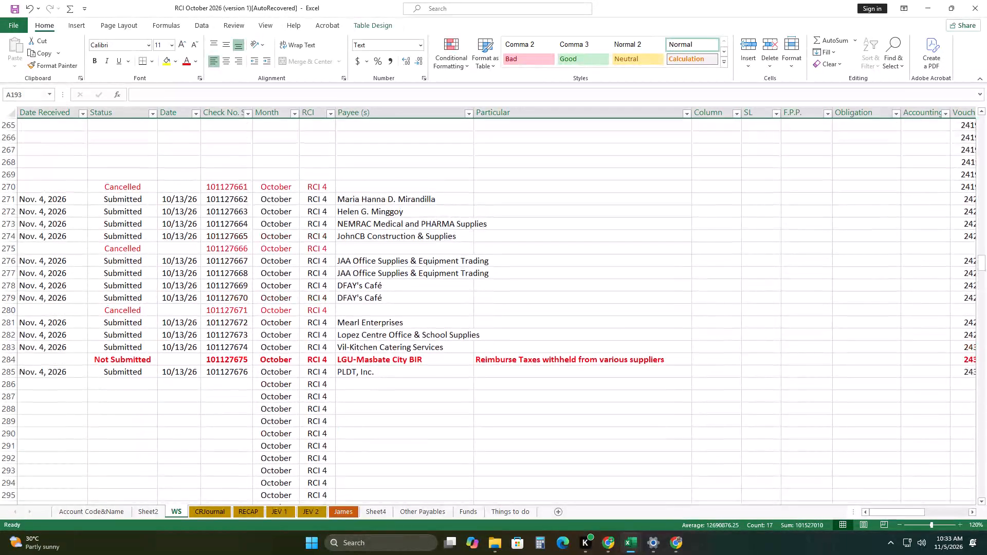
scroll(275, 347, "down", 1)
scroll(275, 348, "up", 1)
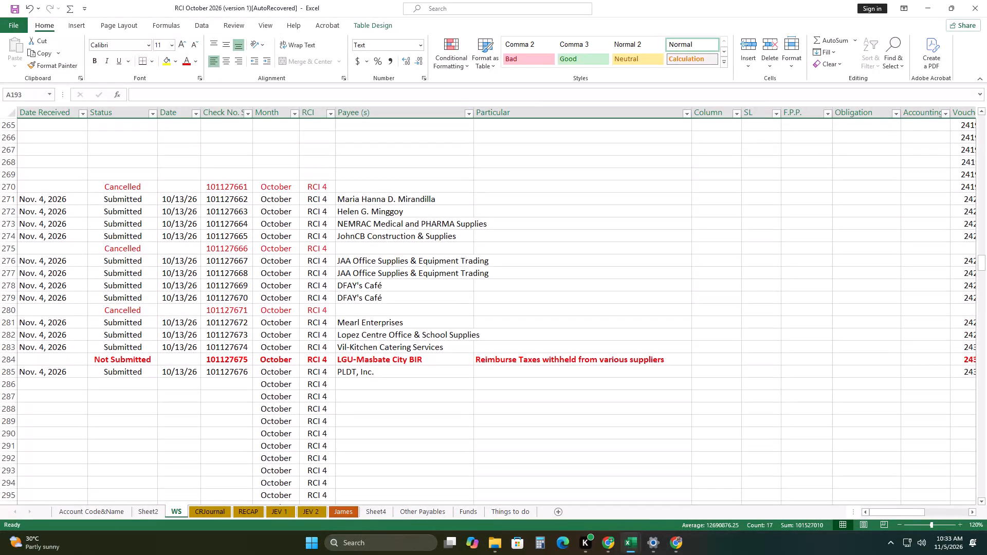
left_click_drag(898, 510, 913, 509)
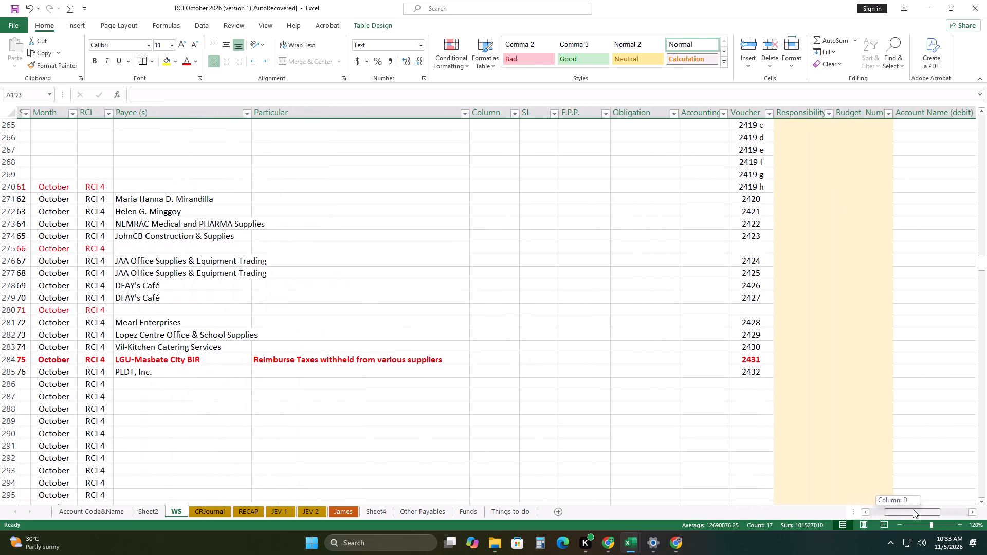
left_click_drag(913, 509, 779, 498)
scroll(388, 400, "up", 5)
scroll(340, 400, "down", 1)
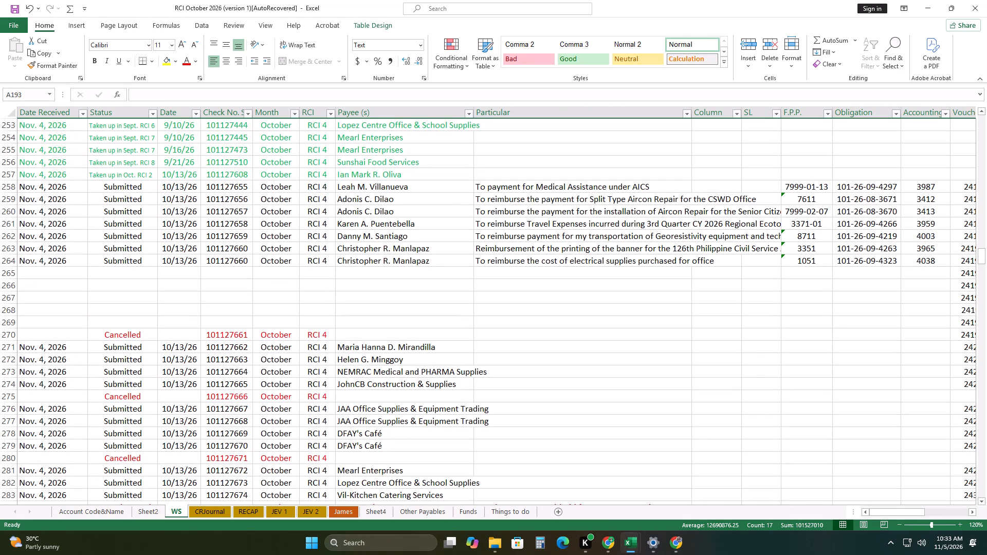
left_click_drag(897, 513, 931, 509)
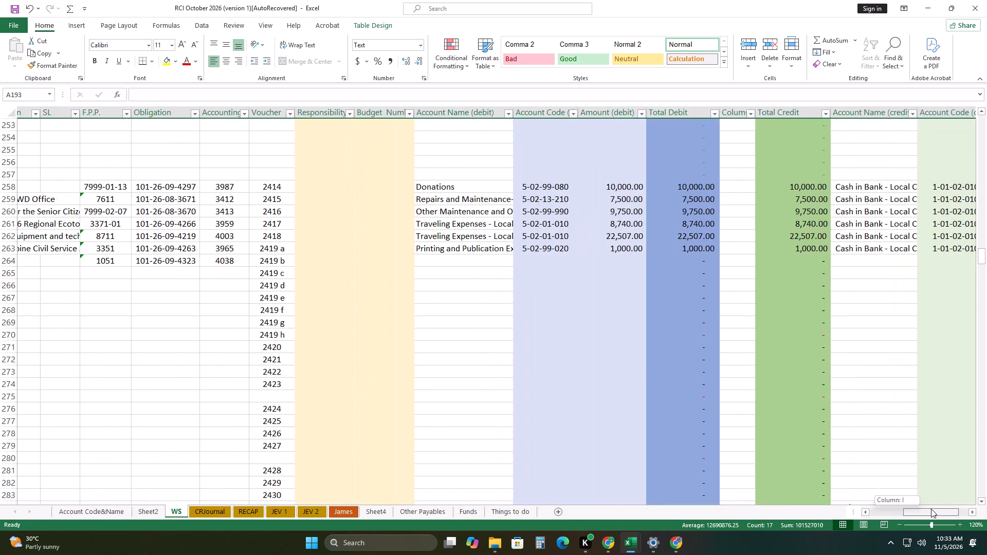
left_click_drag(931, 509, 566, 498)
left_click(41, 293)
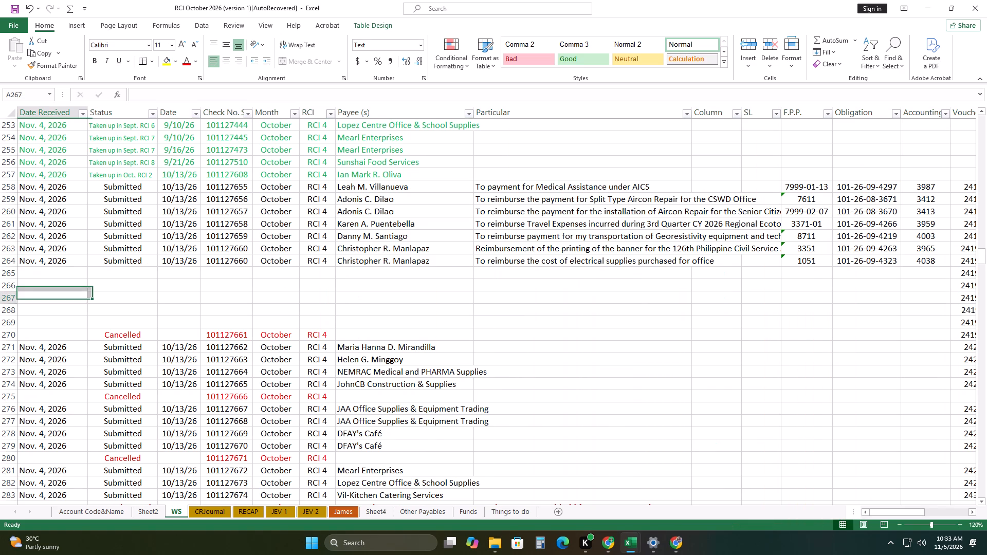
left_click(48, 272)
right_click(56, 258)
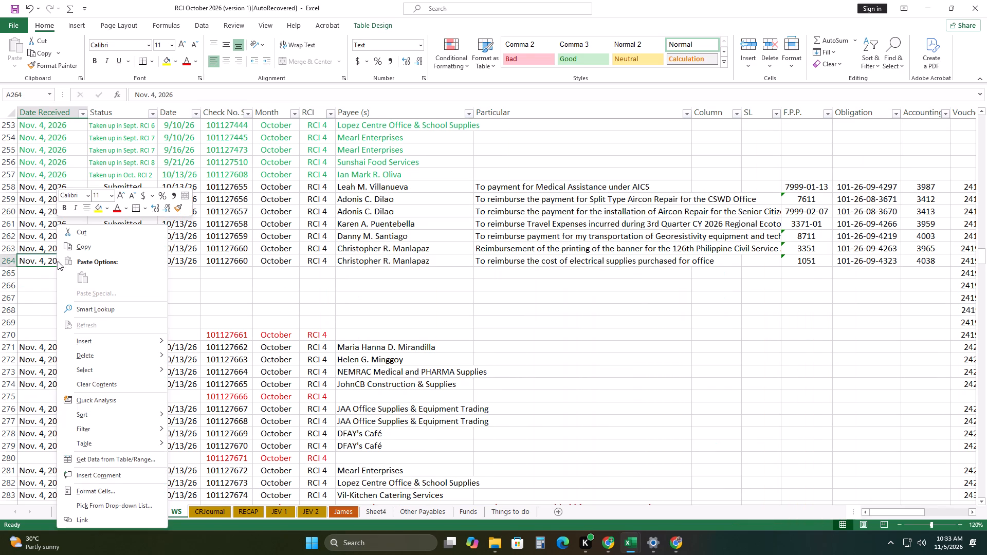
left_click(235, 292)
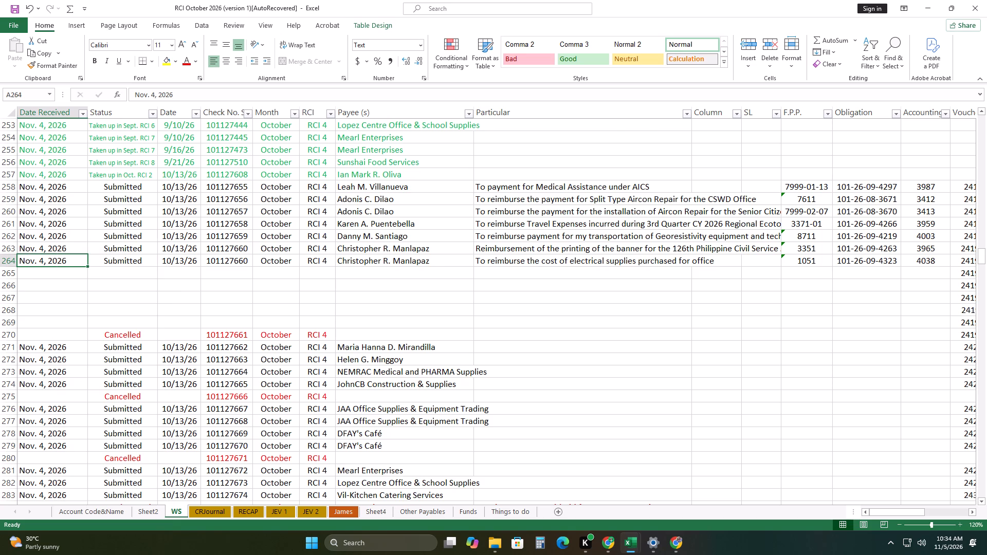
Compare the filled RCI 4 rows up to voucher 2419 b with the incomplete rows below, including their debit and credit columns.
scroll(381, 353, "down", 3)
scroll(379, 367, "up", 3)
left_click_drag(885, 512, 924, 509)
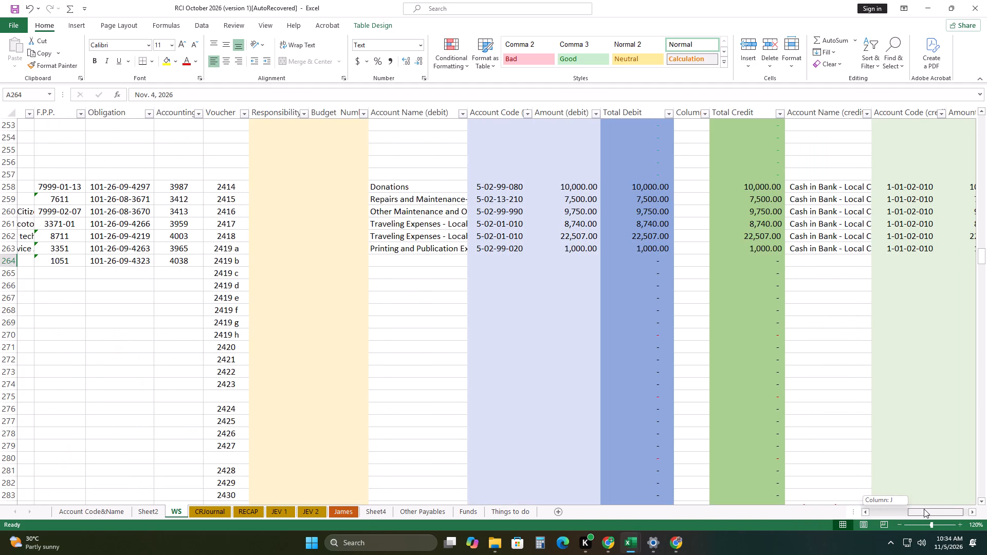
left_click_drag(924, 509, 819, 515)
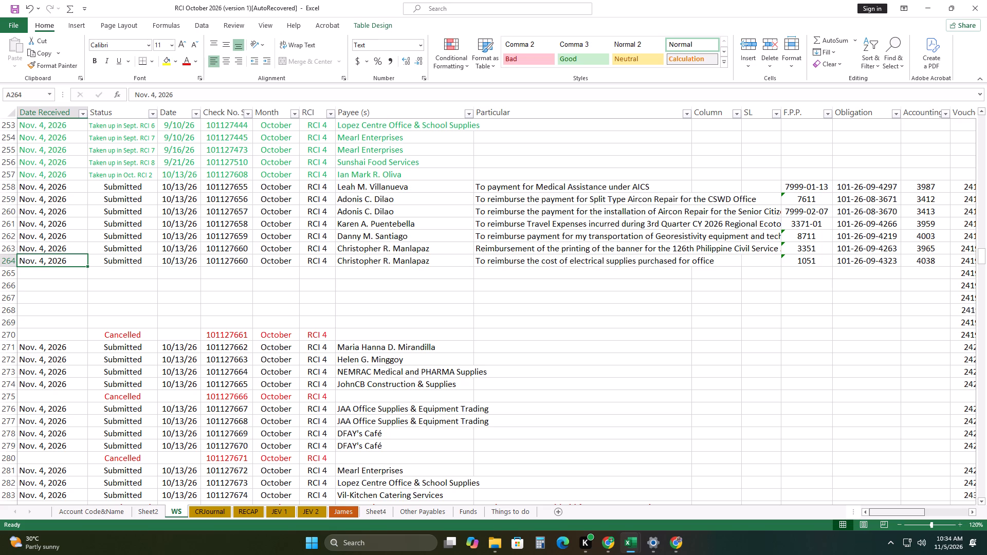
scroll(380, 403, "down", 2)
scroll(380, 403, "up", 1)
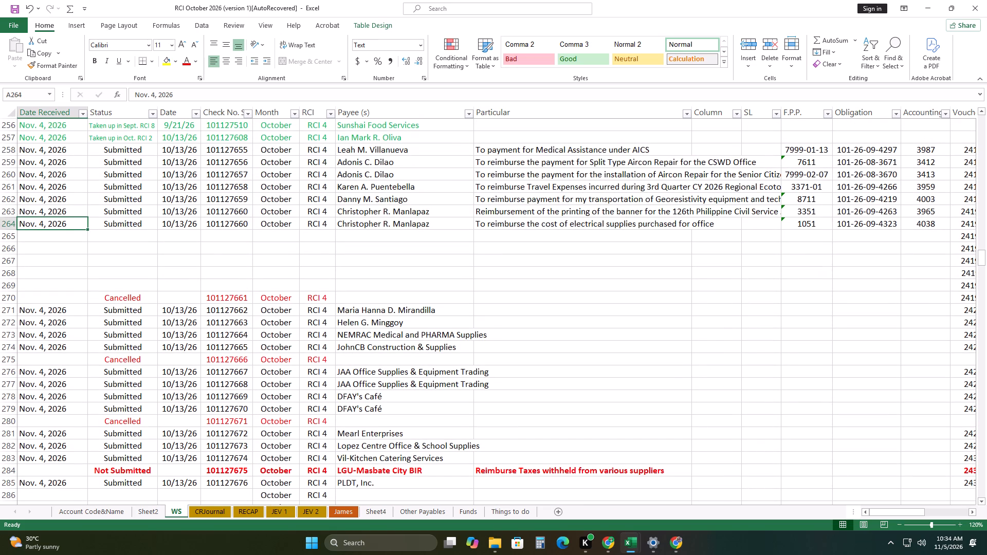
scroll(380, 403, "down", 1)
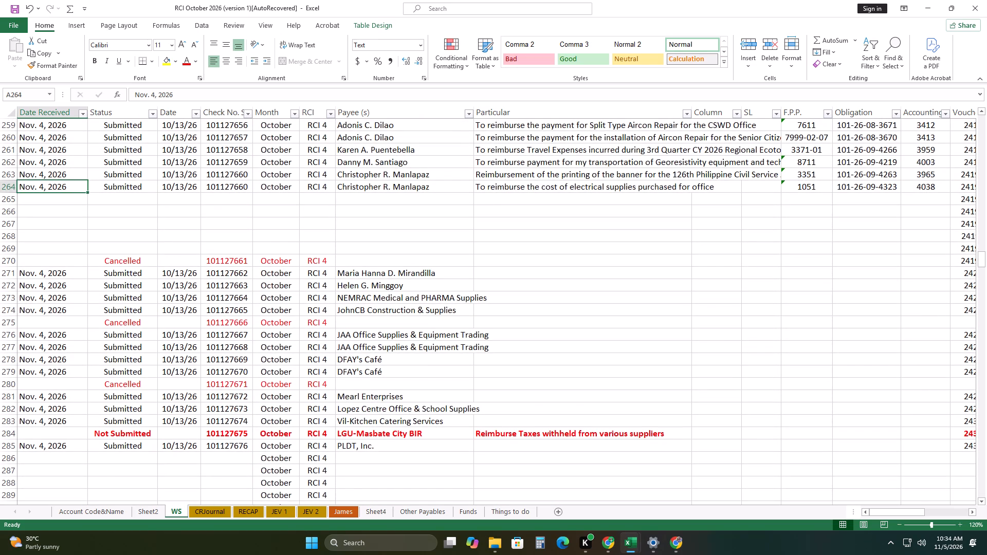
scroll(380, 403, "up", 1)
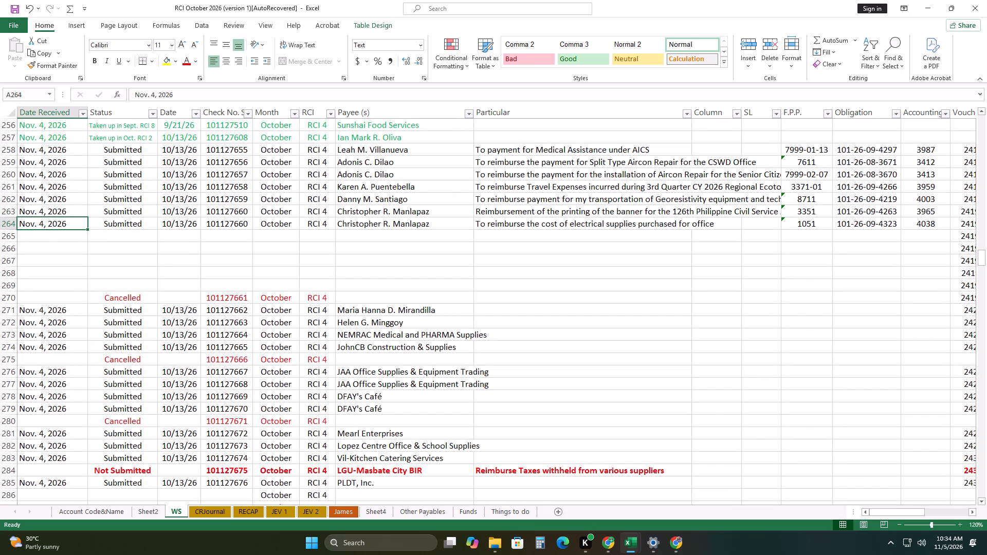
scroll(381, 403, "down", 1)
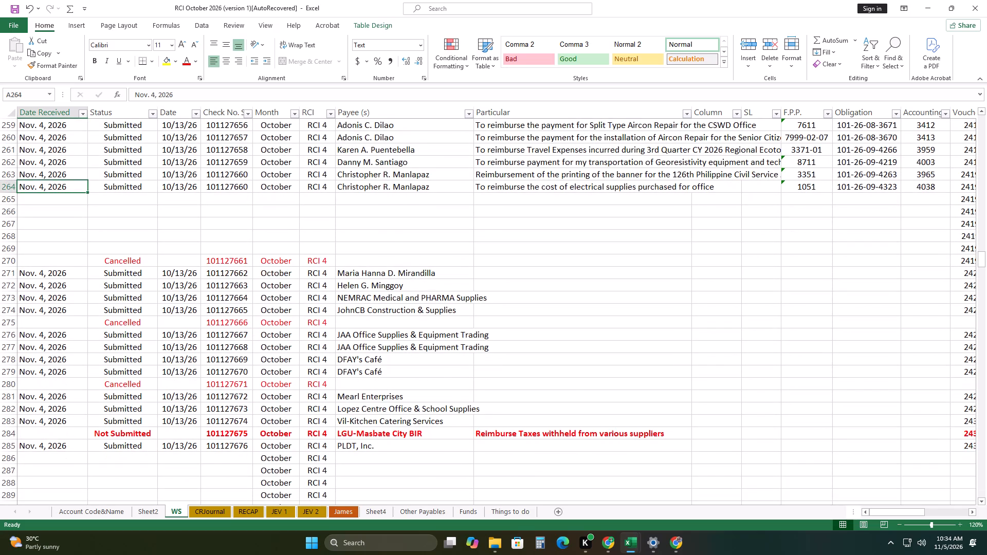
scroll(381, 403, "down", 1)
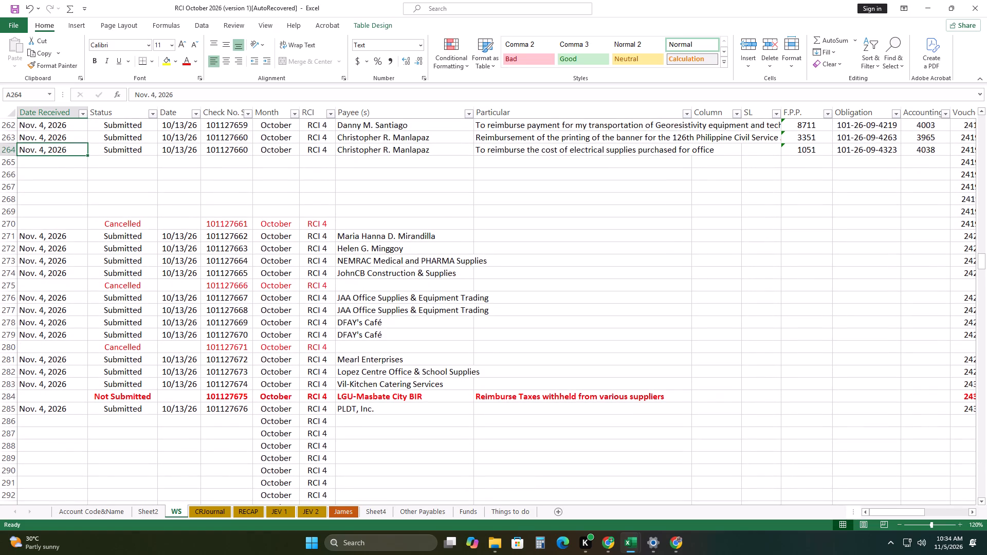
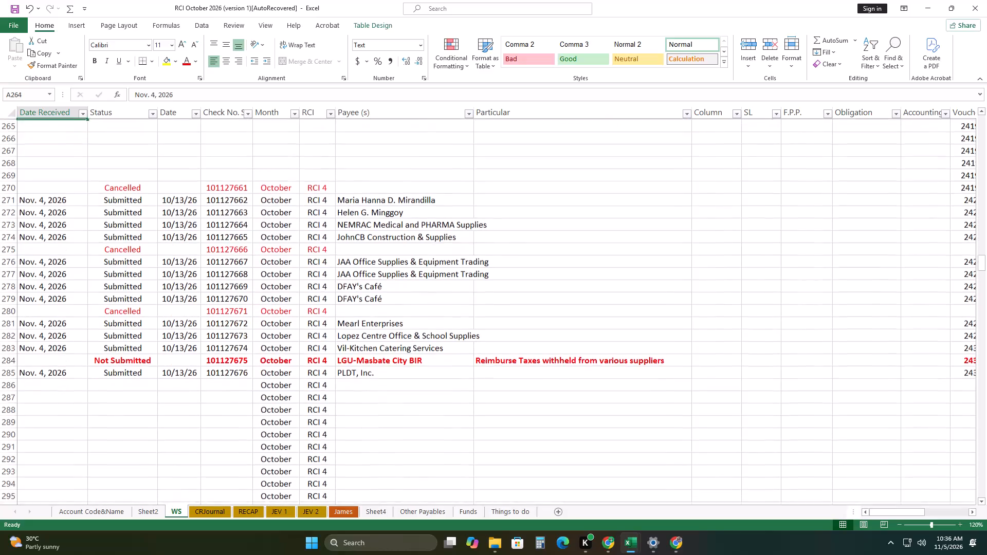
Review the RCI 4 rows around voucher 2419 b, from payees and particulars across to the debit and credit columns.
scroll(386, 457, "up", 2)
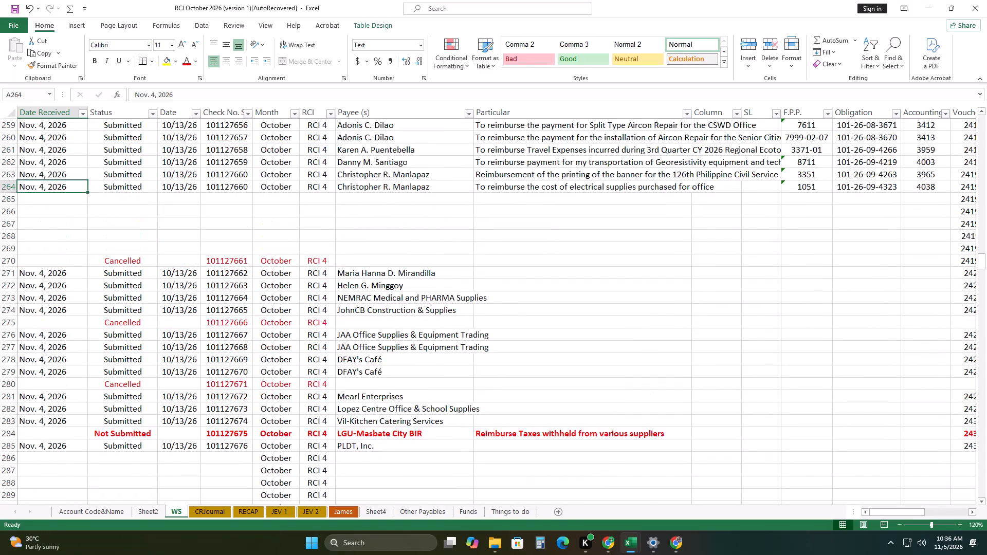
scroll(391, 457, "up", 3)
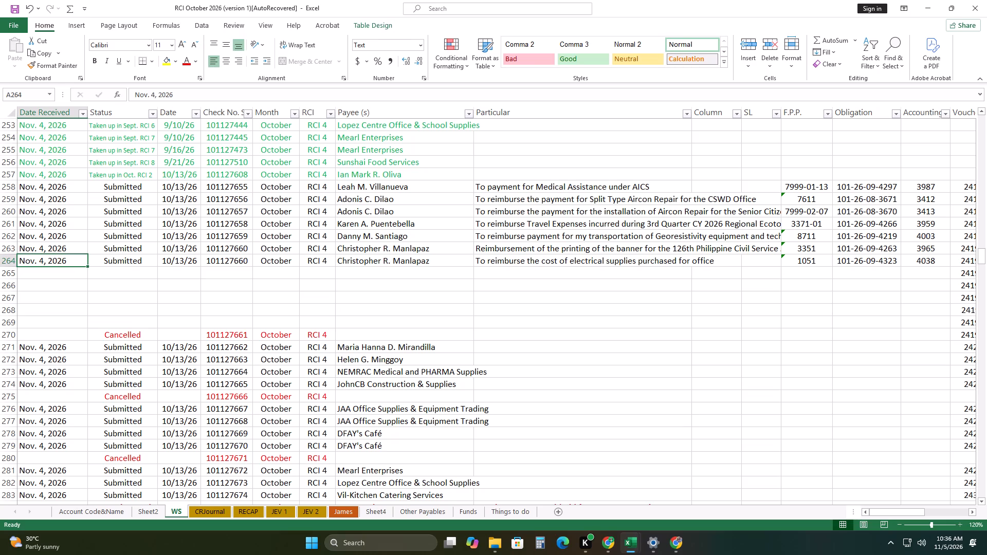
scroll(430, 460, "down", 1)
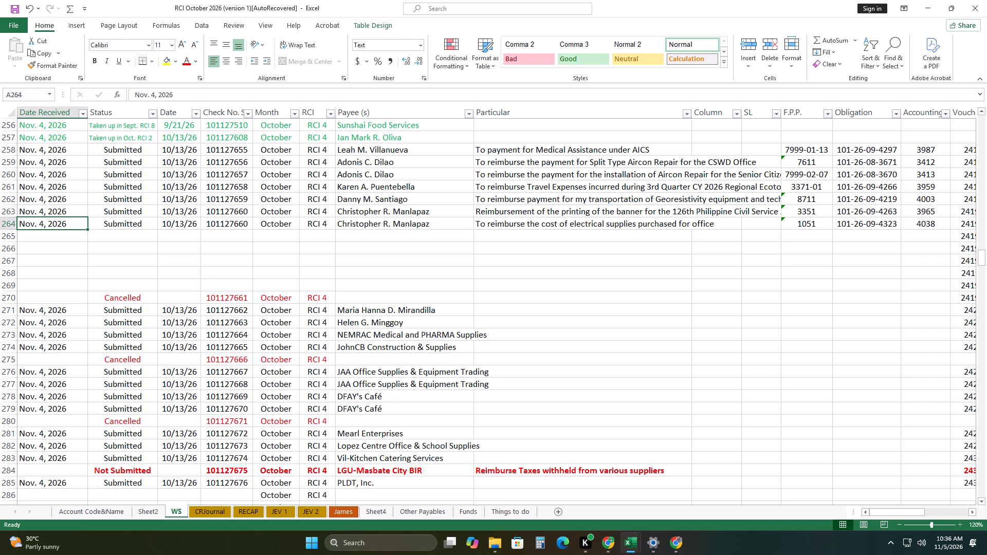
scroll(424, 470, "down", 2)
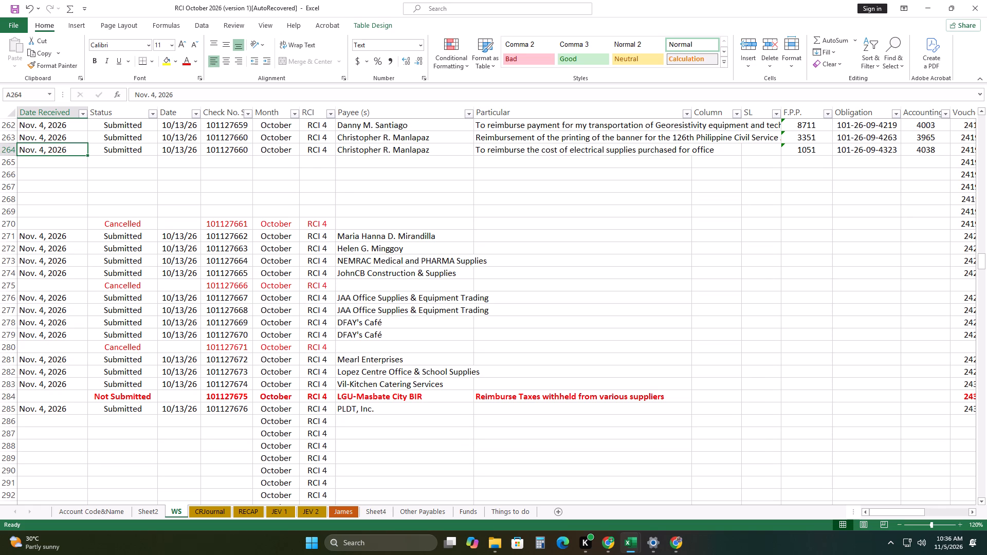
scroll(503, 289, "up", 4)
scroll(496, 299, "down", 3)
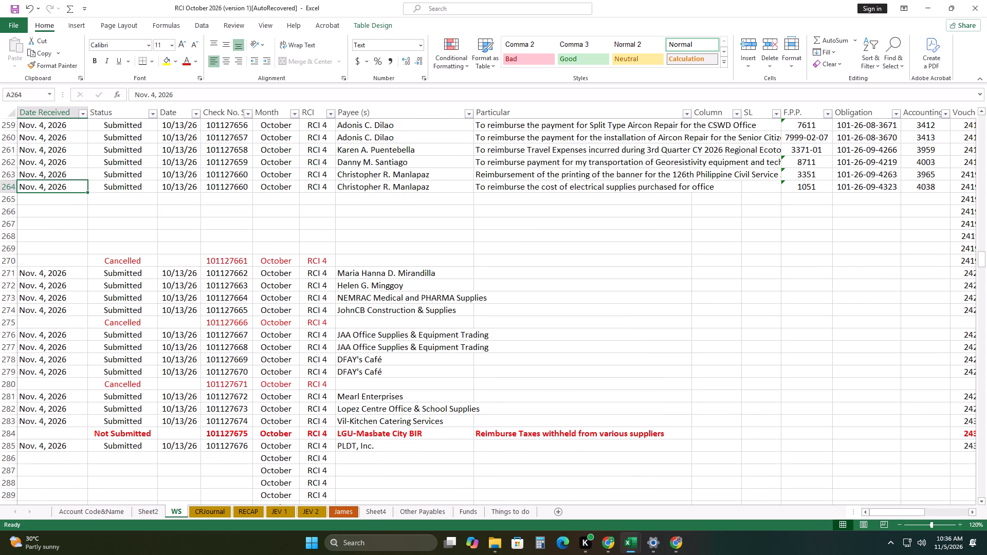
left_click(1, 190)
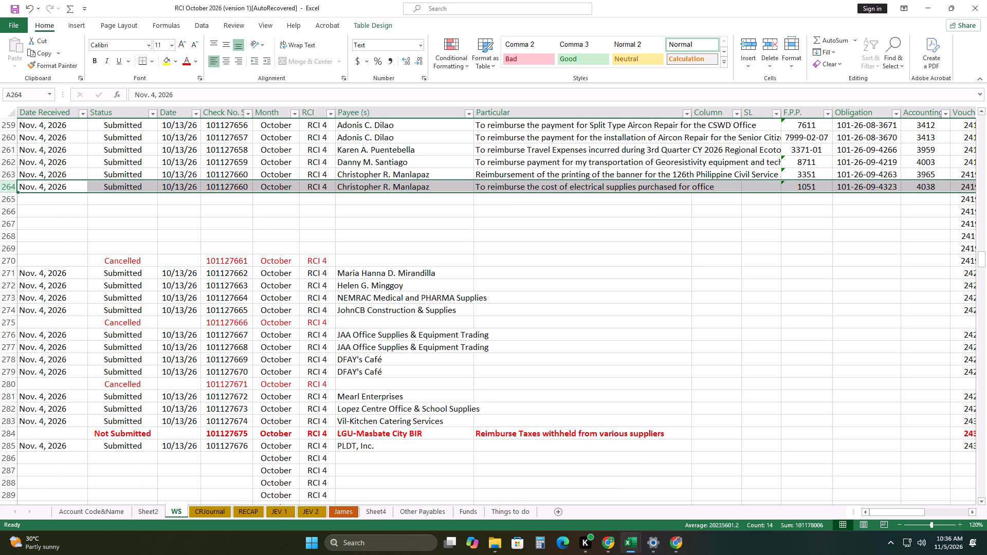
left_click_drag(888, 512, 962, 499)
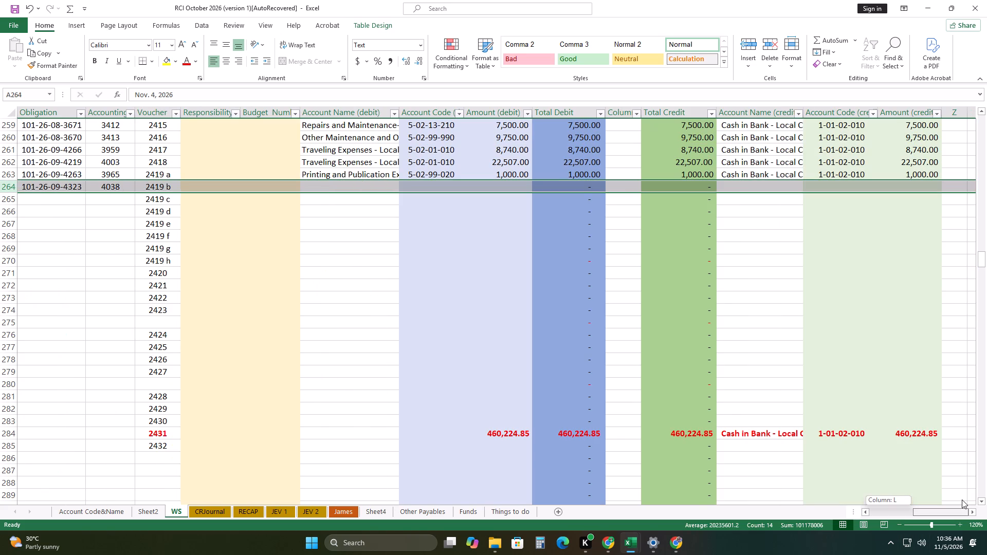
left_click_drag(962, 499, 912, 502)
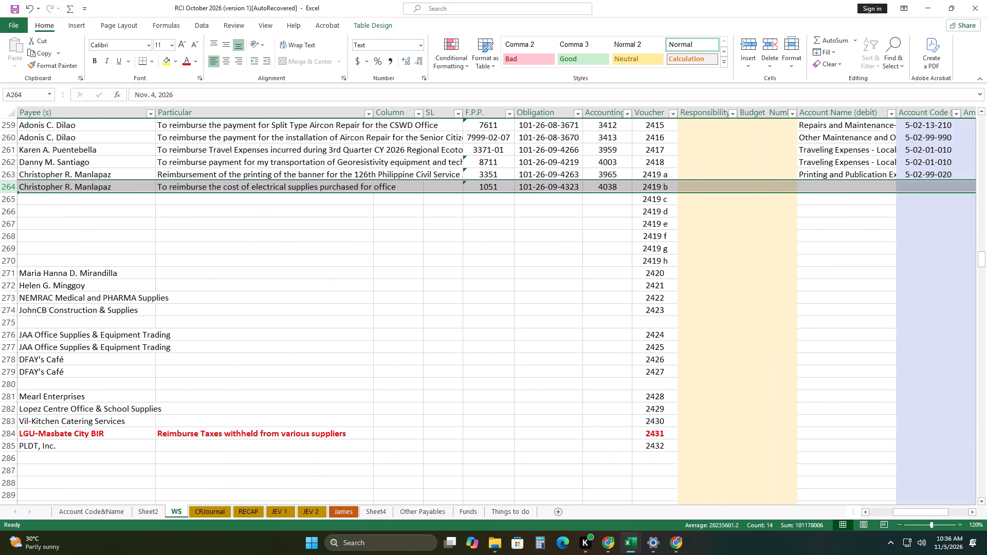
Find Other Supplies and Materials Expenses on the Account Code&Name sheet and copy its name and code 5-02-03-990.
left_click(92, 512)
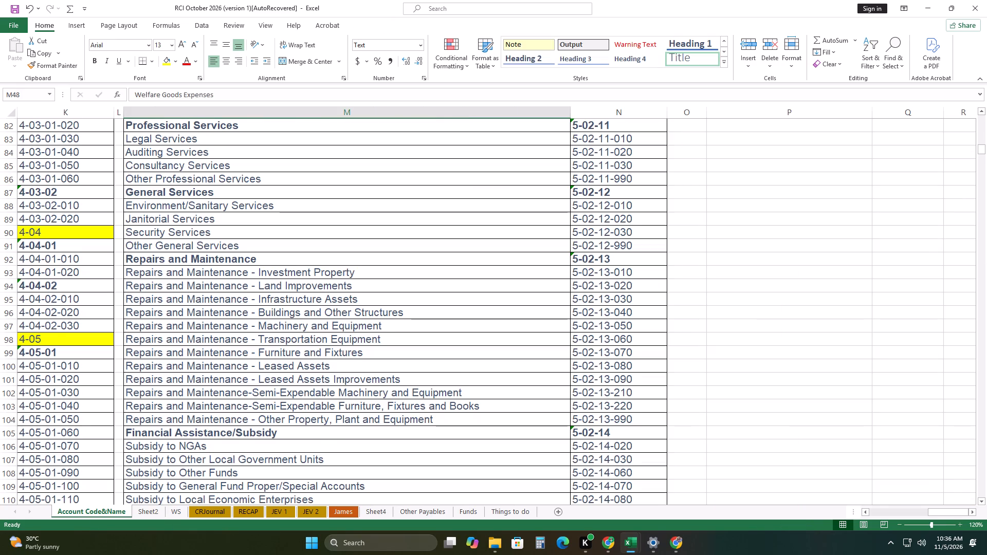
scroll(300, 455, "down", 4)
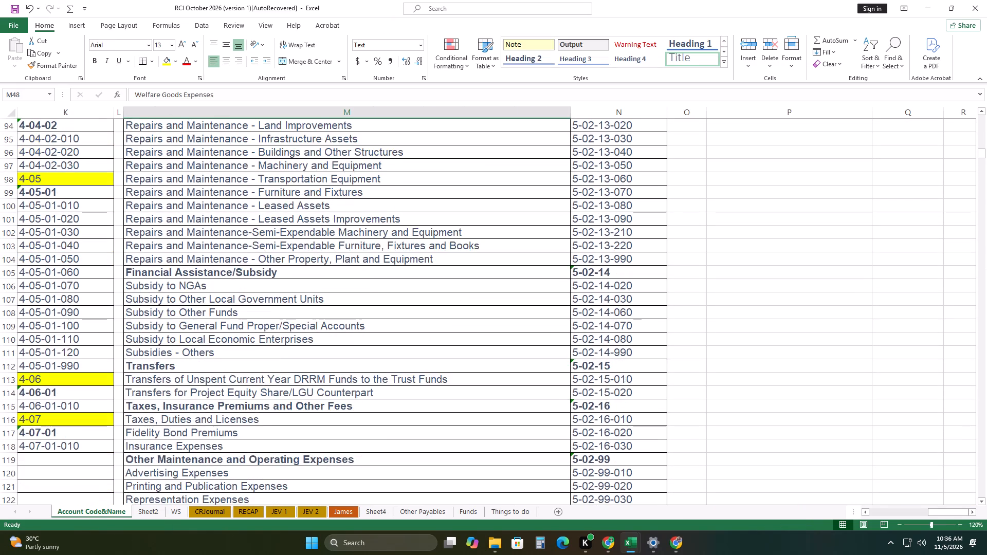
scroll(295, 460, "down", 3)
scroll(298, 464, "up", 12)
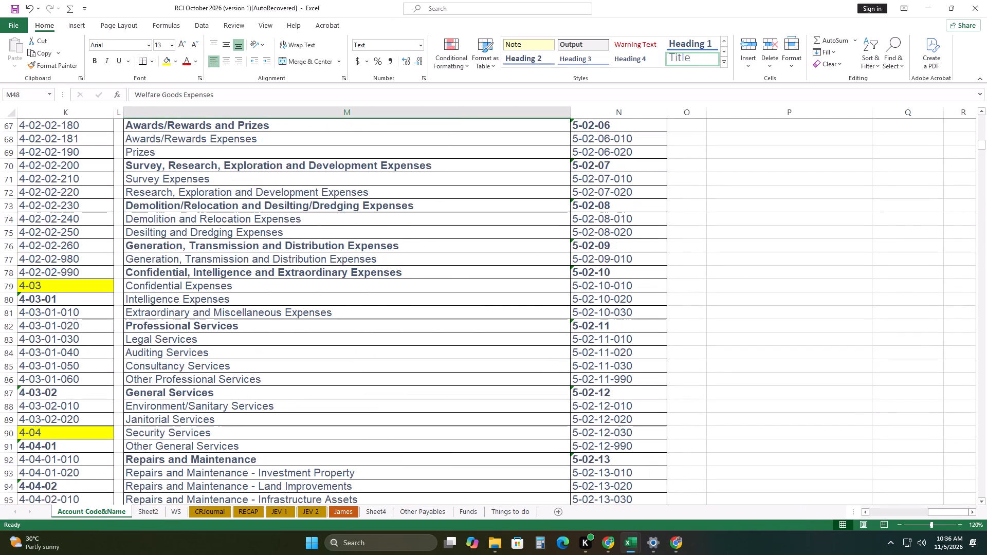
scroll(306, 452, "up", 9)
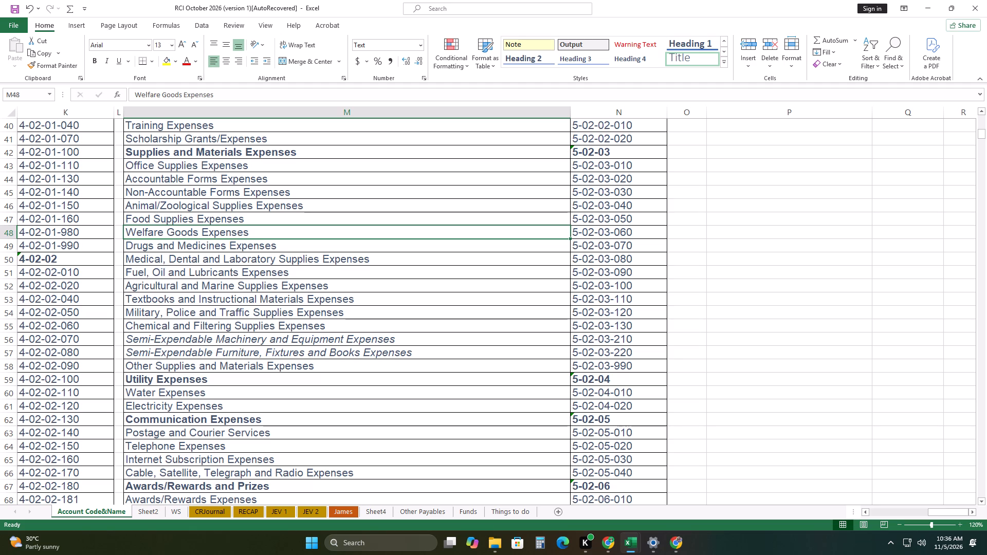
left_click(179, 263)
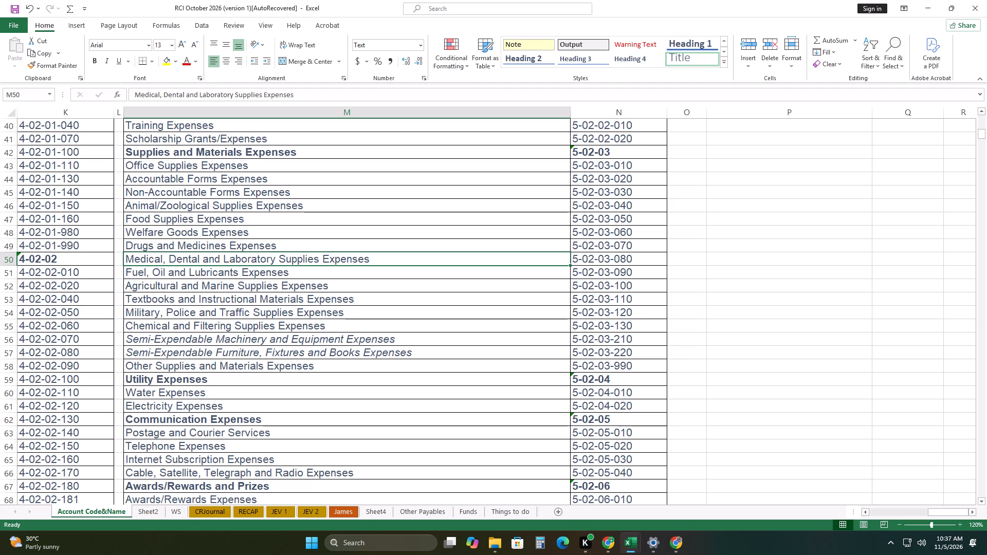
left_click(189, 304)
left_click(202, 331)
scroll(216, 335, "down", 3)
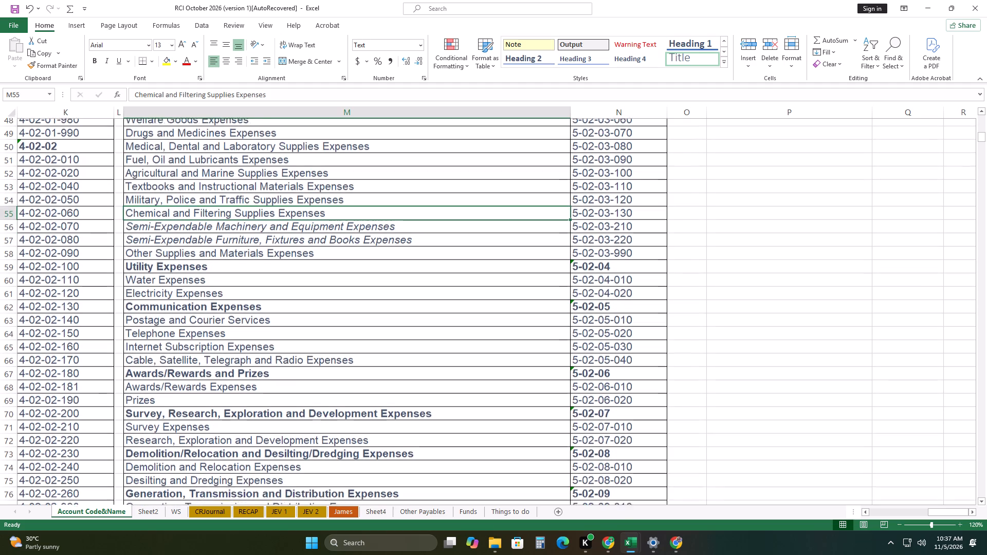
scroll(195, 319, "down", 1)
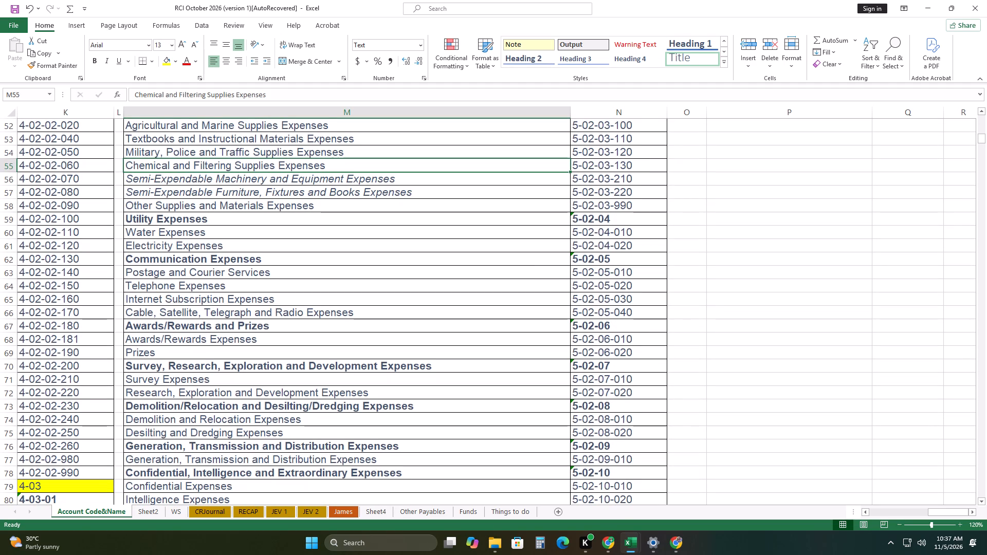
left_click_drag(559, 207, 593, 206)
right_click(591, 206)
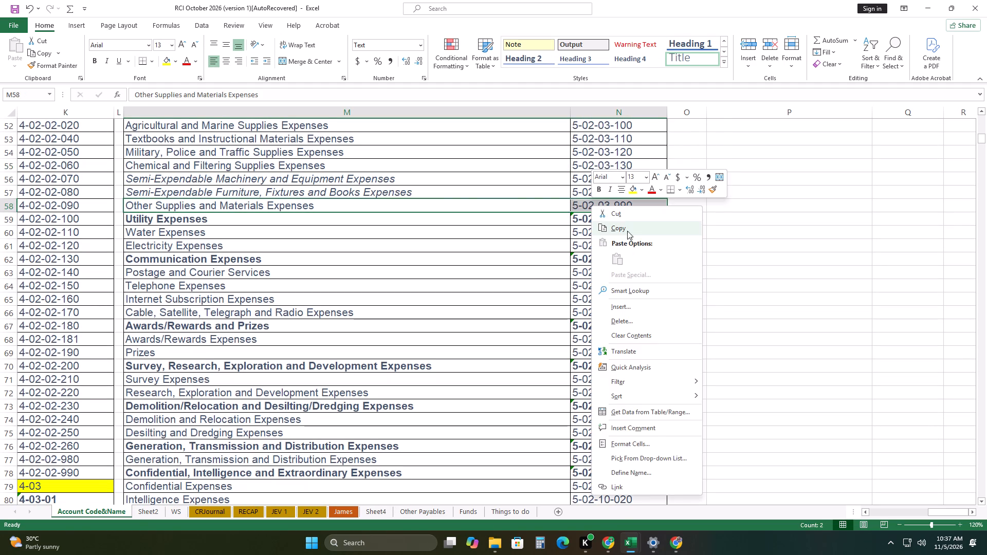
left_click(627, 228)
Paste the copied account name and code into the debit account cells of voucher 2419 b on the WS sheet.
left_click(178, 516)
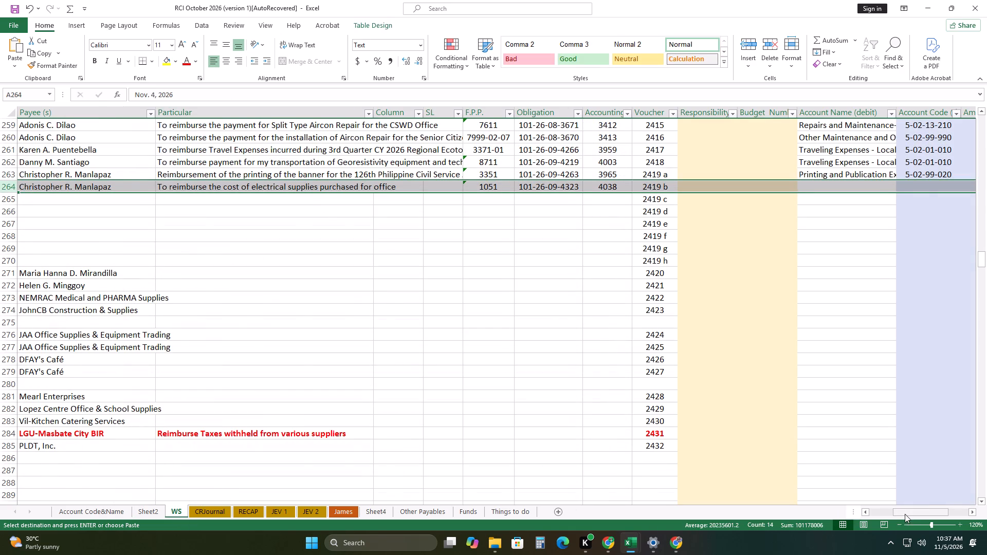
left_click_drag(907, 513, 986, 505)
left_click(344, 189)
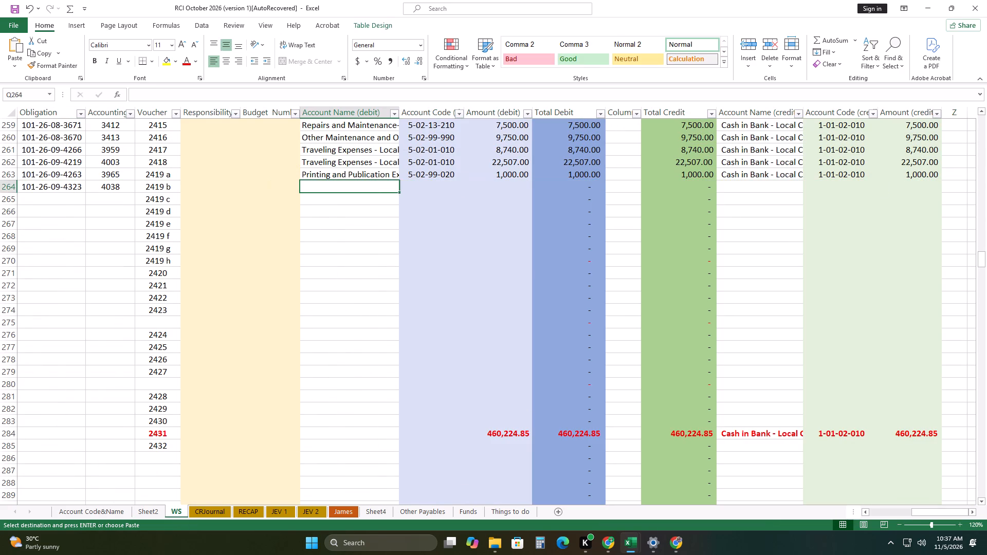
right_click(370, 186)
left_click(413, 240)
left_click_drag(391, 253, 399, 253)
Enter 600 as the debit amount for voucher 2419 b.
left_click(497, 181)
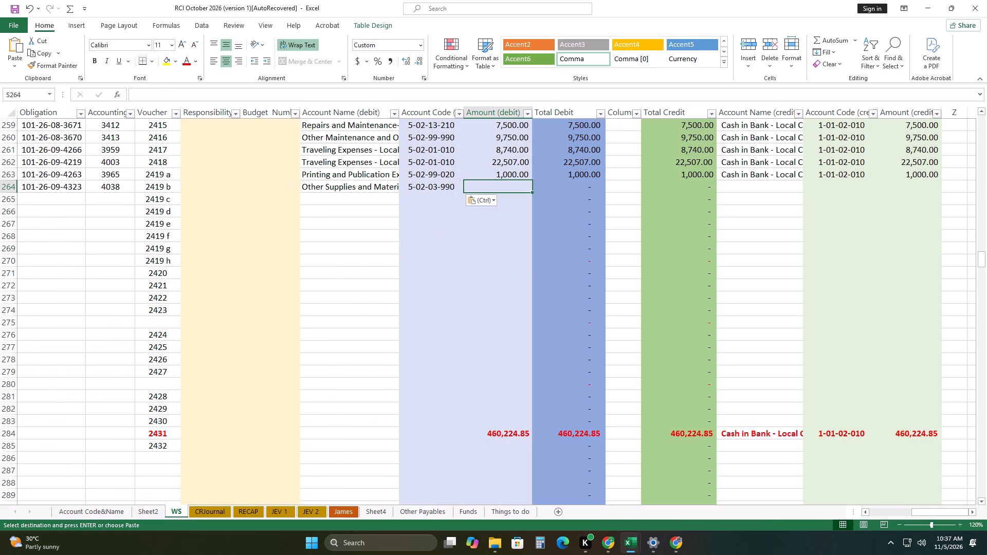
left_click_drag(922, 514, 921, 514)
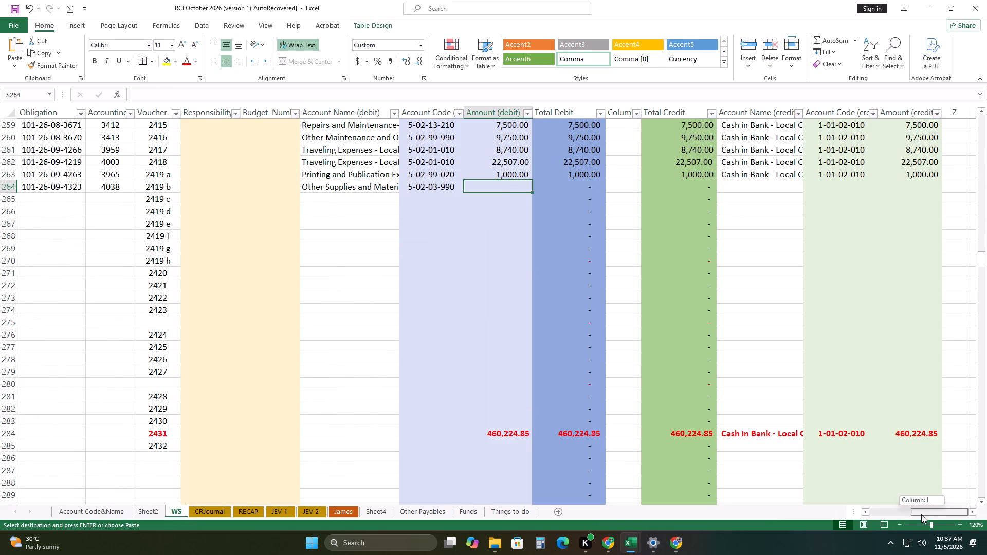
left_click_drag(921, 514, 941, 512)
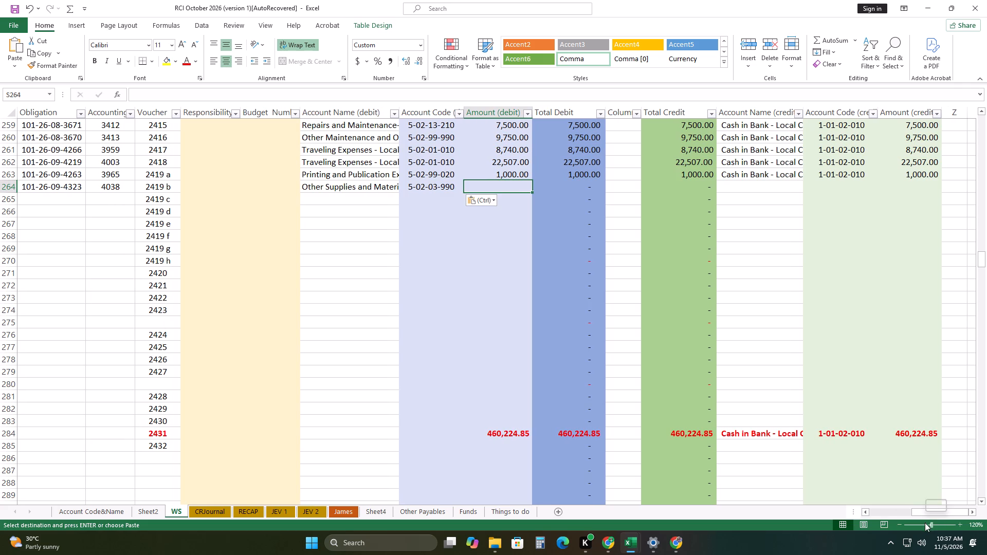
type("600")
left_click(674, 334)
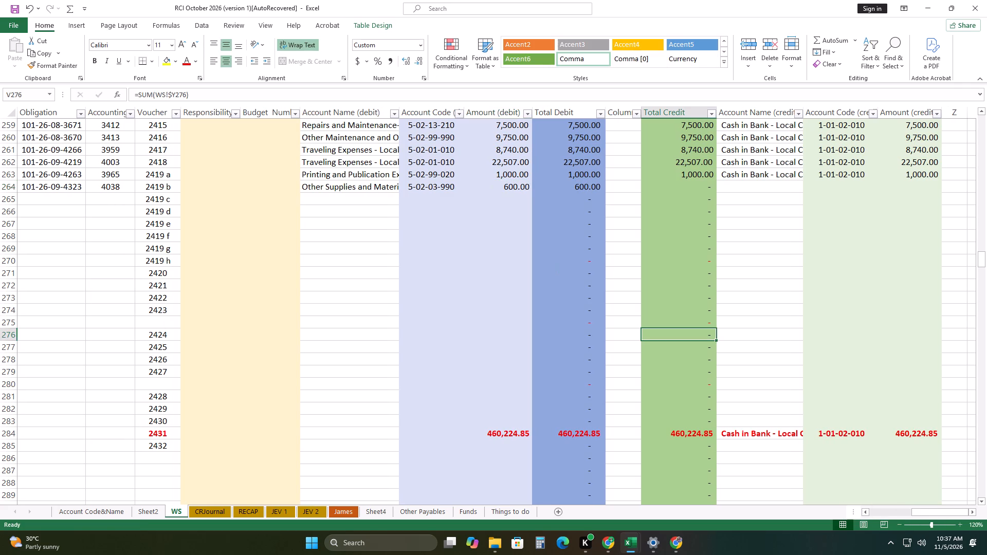
Copy the Cash in Bank credit account name and code 1-01-02-010 from voucher 2419 a to voucher 2419 b.
left_click_drag(756, 175, 818, 174)
right_click(818, 174)
left_click(854, 197)
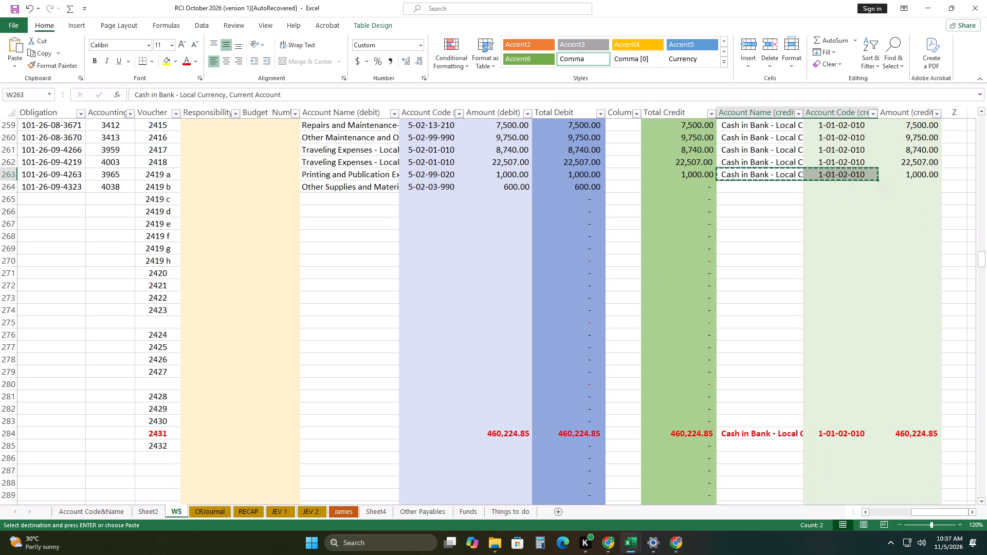
right_click(750, 190)
left_click(791, 247)
left_click_drag(761, 266, 755, 269)
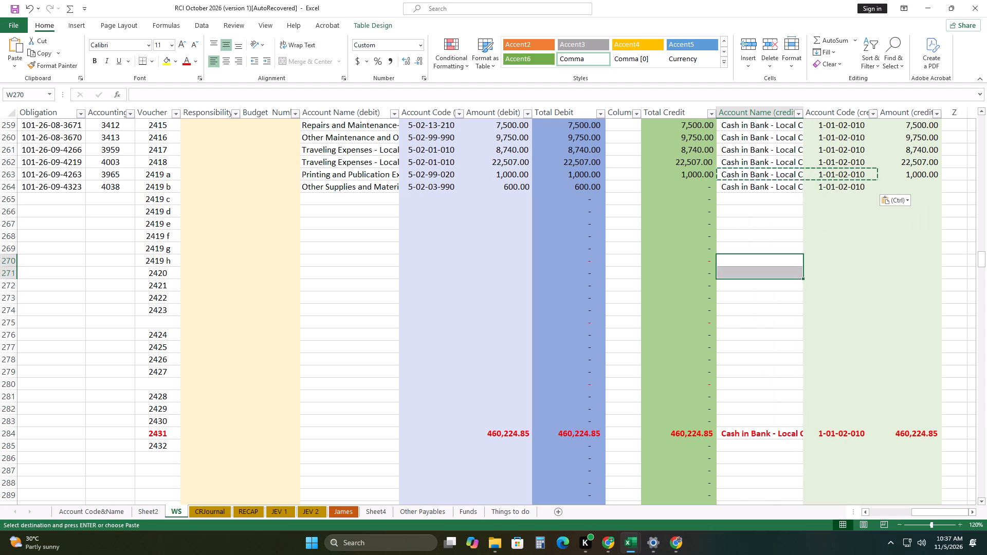
Copy voucher 2419 b's 600.00 debit amount into its credit amount cell.
right_click(506, 186)
left_click(546, 212)
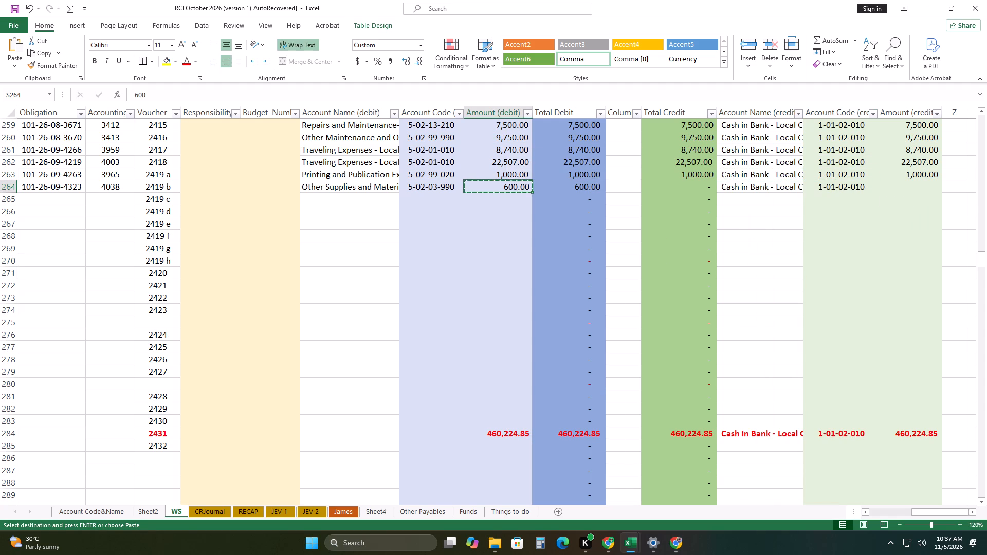
right_click(913, 187)
left_click(843, 243)
left_click(565, 304)
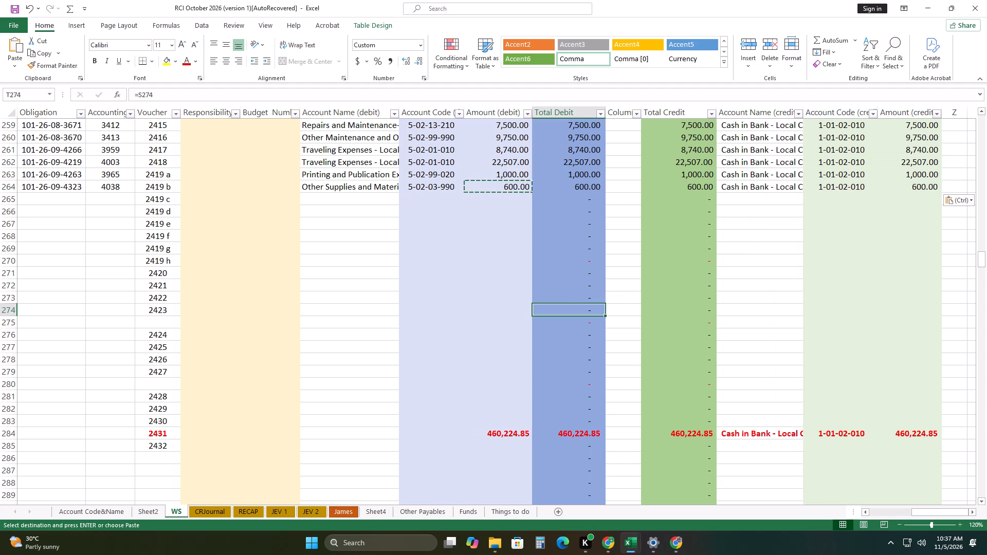
Mark the 600.00 amount in Sheet2's voucher list with red text.
left_click_drag(920, 510, 635, 491)
left_click(217, 231)
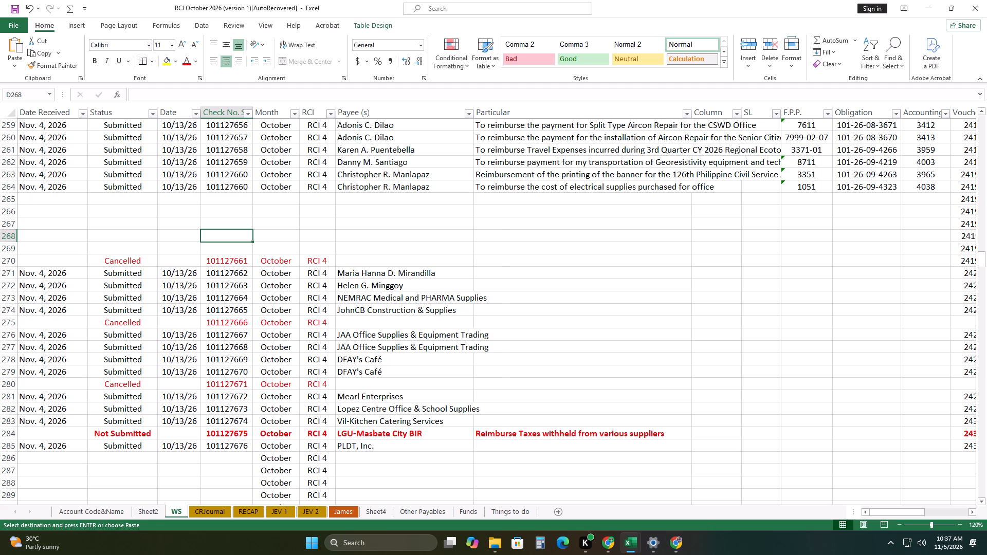
left_click(151, 512)
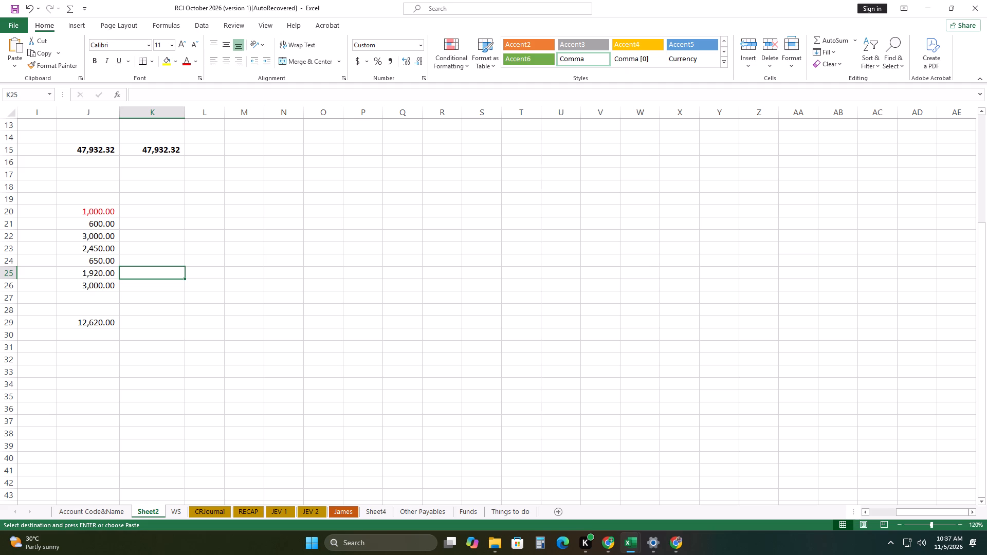
left_click(94, 226)
right_click(95, 224)
left_click(154, 208)
left_click(263, 379)
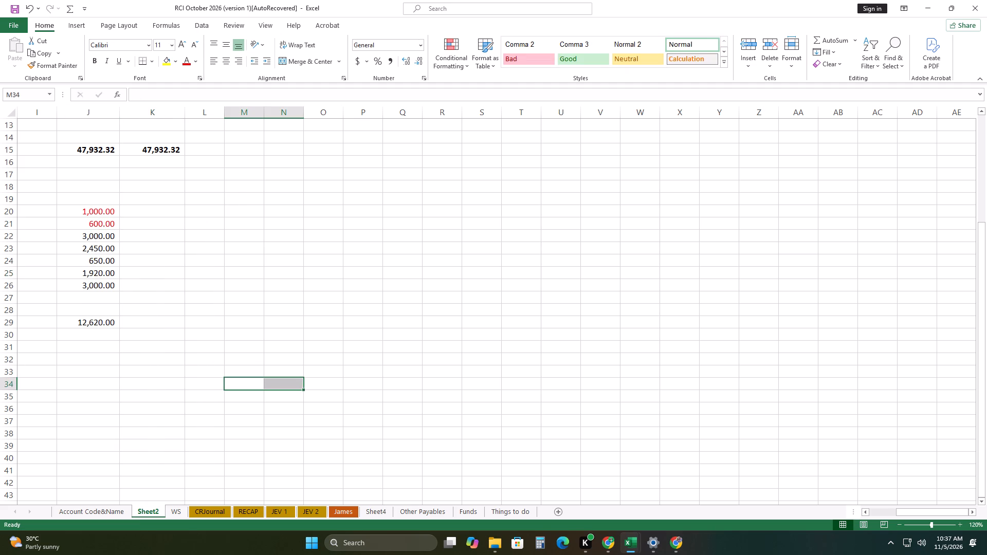
On the WS sheet, copy row 264's cells from Date Received through Payee unchanged into row 265 for voucher 2419 c.
left_click(175, 509)
left_click_drag(899, 510, 702, 473)
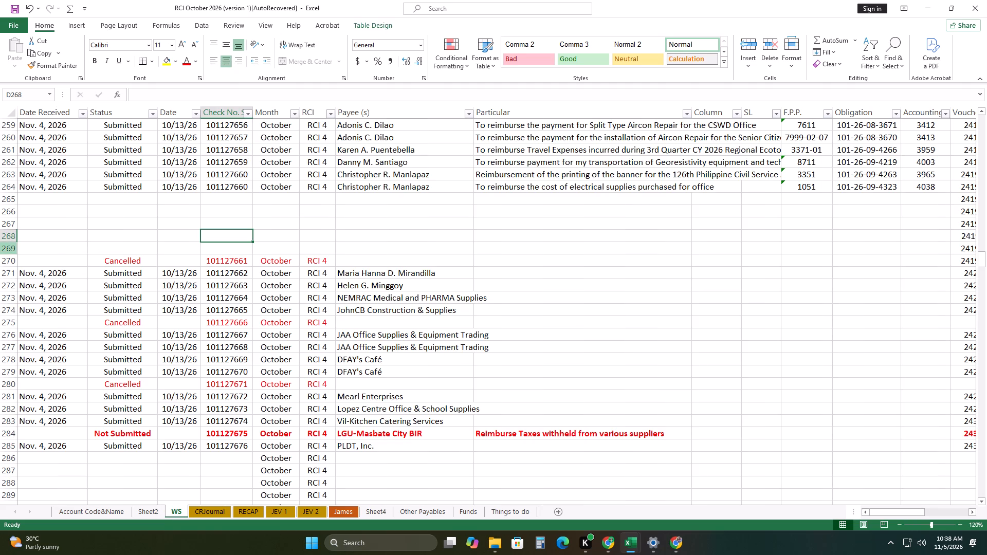
left_click_drag(50, 188, 432, 184)
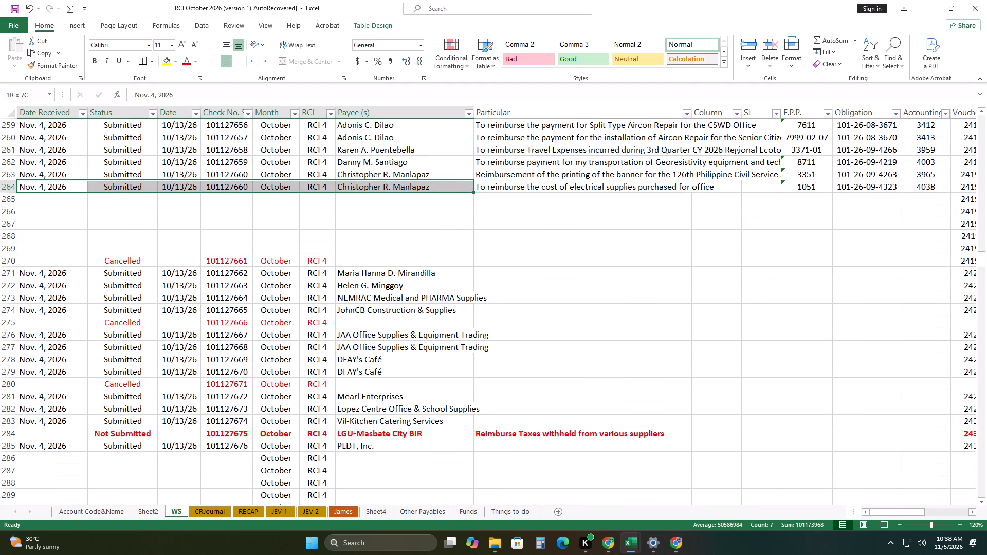
left_click_drag(472, 193, 472, 201)
left_click(482, 214)
left_click(496, 227)
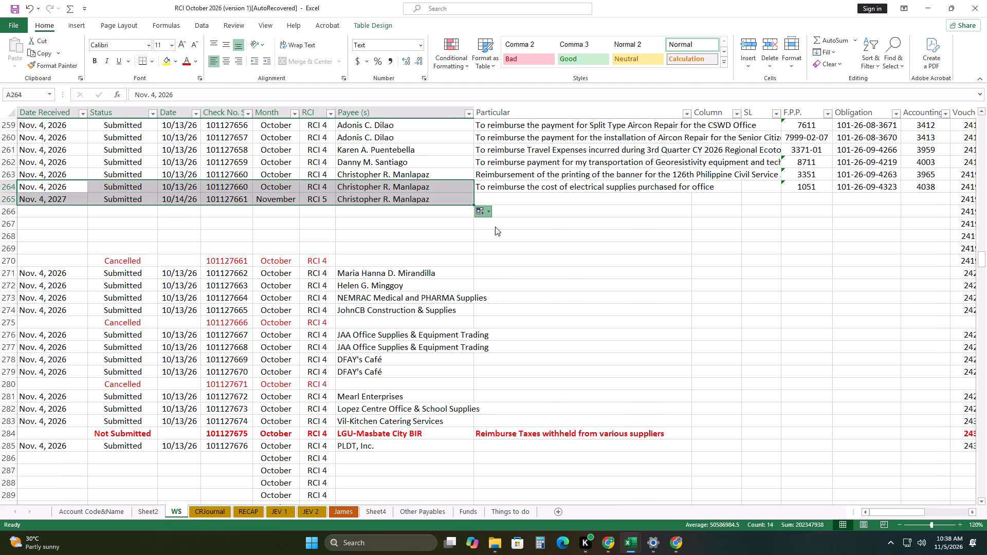
left_click(450, 245)
Enter accounting number 4133 in row 265 for voucher 2419 c.
left_click(921, 201)
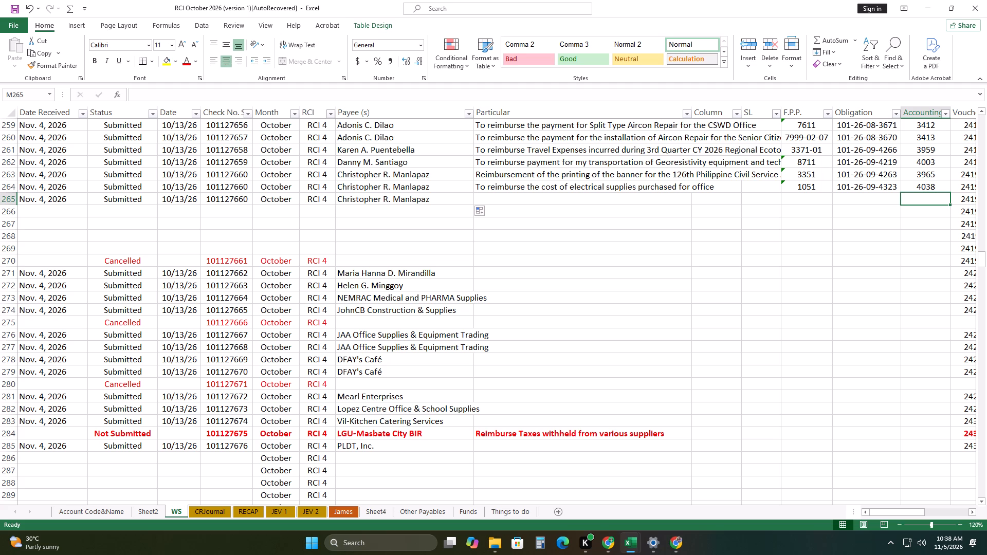
type("41")
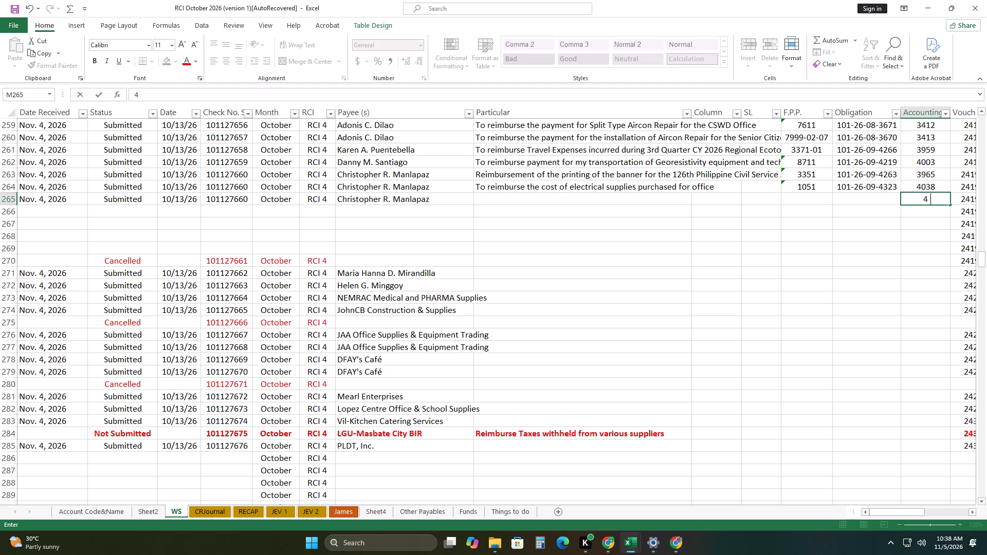
type("33")
left_click_drag(807, 190, 841, 182)
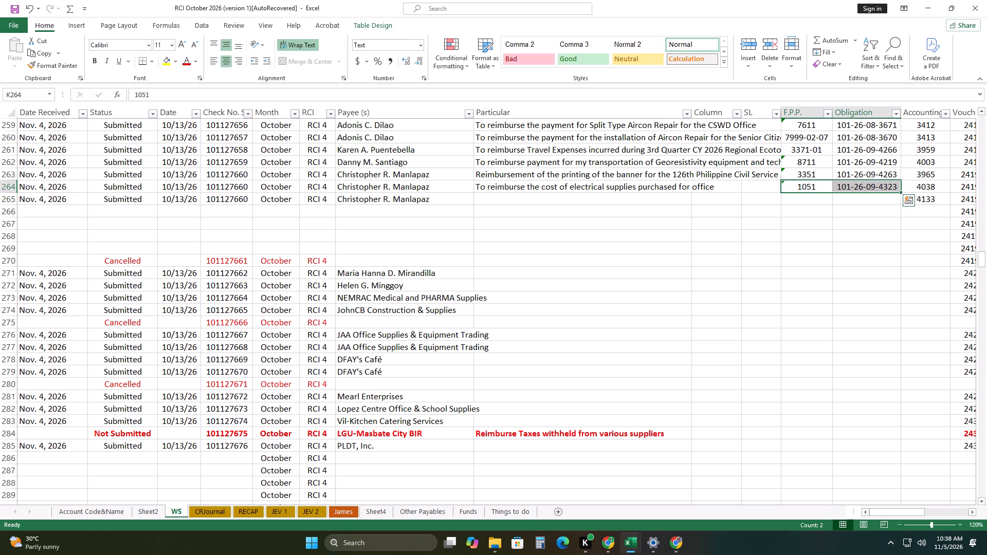
left_click_drag(901, 193, 902, 206)
left_click(907, 213)
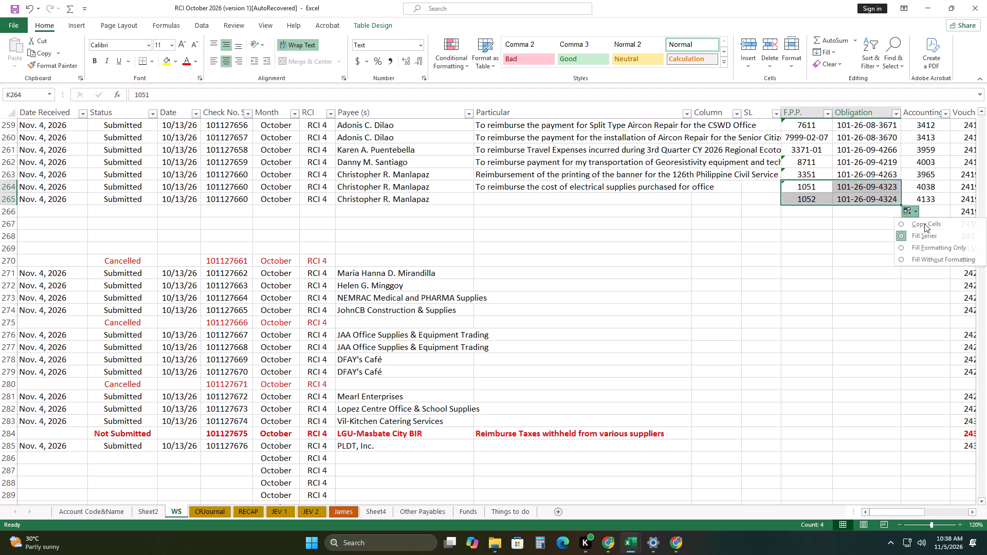
left_click(925, 222)
left_click(870, 254)
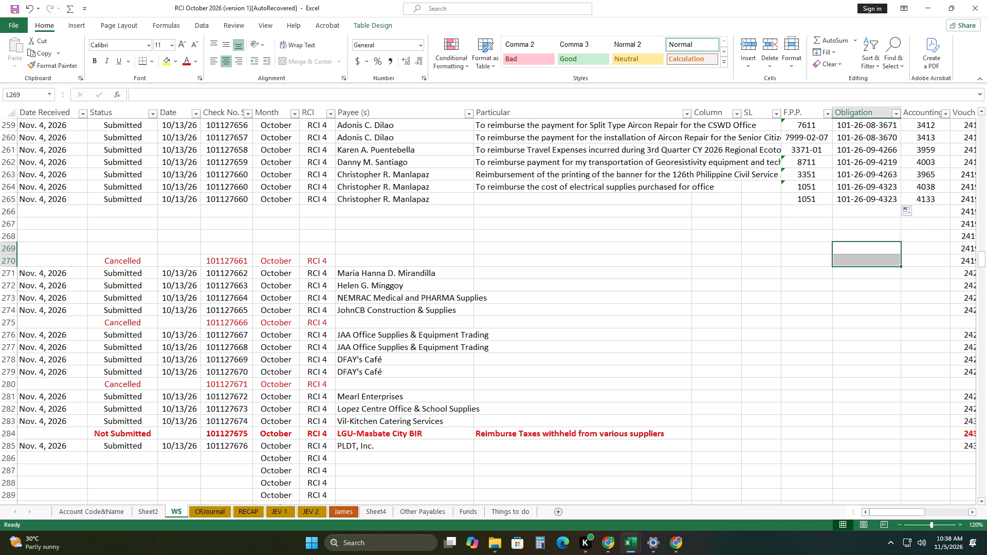
double_click(864, 200)
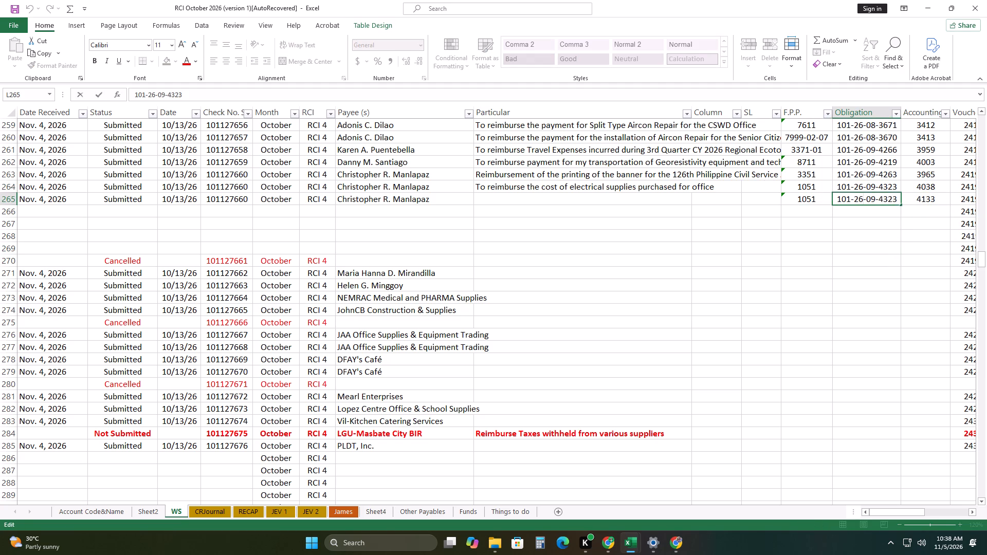
left_click(899, 197)
key("BackSpace")
key("BackSpace")
key("BackSpace")
type("468")
Enter row 265's Particular description, starting with "To reimburs".
left_click(523, 205)
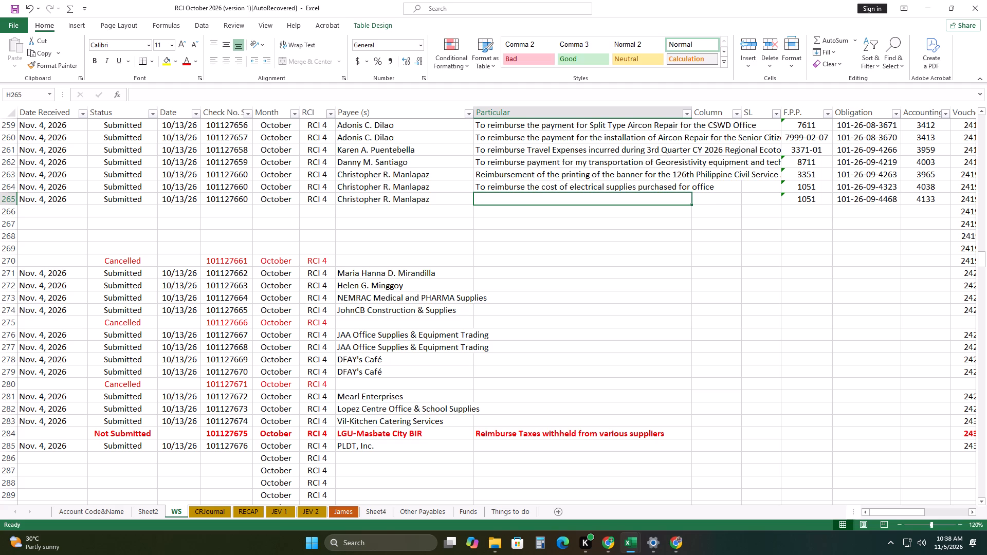
type("Toi")
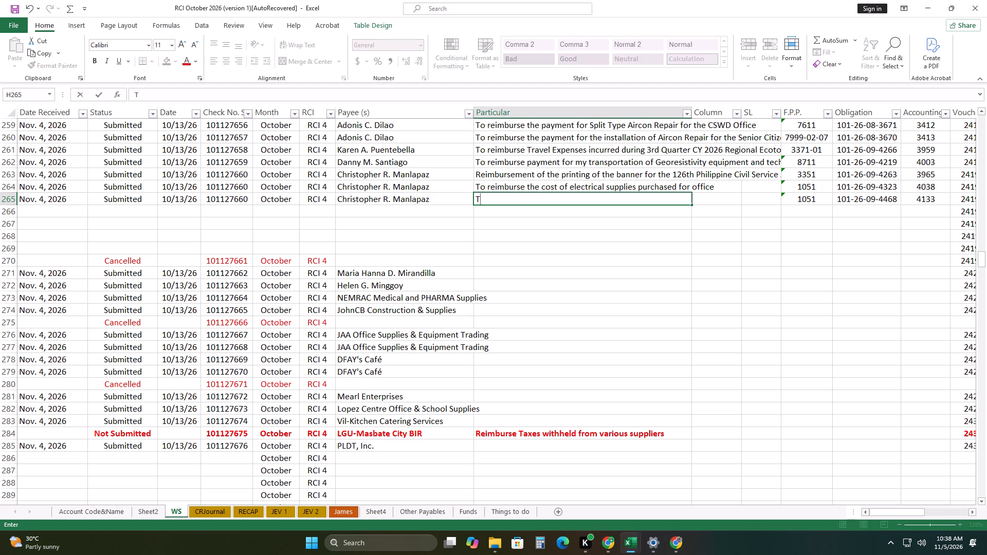
key("BackSpace")
key("space")
type("e")
key("BackSpace")
type("reimburs")
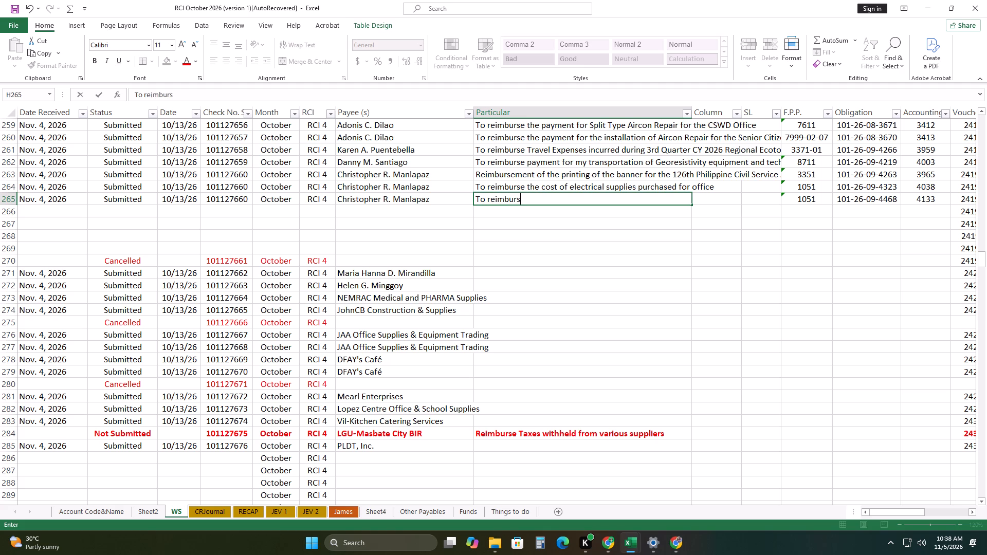